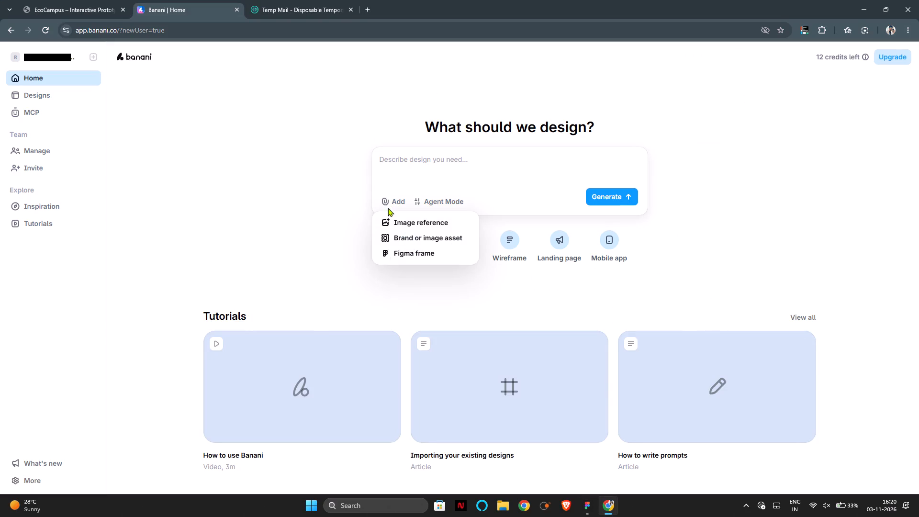
click(390, 219)
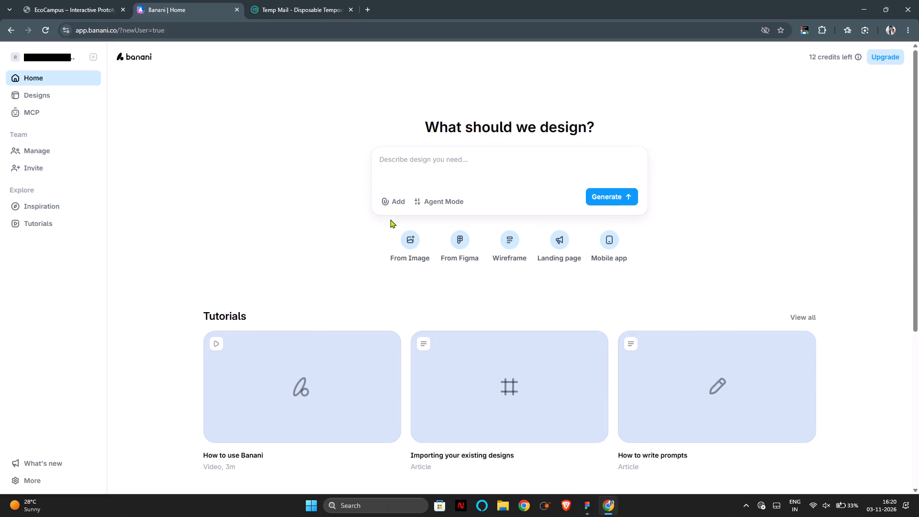
click(54, 174)
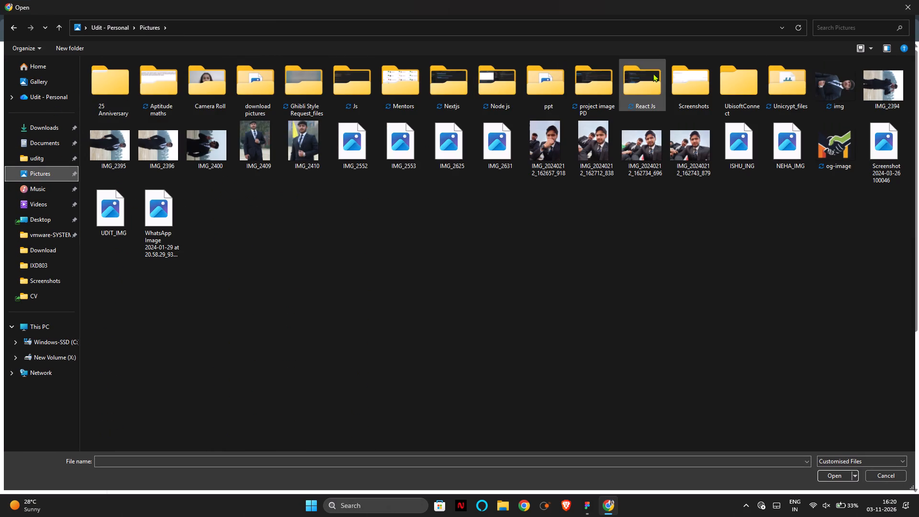
double_click(674, 81)
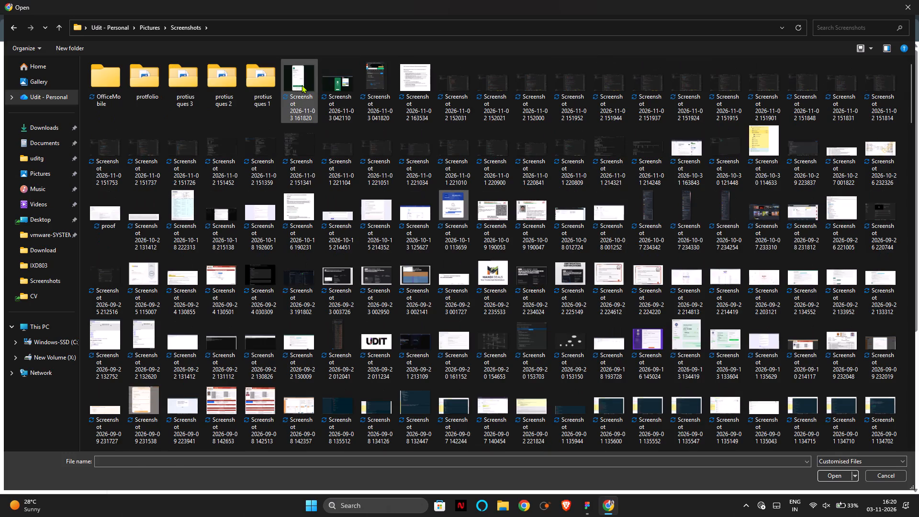
click(302, 85)
click(836, 476)
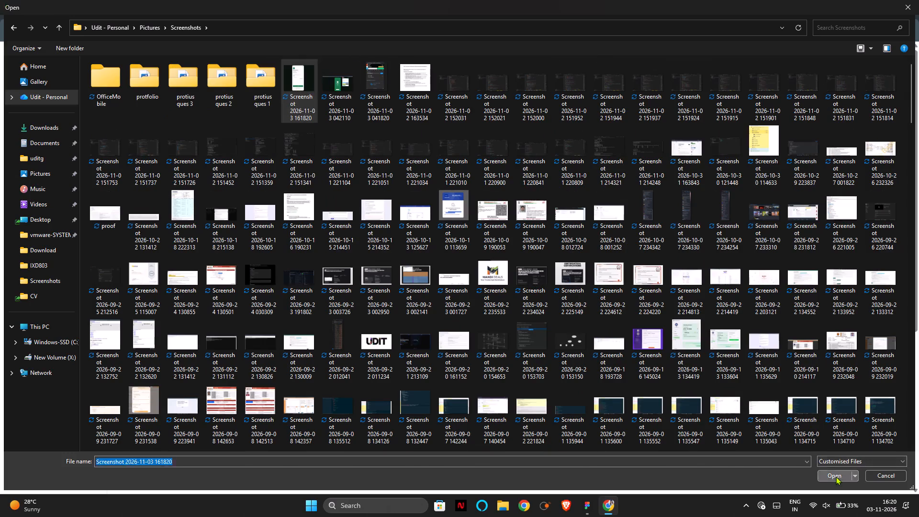
Submit the prompt "i have shared u a sceen make the same screen high fedility screen so that i can import it in figma".
text(make th)
scroll(836, 476, up, 6)
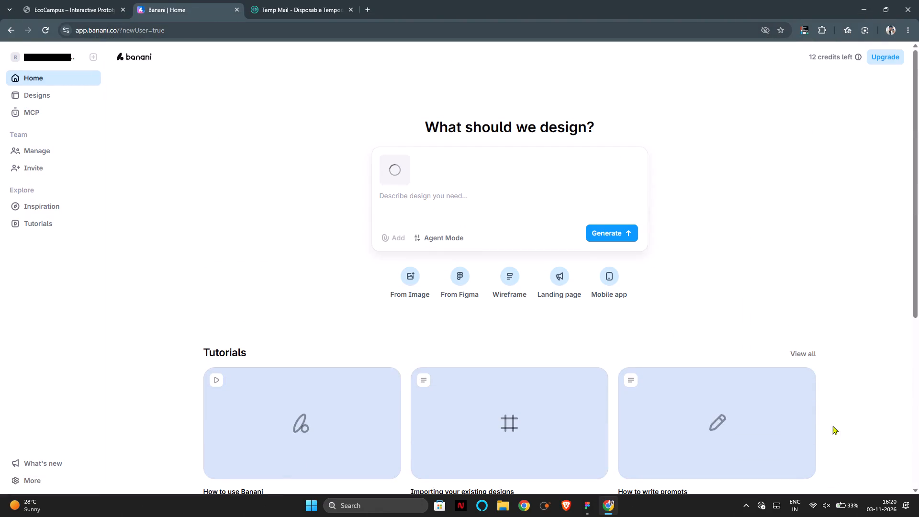
click(539, 204)
text(i have shre)
key(BackSpace)
key(a)
key(BackSpace)
key(BackSpace)
text(ared u a sceen)
key(space)
text(make the same screen)
key(space)
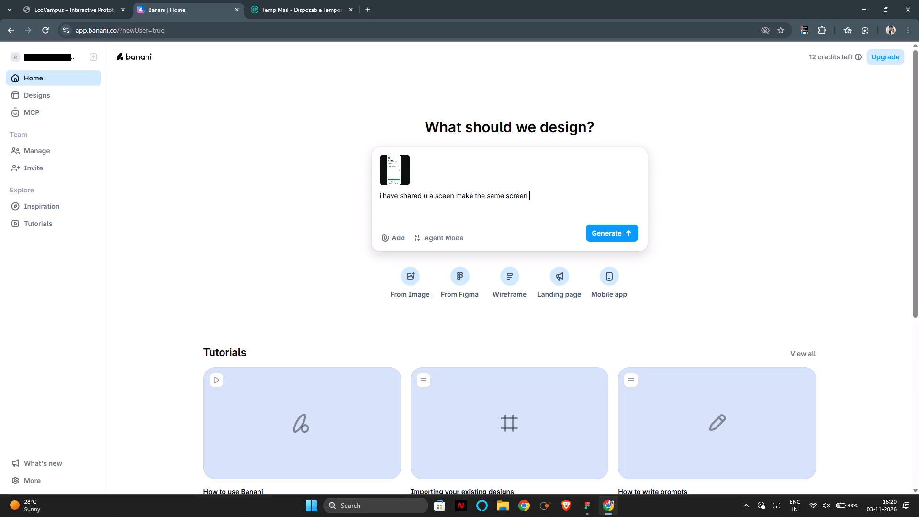
text(high d)
key(BackSpace)
text(fedii)
key(BackSpace)
text(lity screen a)
key(BackSpace)
text(so that u)
key(space)
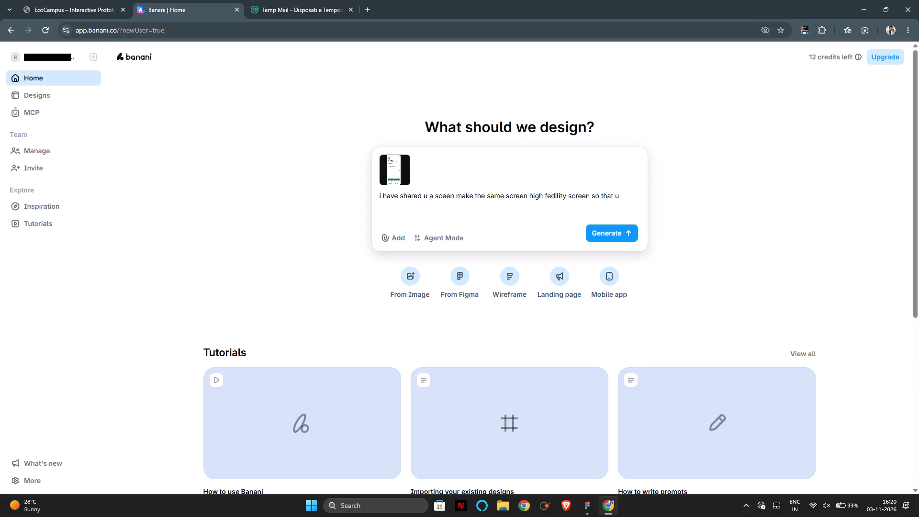
key(BackSpace)
key(BackSpace)
text(i xan)
key(space)
key(BackSpace)
key(BackSpace)
key(BackSpace)
key(BackSpace)
text(can import it in figma)
key(Return)
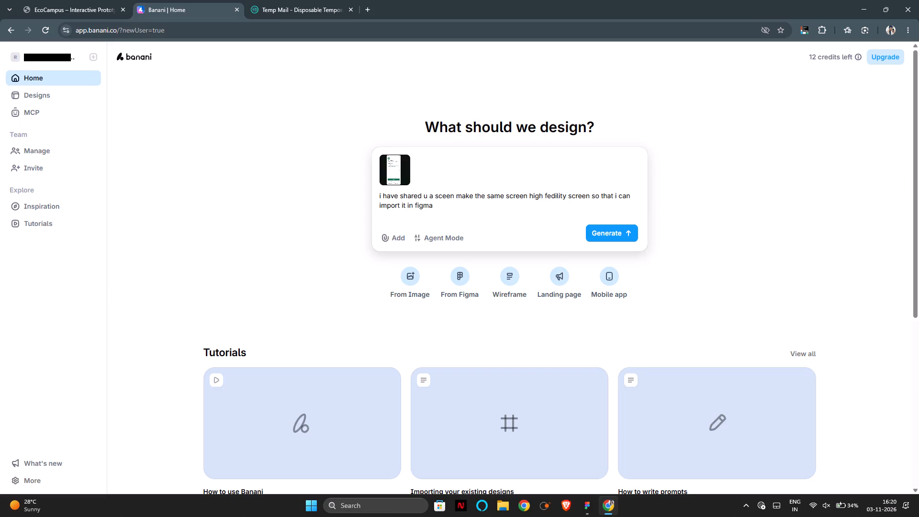
Leave the subscription plans page without choosing a plan and return to the Banani home page.
key(alt+Tab)
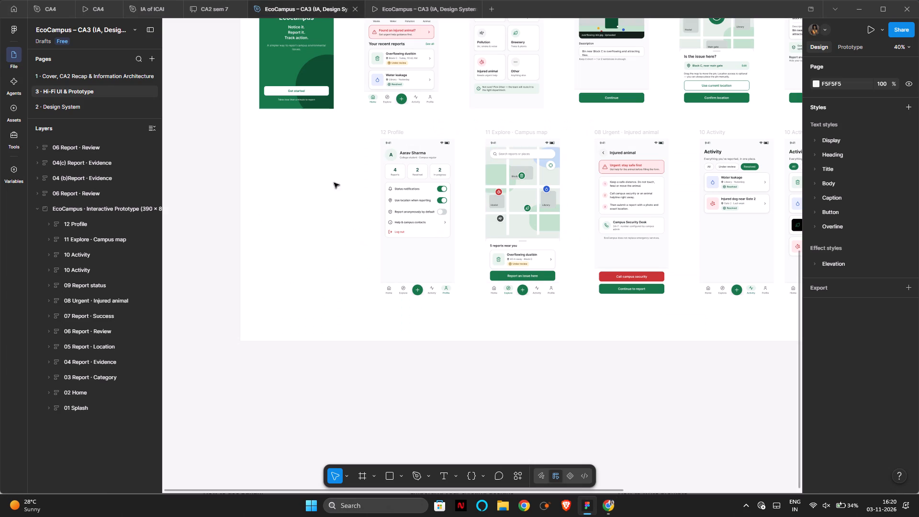
scroll(306, 175, up, 2)
key(alt+Tab)
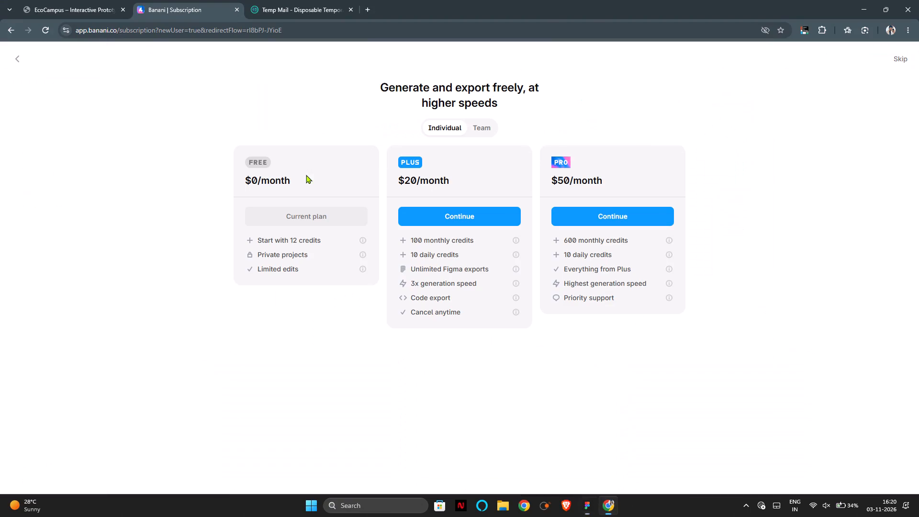
scroll(418, 168, down, 3)
scroll(418, 168, left, 5)
click(17, 59)
Switch to Figma and look through the EcoCampus file's Information Architecture, Design System and Hi-Fi UI & Prototype pages.
key(alt+Tab)
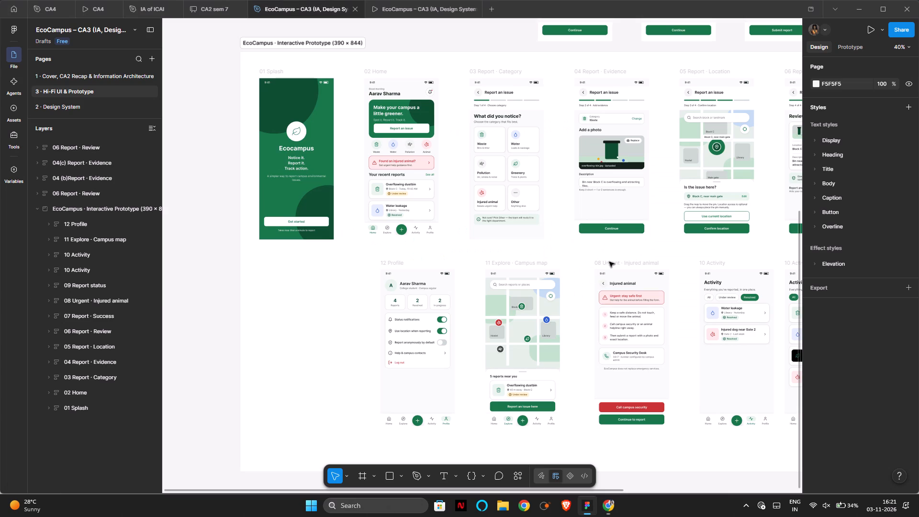
scroll(591, 273, up, 4)
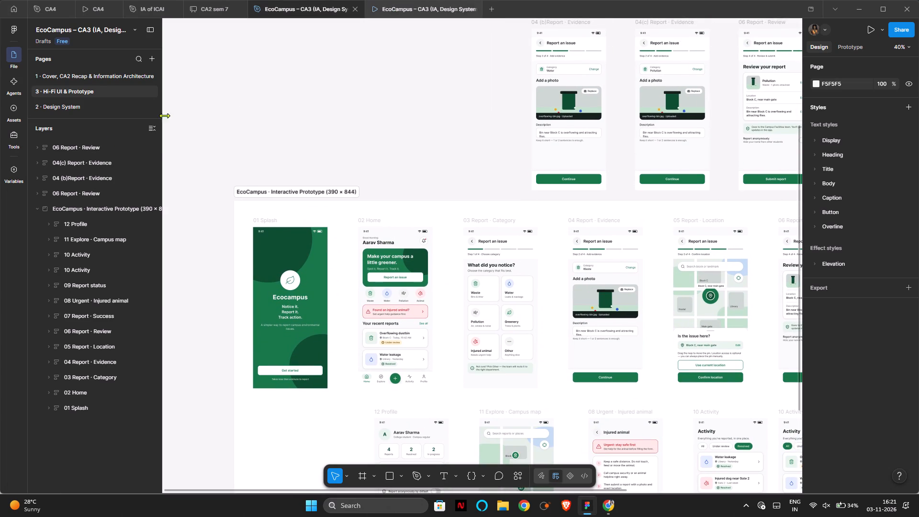
click(47, 74)
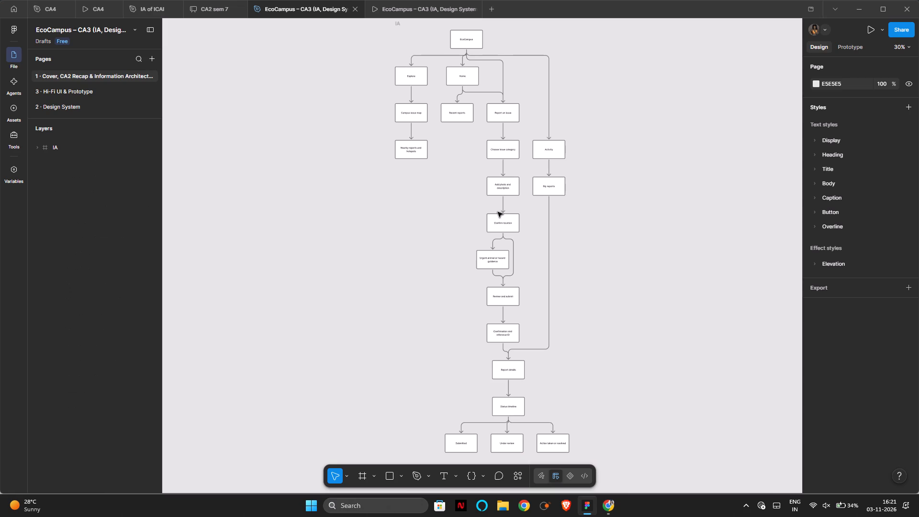
click(85, 87)
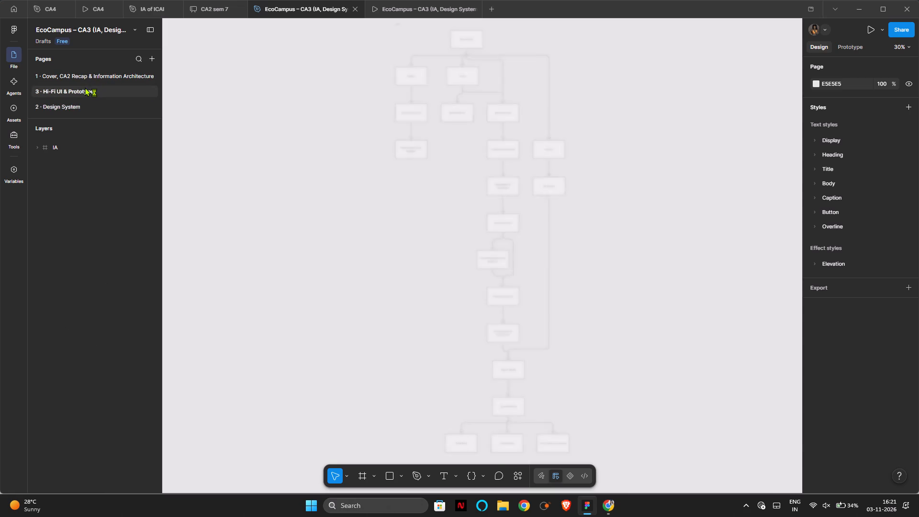
click(74, 102)
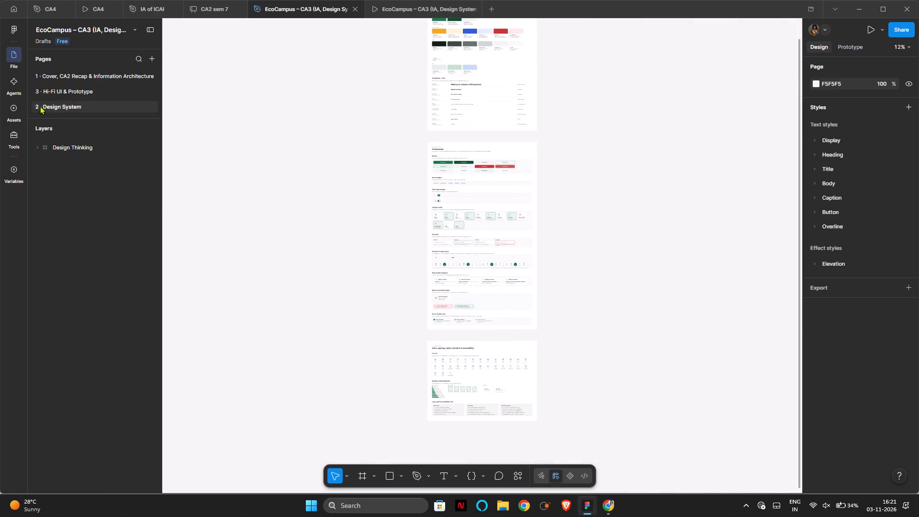
click(43, 93)
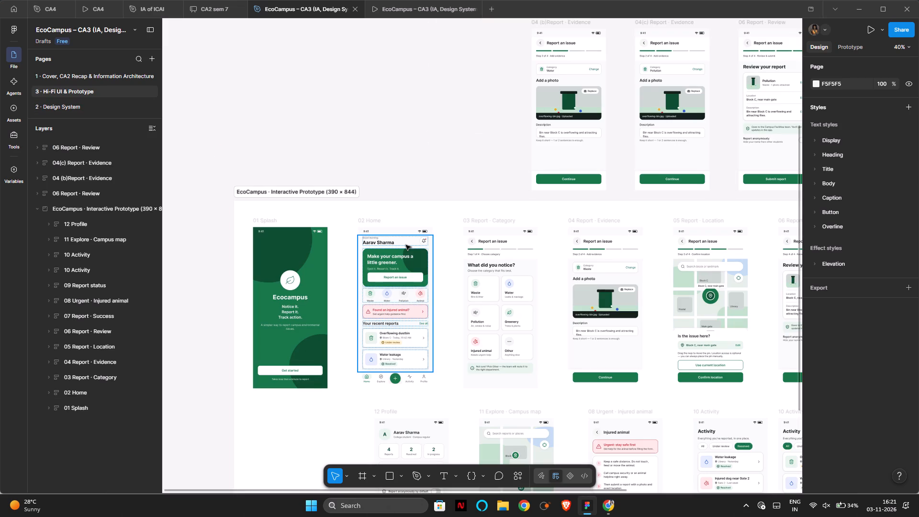
scroll(406, 245, left, 3)
scroll(406, 245, right, 2)
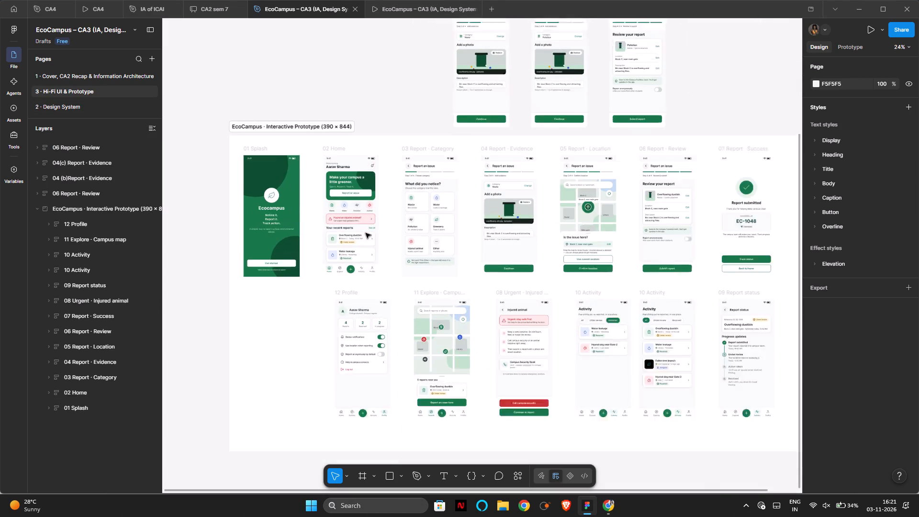
Display the prototype connections and examine how the EcoCampus splash, home and report screens are linked.
click(860, 41)
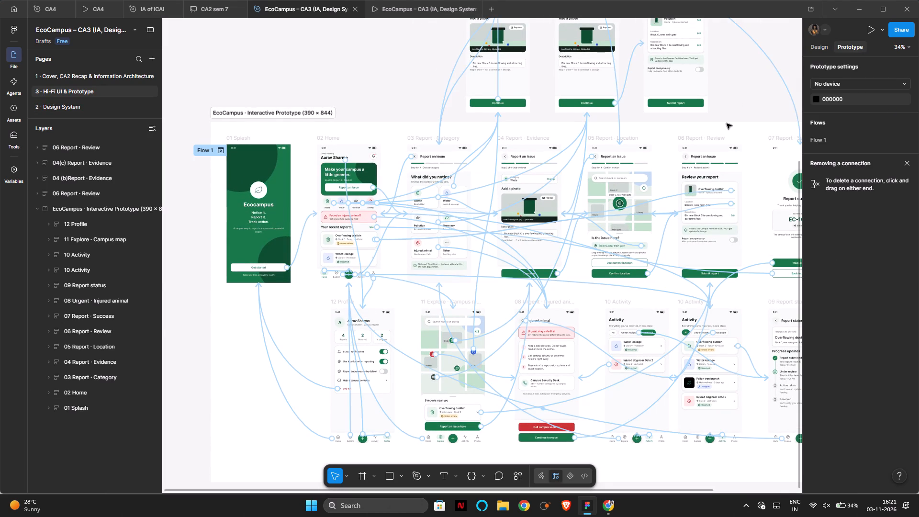
scroll(727, 124, left, 2)
scroll(727, 124, right, 1)
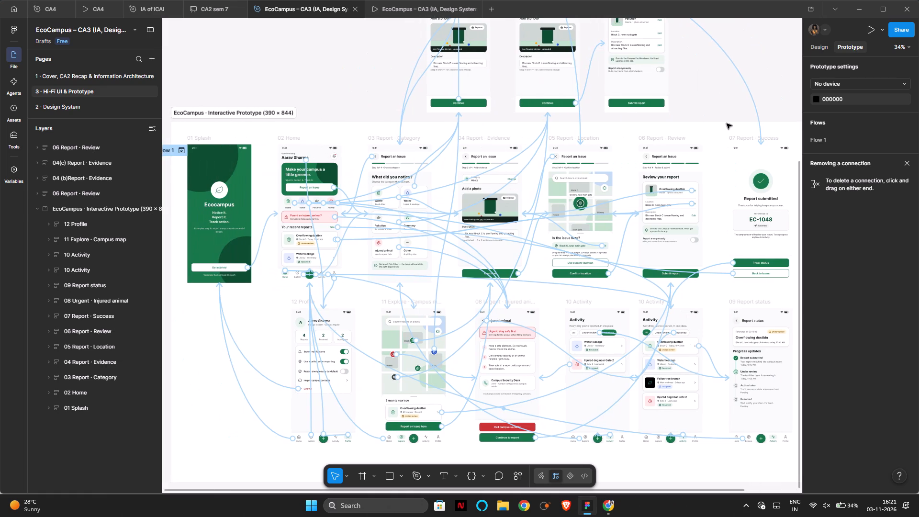
scroll(727, 124, right, 1)
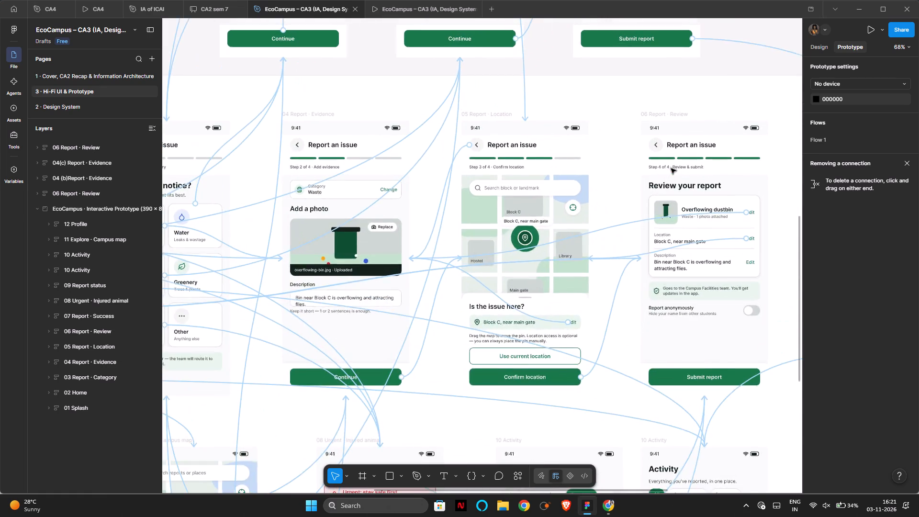
scroll(671, 169, right, 7)
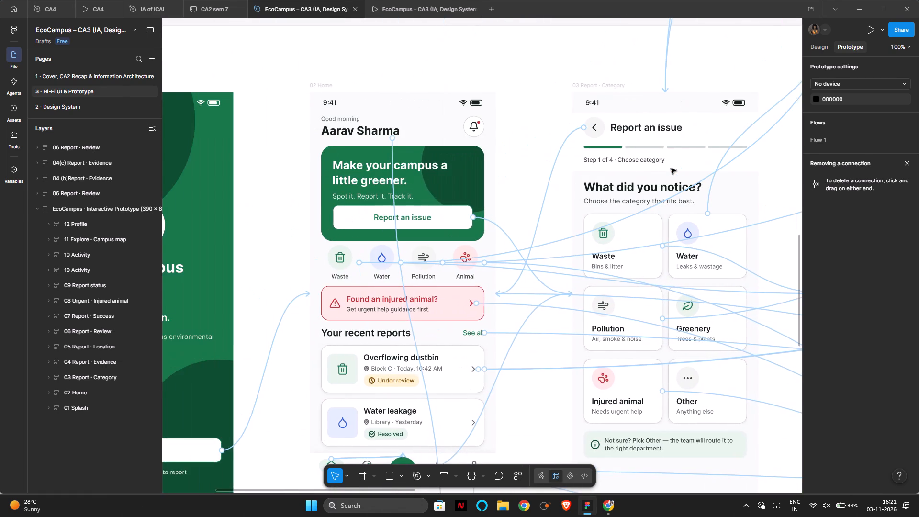
scroll(671, 169, right, 1)
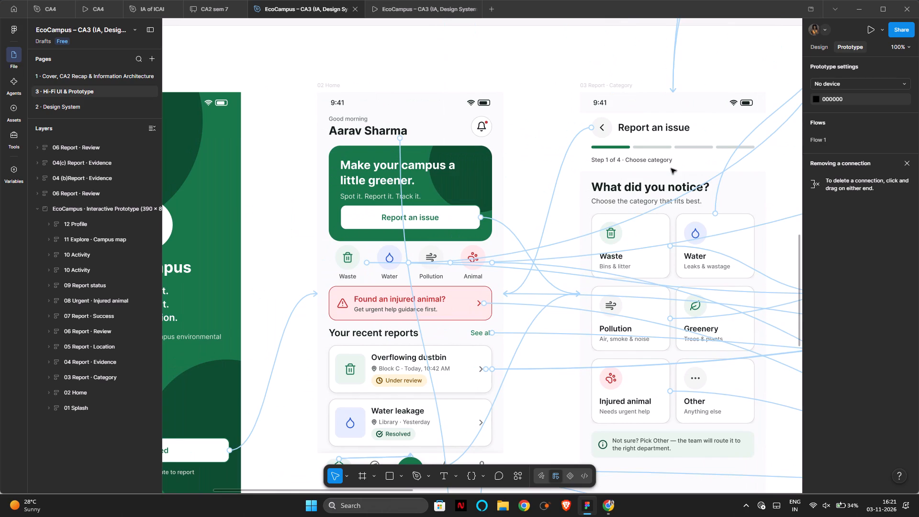
scroll(671, 169, right, 3)
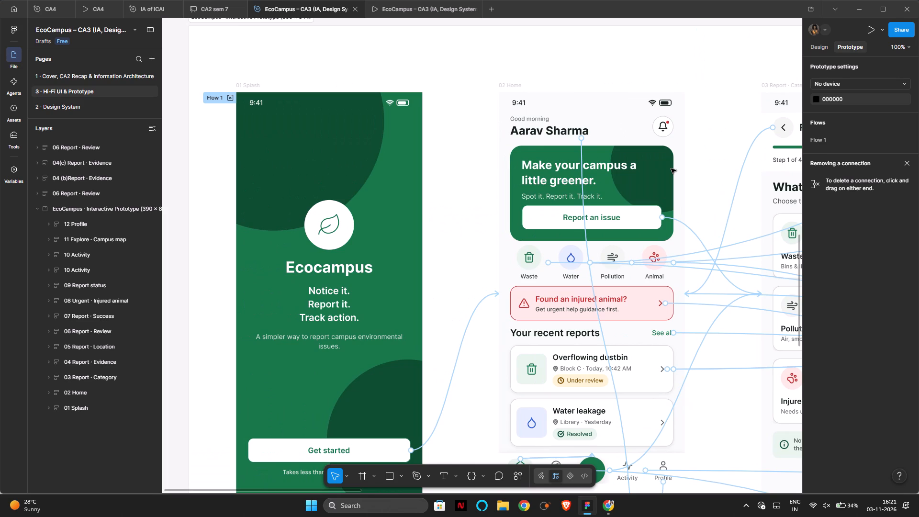
Switch back to Banani and open the recent Figma Screen Clone project to view the generated Login Screen.
key(alt+Tab)
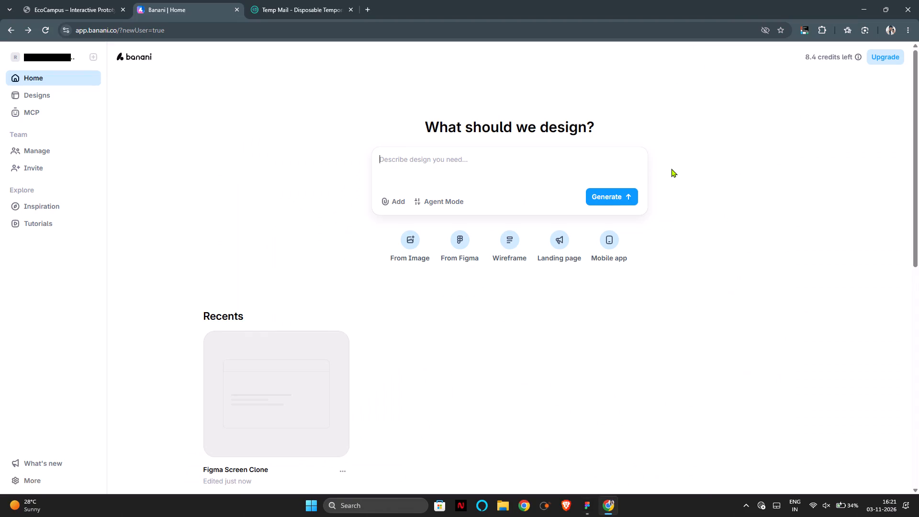
click(247, 406)
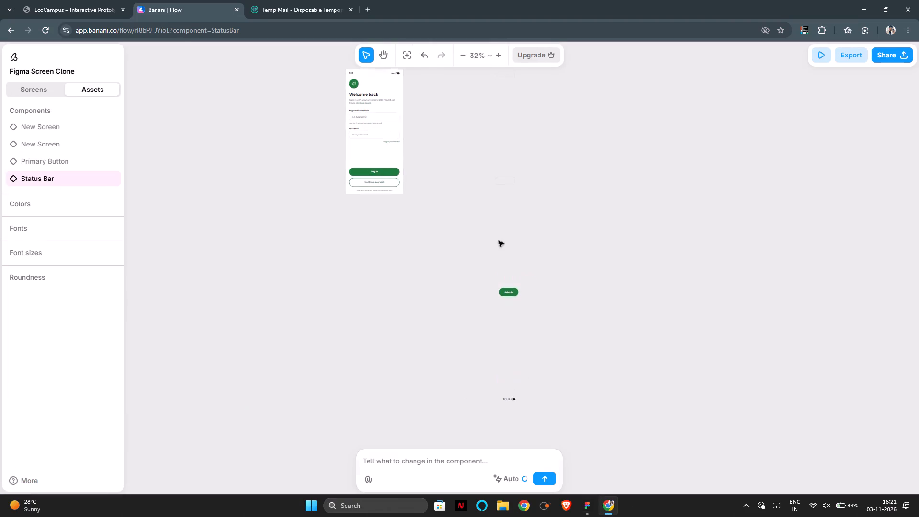
scroll(498, 241, up, 5)
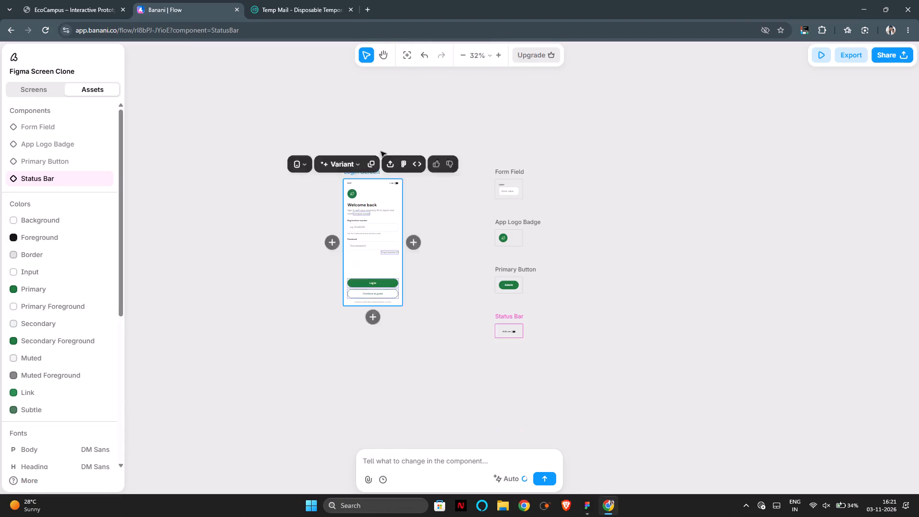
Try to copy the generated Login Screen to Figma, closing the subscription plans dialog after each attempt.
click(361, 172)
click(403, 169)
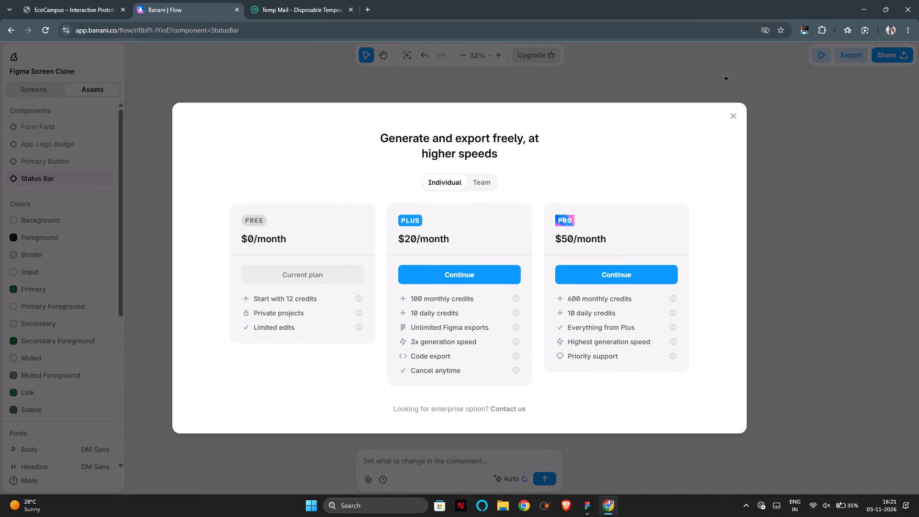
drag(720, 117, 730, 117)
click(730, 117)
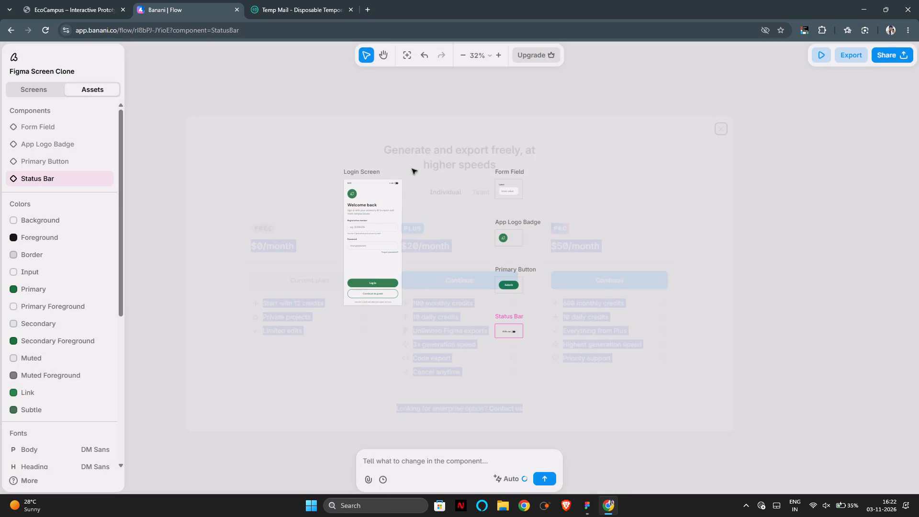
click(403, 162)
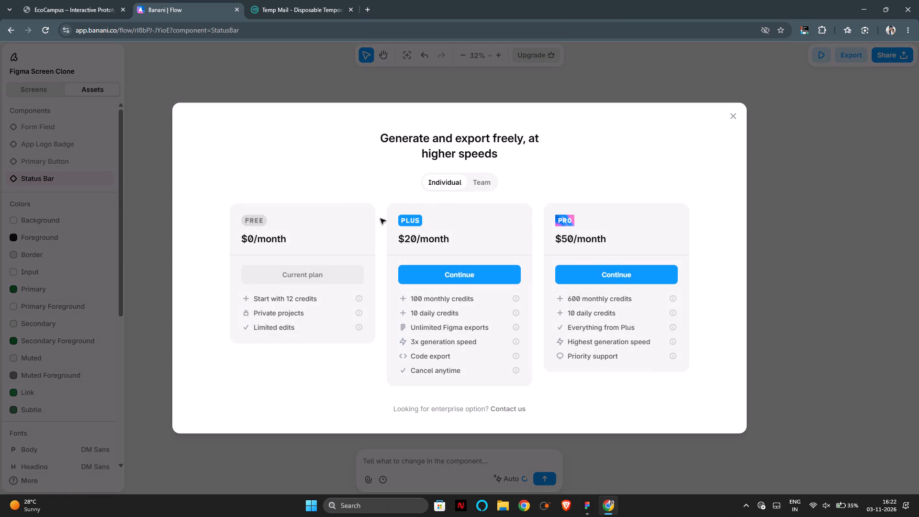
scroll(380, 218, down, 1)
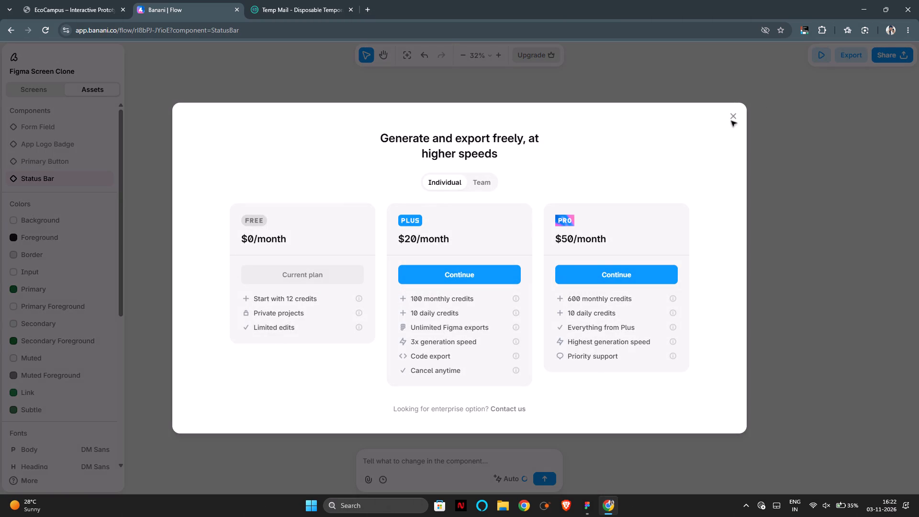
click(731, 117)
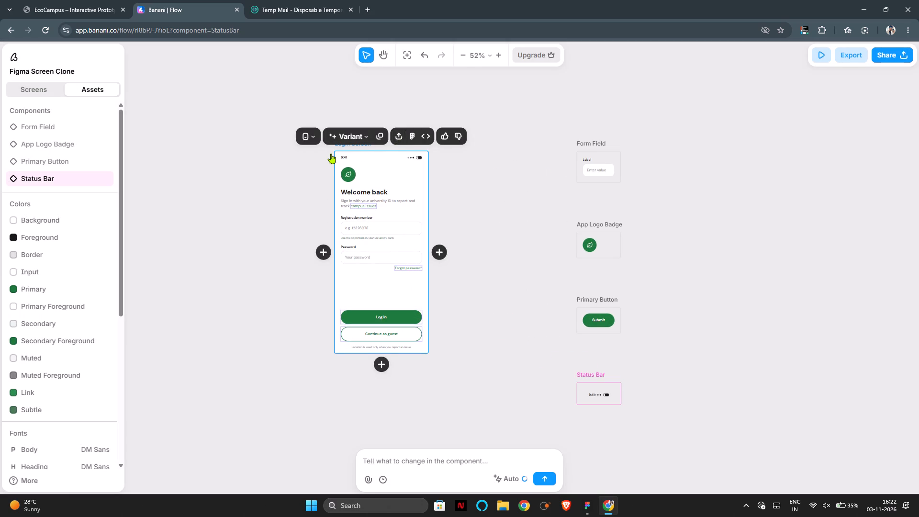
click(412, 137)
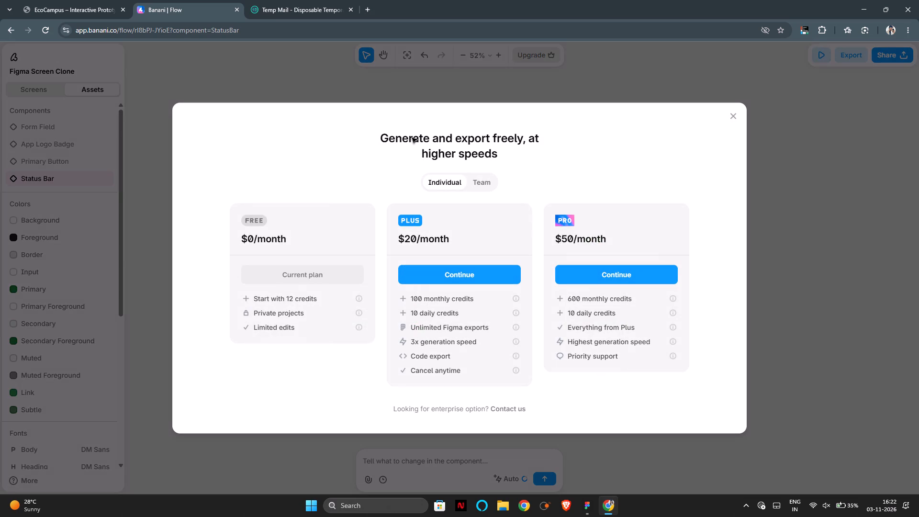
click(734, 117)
Switch to Figma and paste the clipboard contents onto the Hi-Fi UI & Prototype page.
key(alt+Tab)
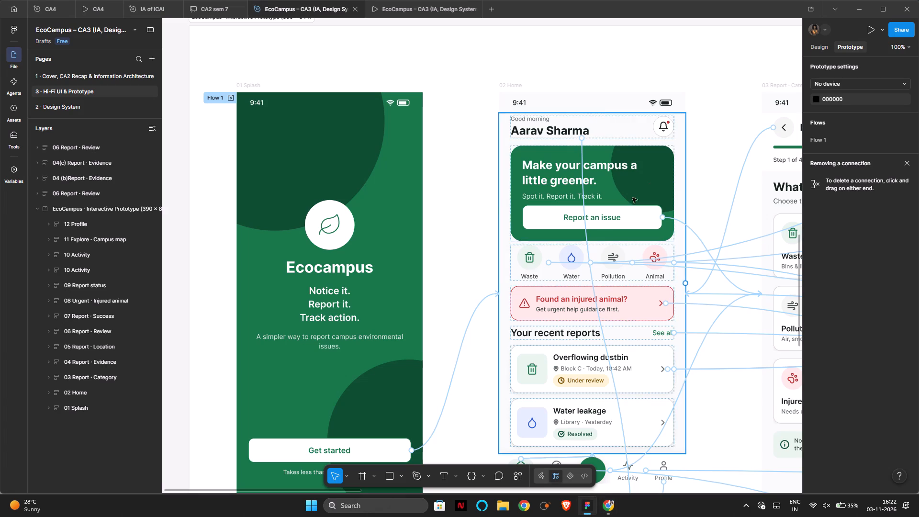
scroll(475, 313, down, 5)
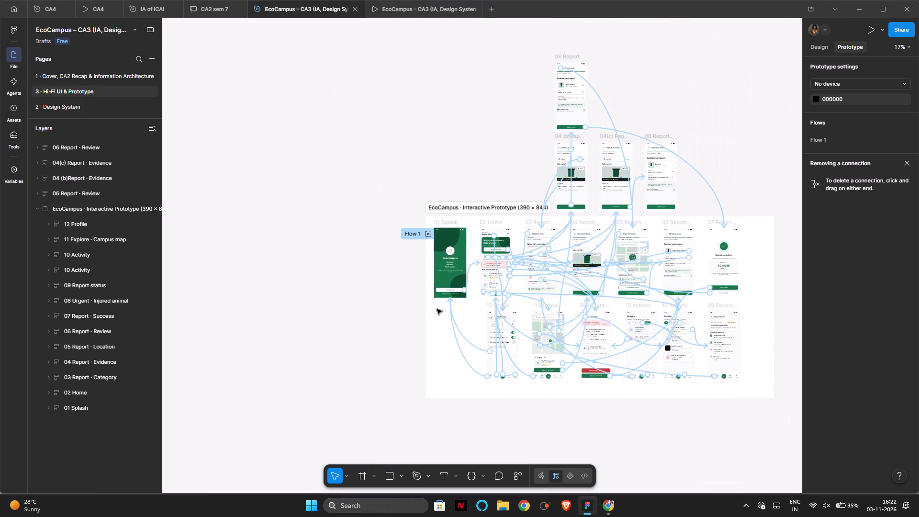
click(349, 265)
key(ctrl+v)
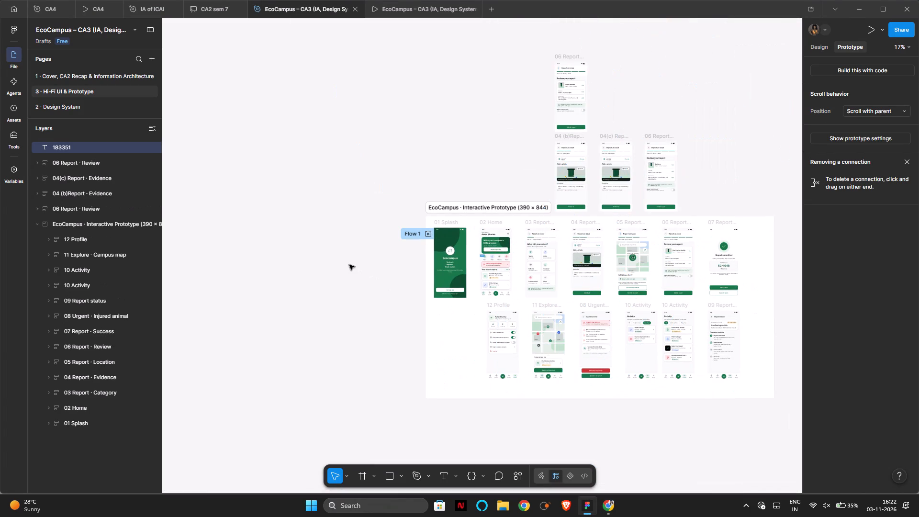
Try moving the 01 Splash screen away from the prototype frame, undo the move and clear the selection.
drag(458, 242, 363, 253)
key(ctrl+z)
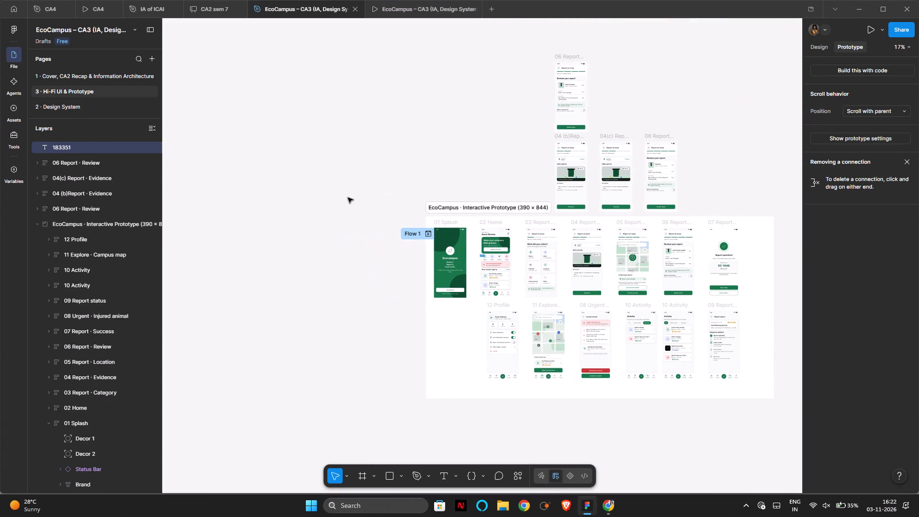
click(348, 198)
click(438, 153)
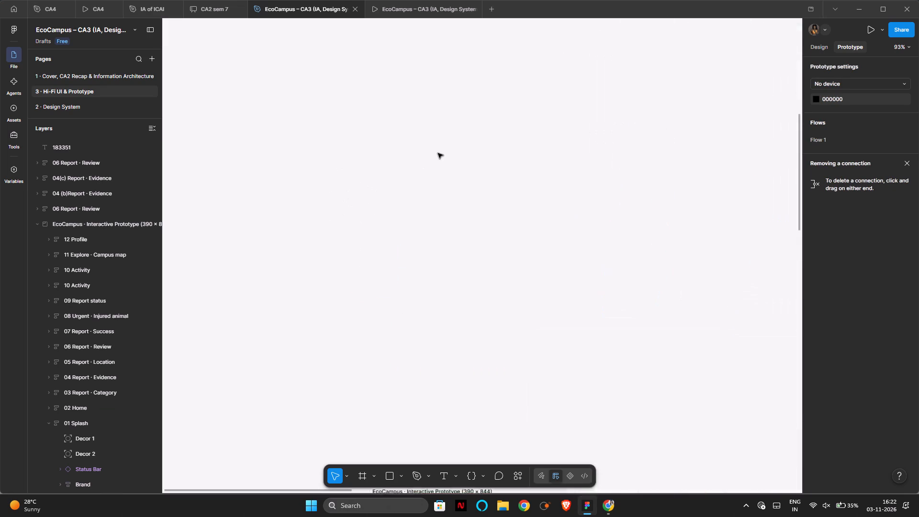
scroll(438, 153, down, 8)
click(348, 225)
Switch back to Banani, view the MCP export instructions for the Login Screen and close them.
key(alt+Tab)
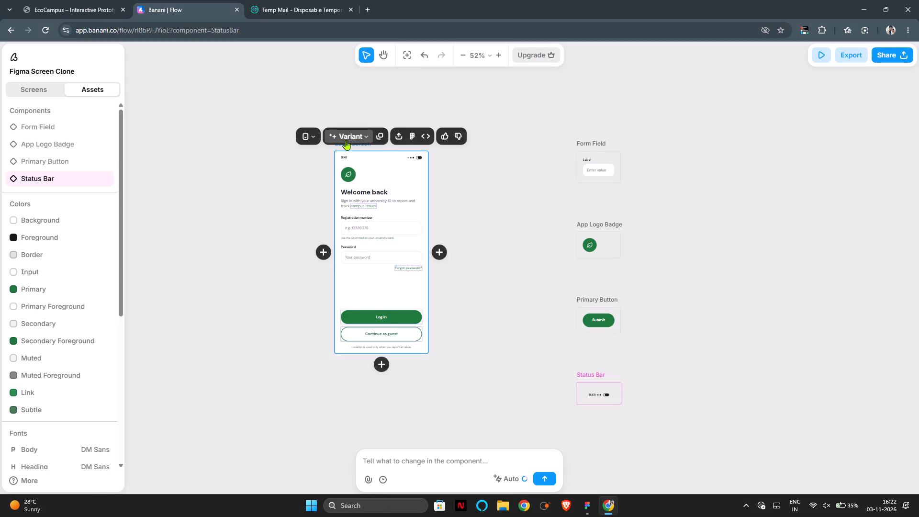
click(426, 138)
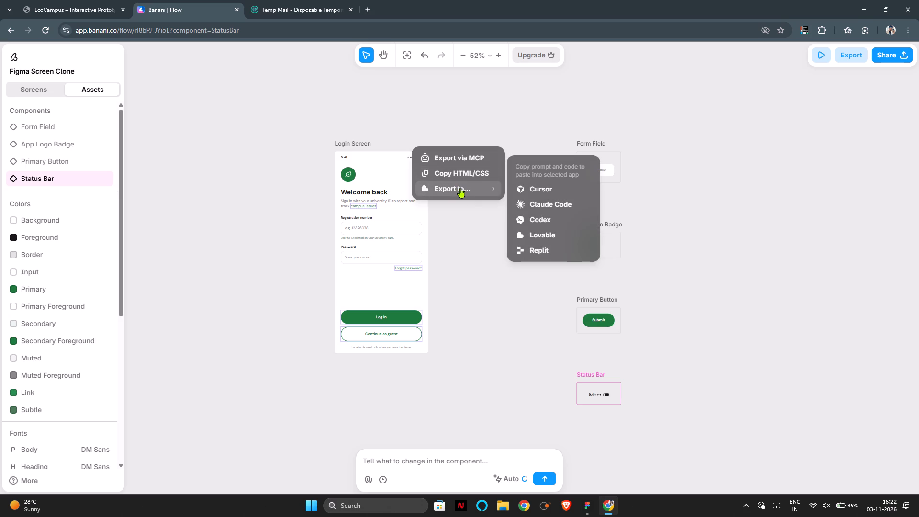
click(482, 159)
click(639, 195)
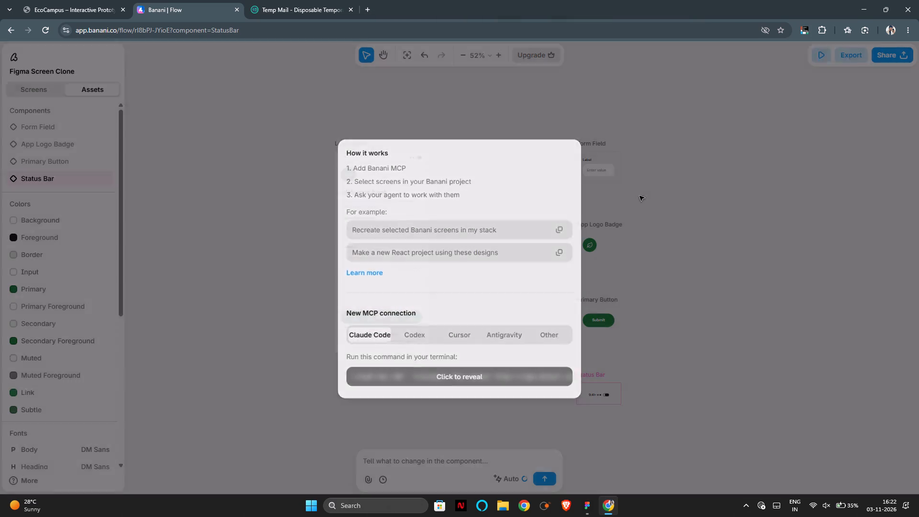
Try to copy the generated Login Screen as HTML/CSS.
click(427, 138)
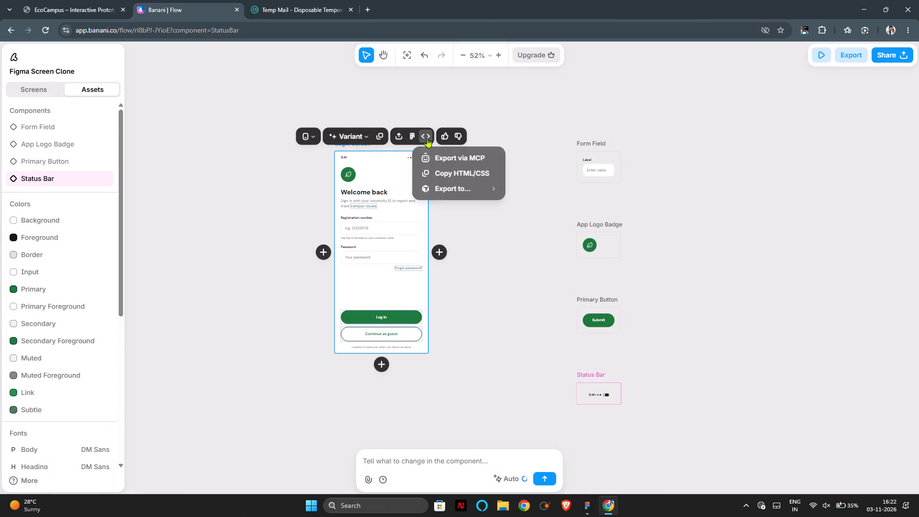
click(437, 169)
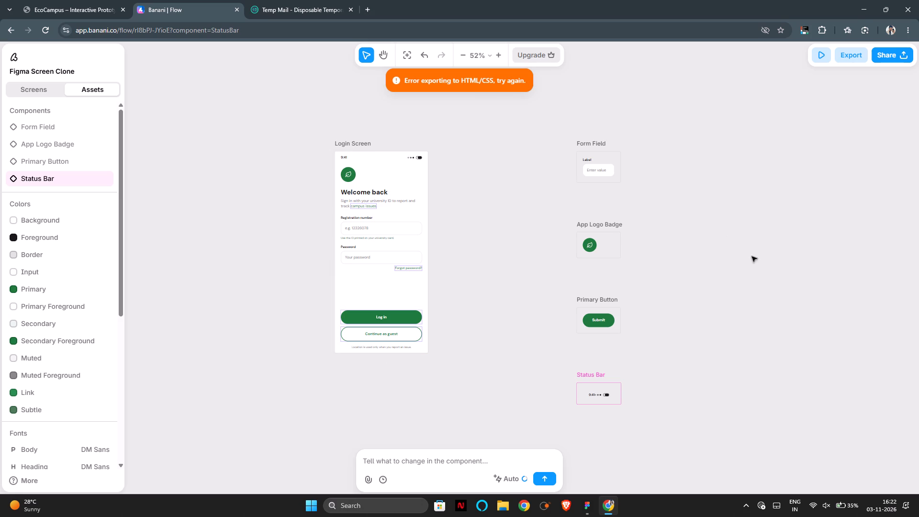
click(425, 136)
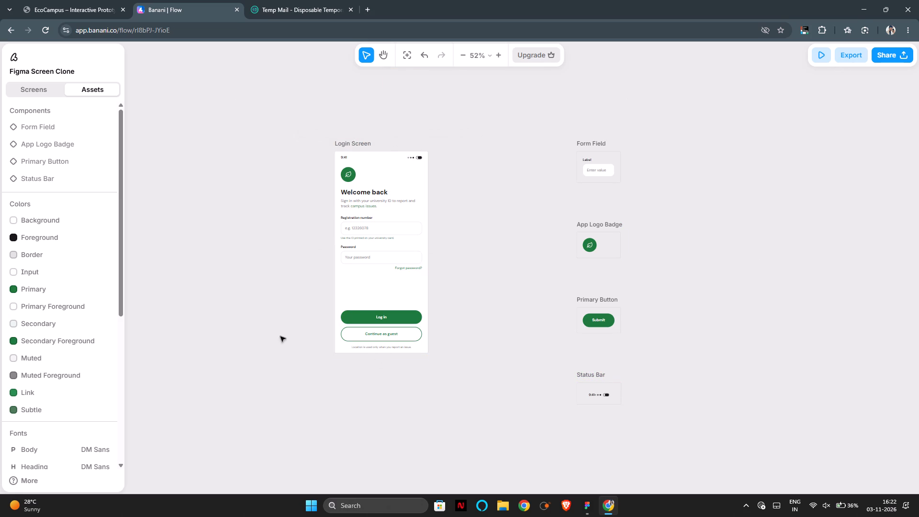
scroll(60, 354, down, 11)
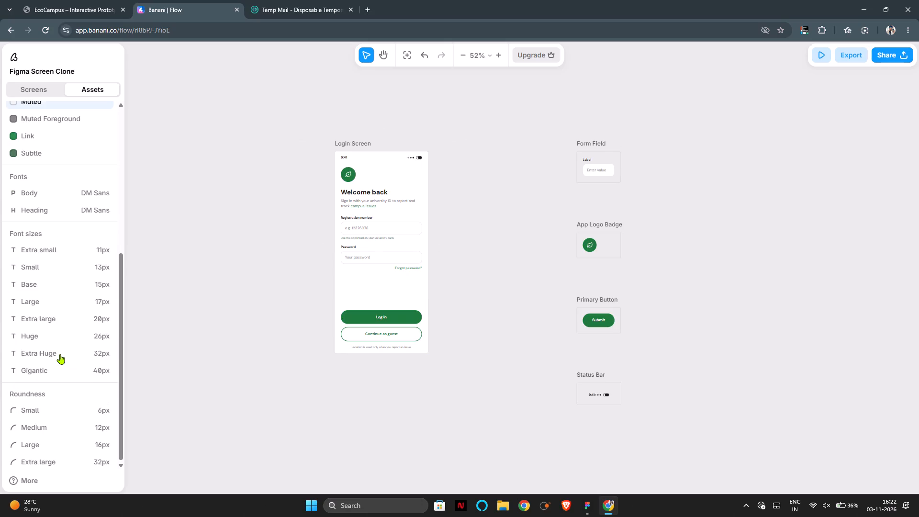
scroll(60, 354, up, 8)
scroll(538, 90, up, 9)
Return to the Banani home page and delete the Figma Screen Clone project from the recent projects.
click(12, 52)
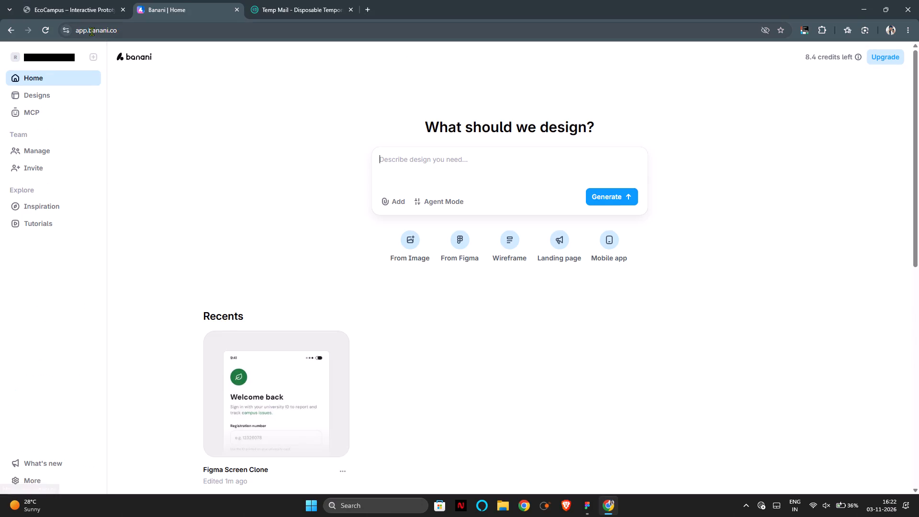
scroll(549, 232, left, 1)
scroll(549, 232, down, 1)
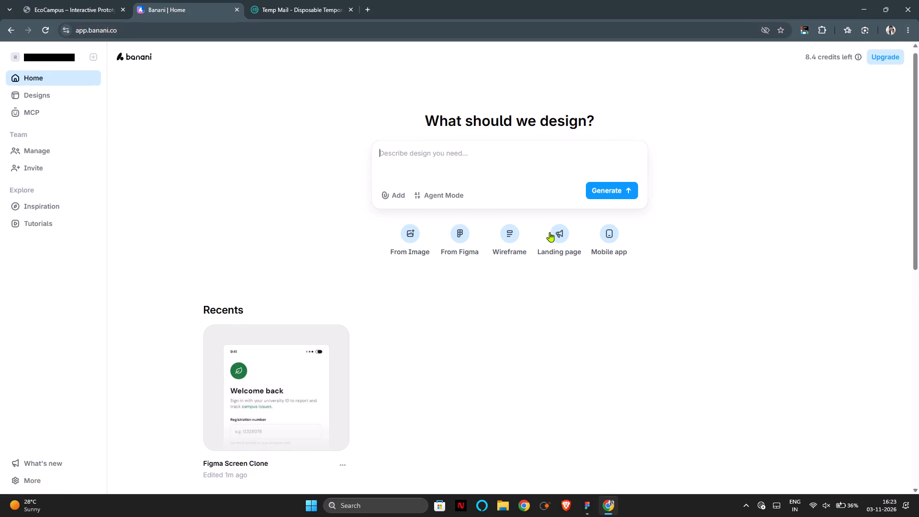
scroll(549, 232, down, 1)
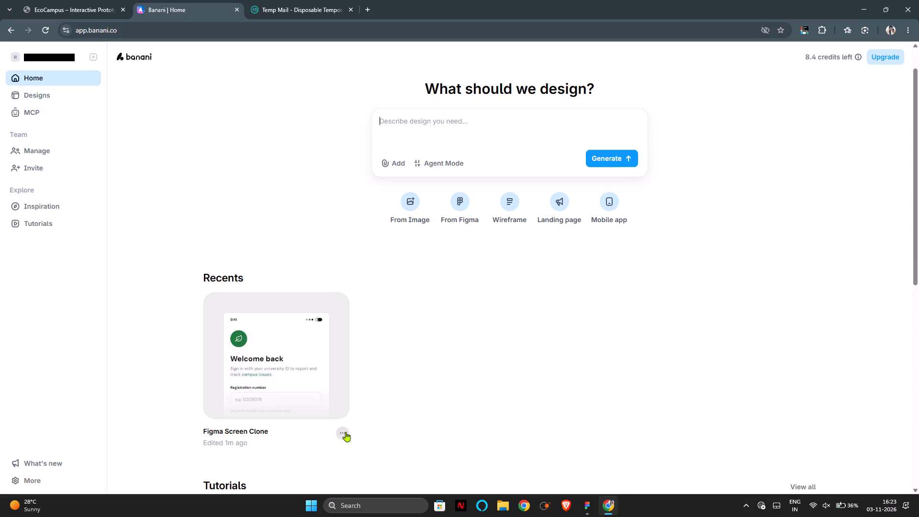
click(346, 432)
click(342, 410)
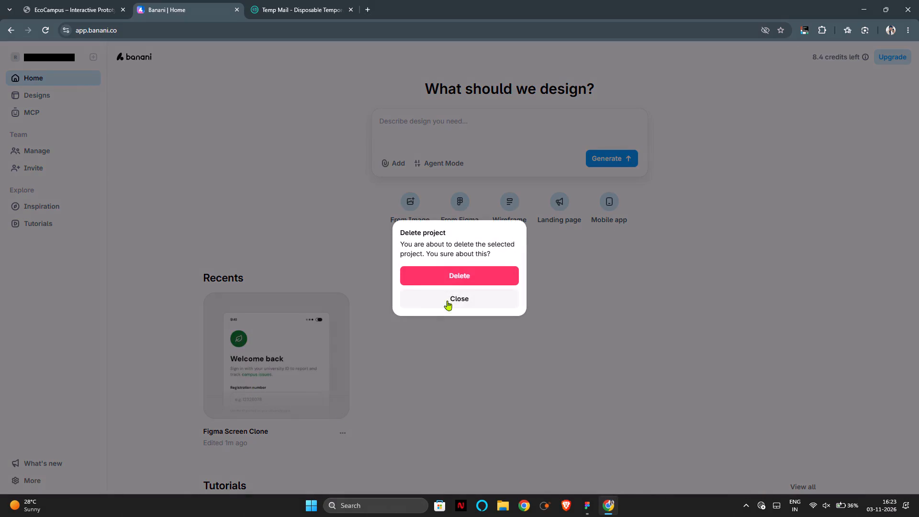
click(446, 276)
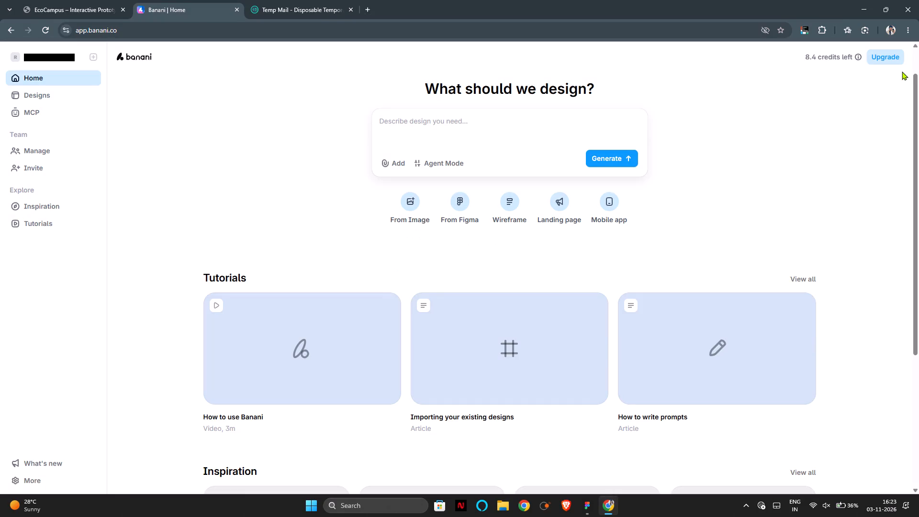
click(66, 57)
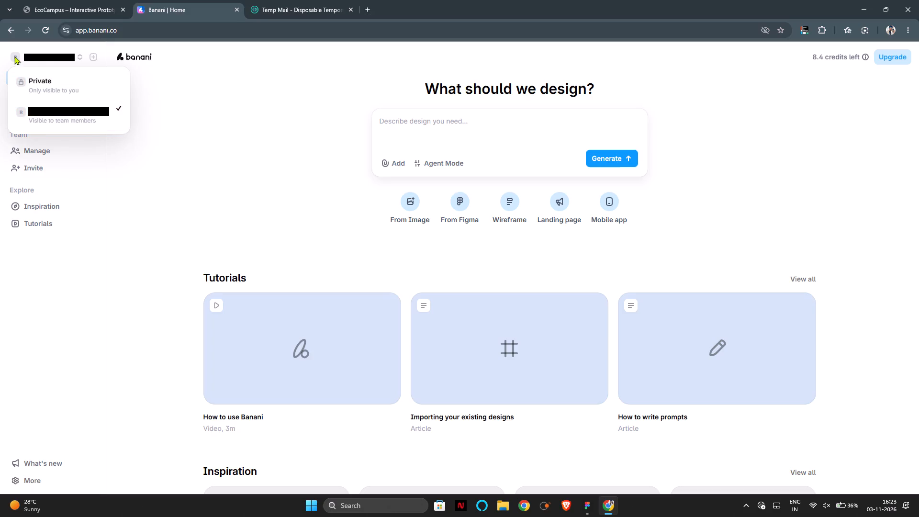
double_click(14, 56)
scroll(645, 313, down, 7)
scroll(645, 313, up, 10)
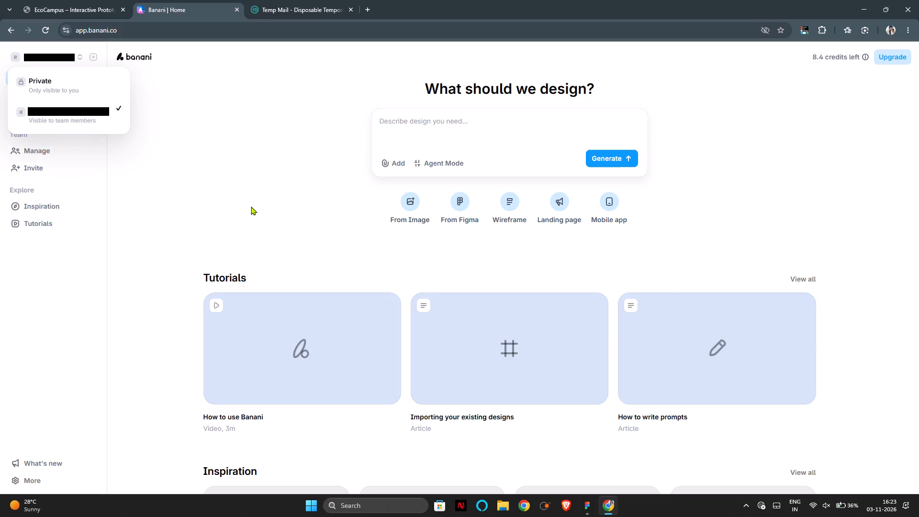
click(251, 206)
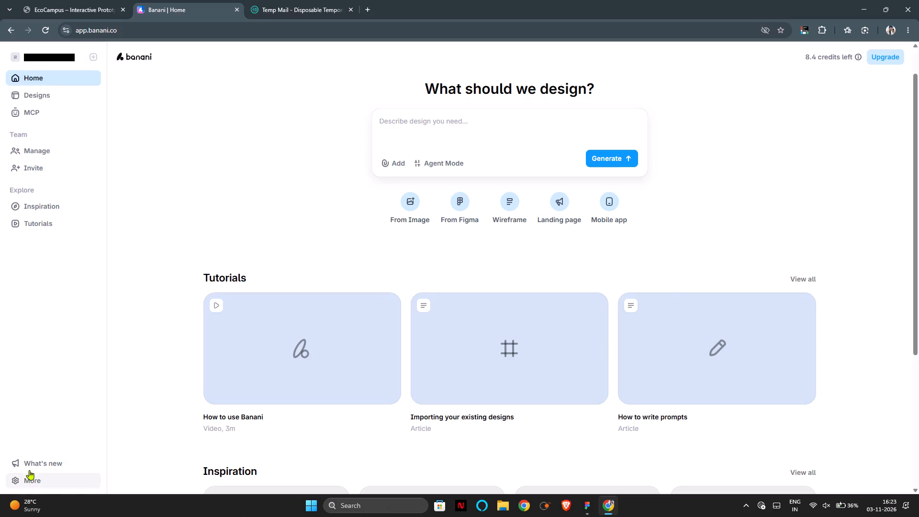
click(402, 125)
Switch to Figma and examine the 01 Splash and 02 Home screens with their prototype connections.
click(870, 2)
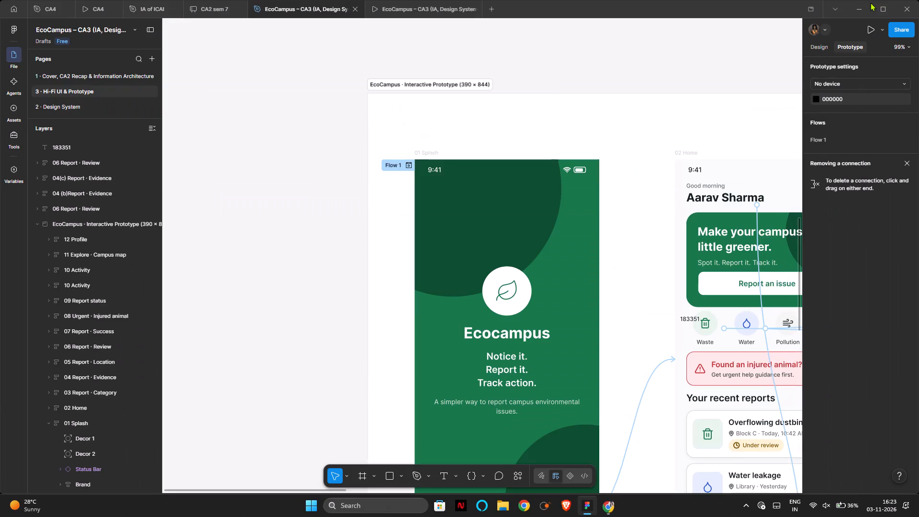
scroll(616, 146, left, 4)
scroll(616, 146, right, 1)
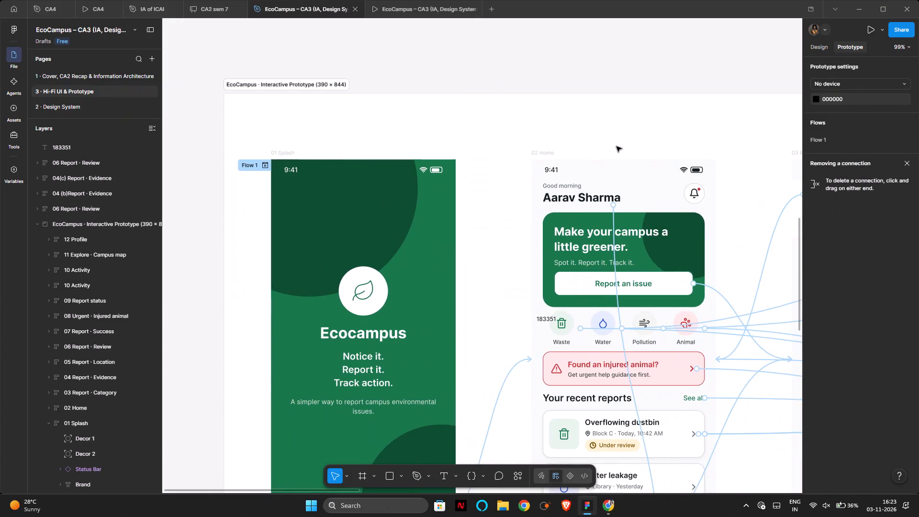
scroll(616, 146, down, 1)
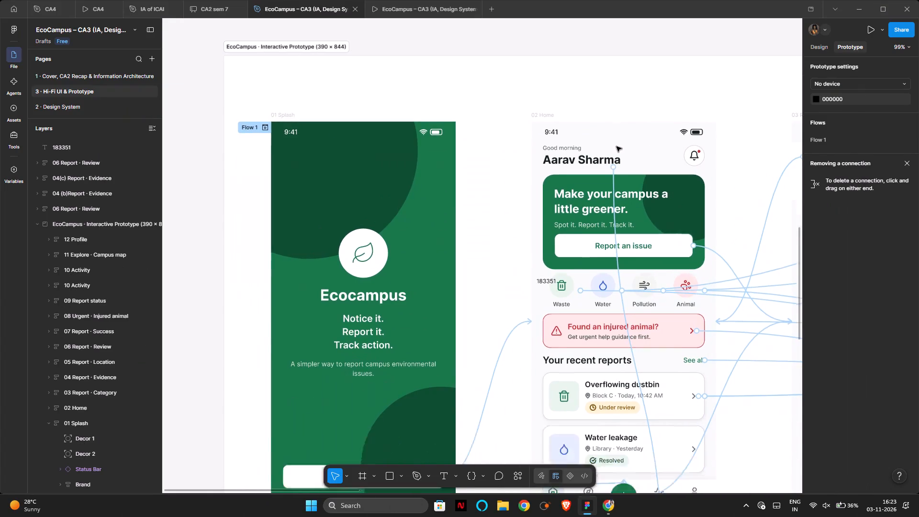
scroll(616, 146, down, 1)
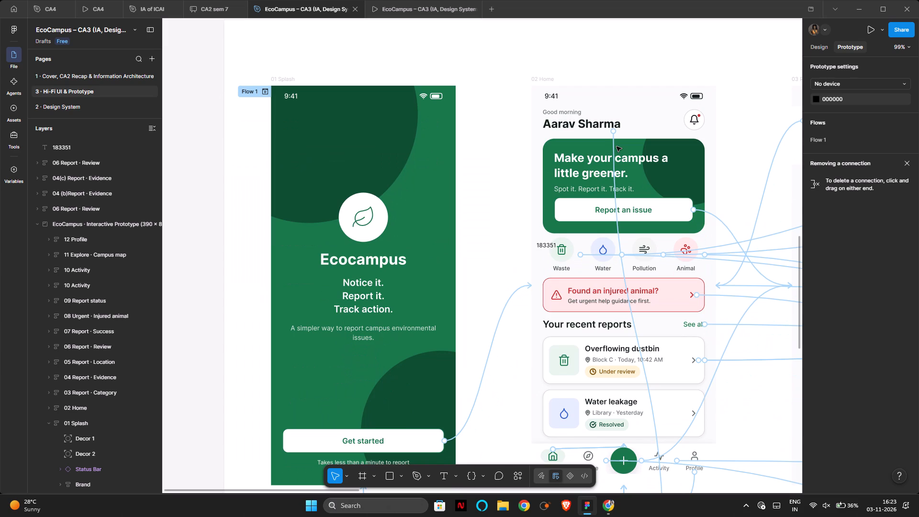
scroll(616, 146, left, 4)
scroll(616, 146, down, 1)
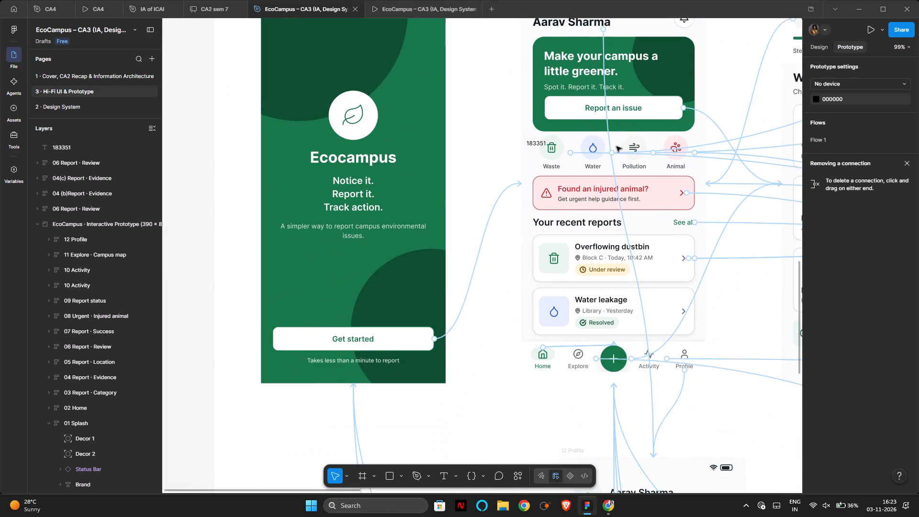
scroll(616, 146, right, 1)
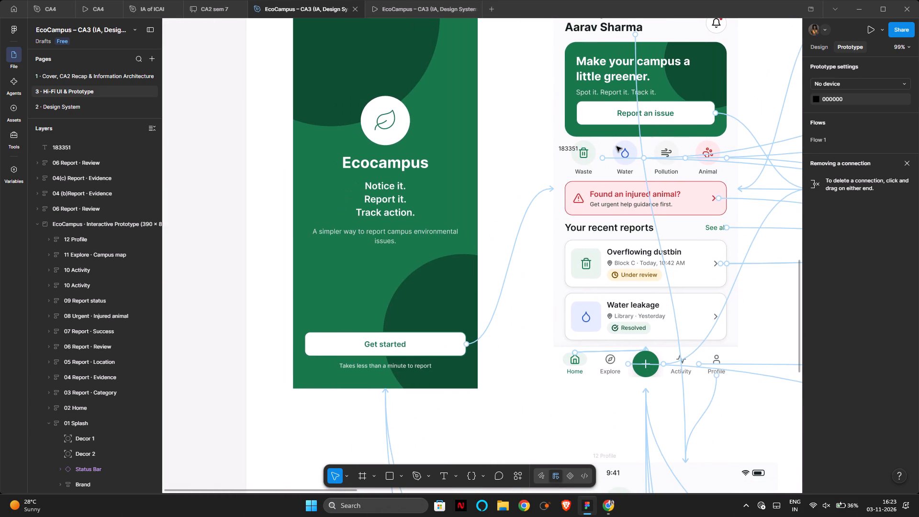
scroll(616, 146, right, 2)
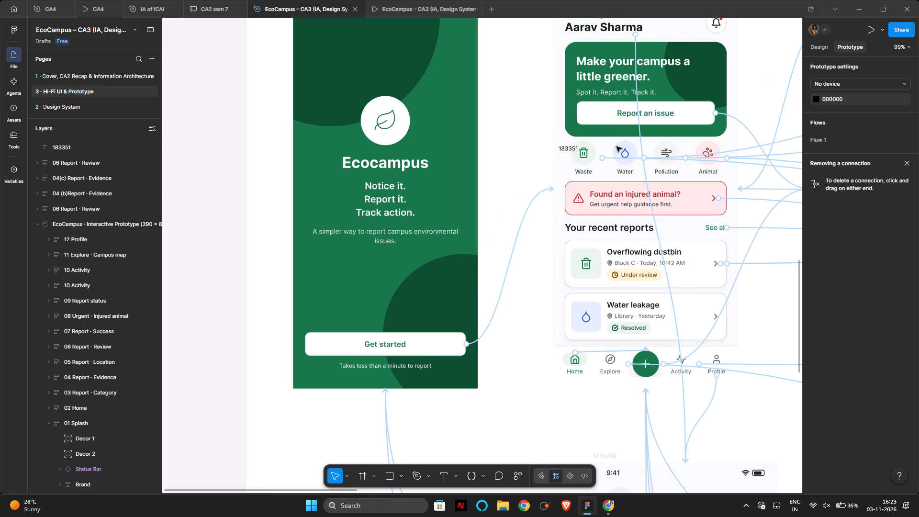
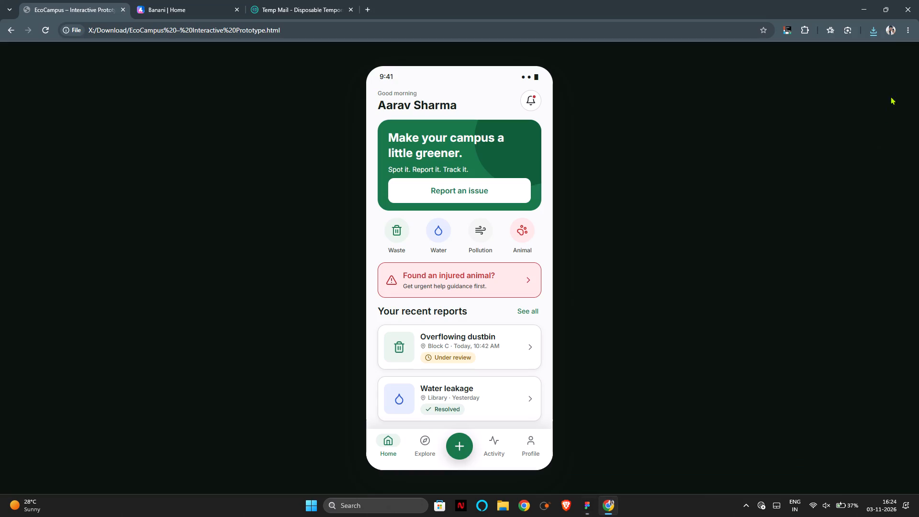
Show the captured EcoCampus .h2d file in the Download folder and rename it as ecoplus.
click(873, 24)
click(852, 72)
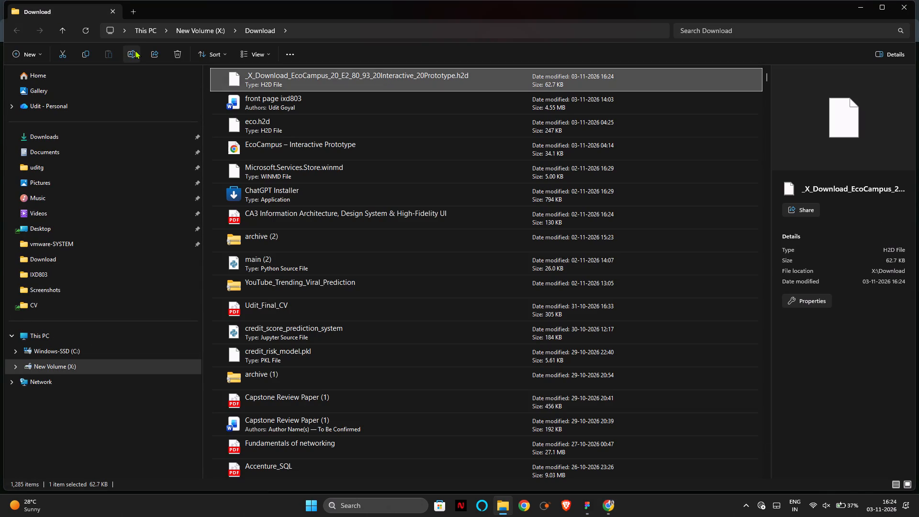
click(135, 50)
key(BackSpace)
text(ecoplus)
key(Return)
Switch to Figma and run the html.to.design plugin on the Hi-Fi UI & Prototype page.
key(alt+Tab)
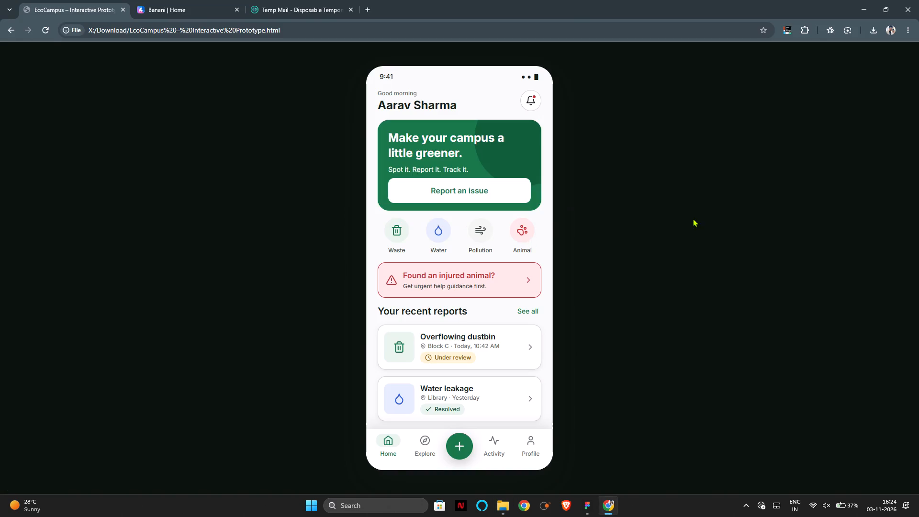
key(alt+Tab)
key(alt+Tab)
click(305, 276)
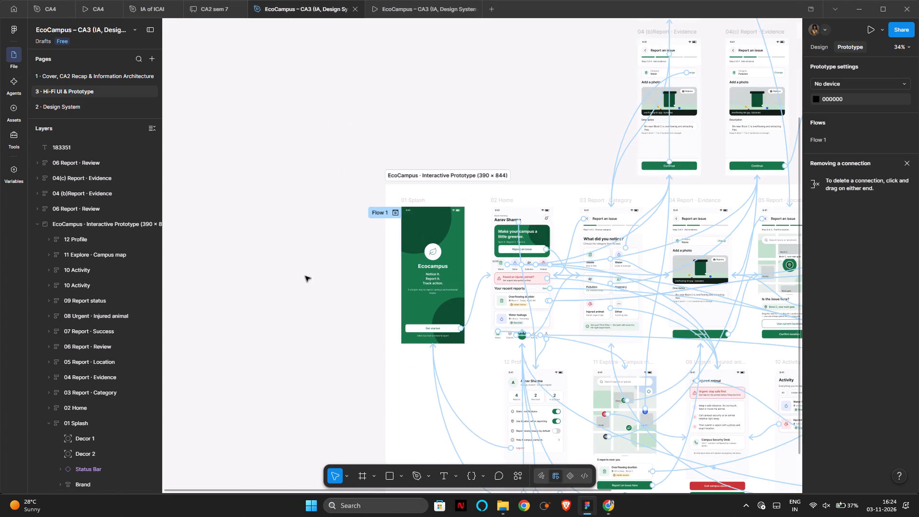
right_click(305, 276)
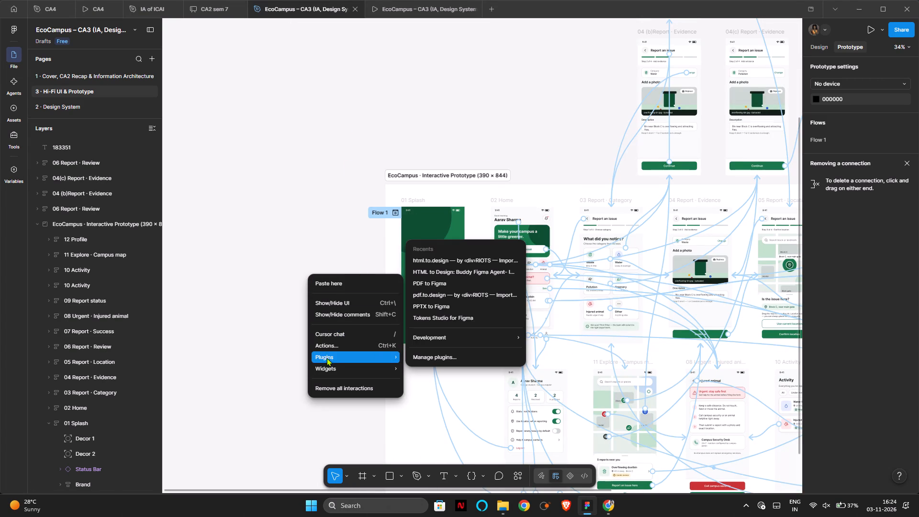
click(465, 256)
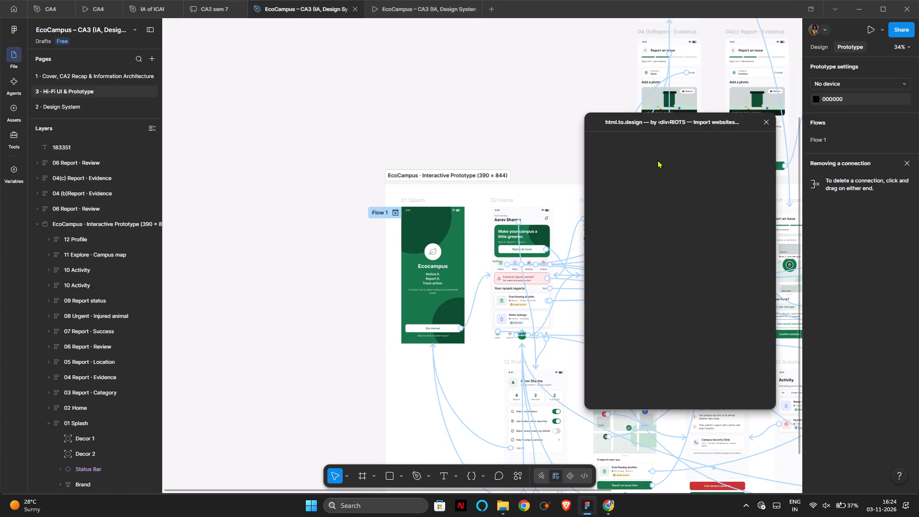
drag(650, 118, 419, 48)
Import ecoplus.h2d from the Download folder onto the canvas and close the plugin.
click(434, 292)
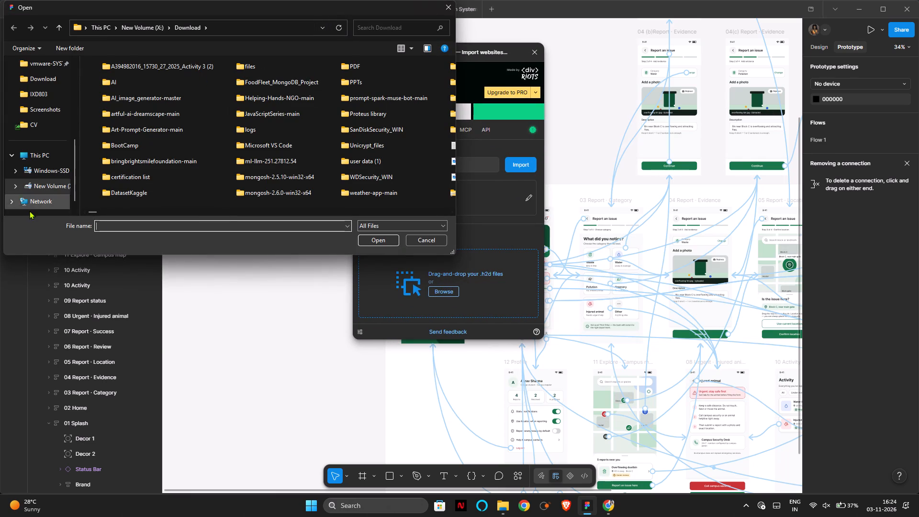
text(ex)
key(BackSpace)
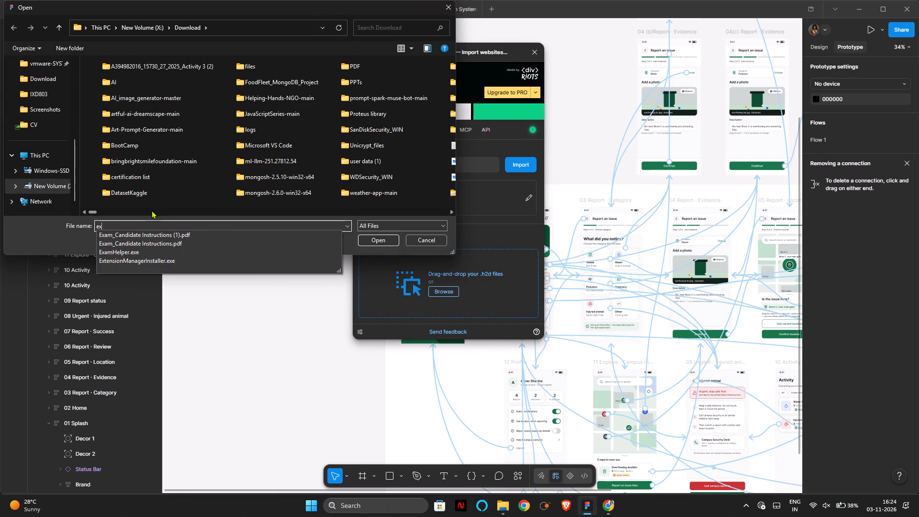
text(co)
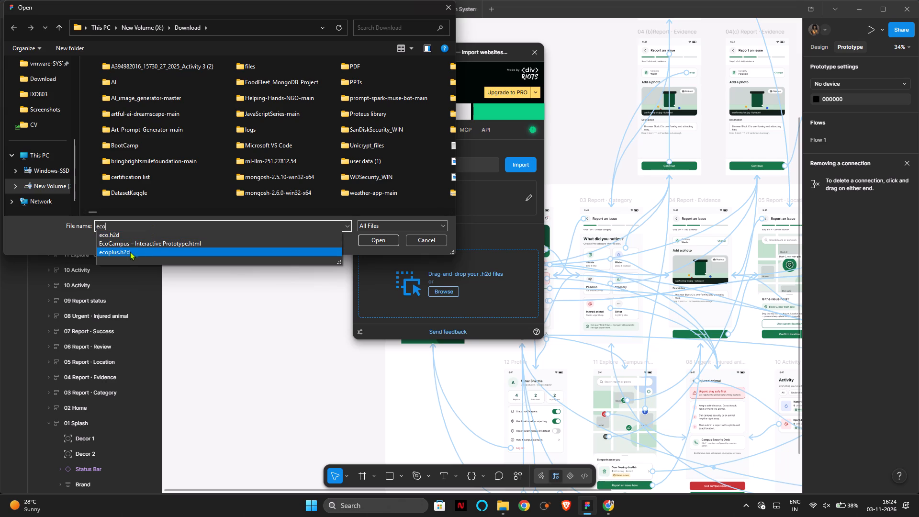
click(130, 249)
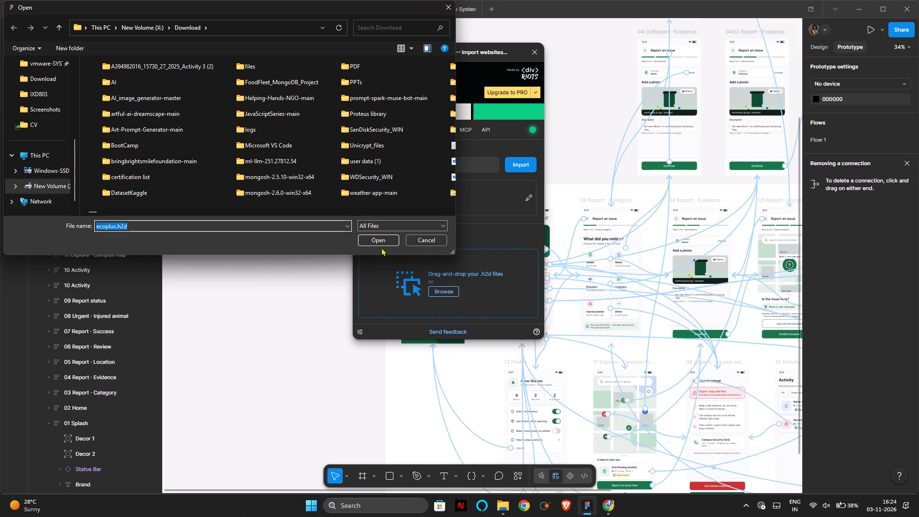
click(384, 237)
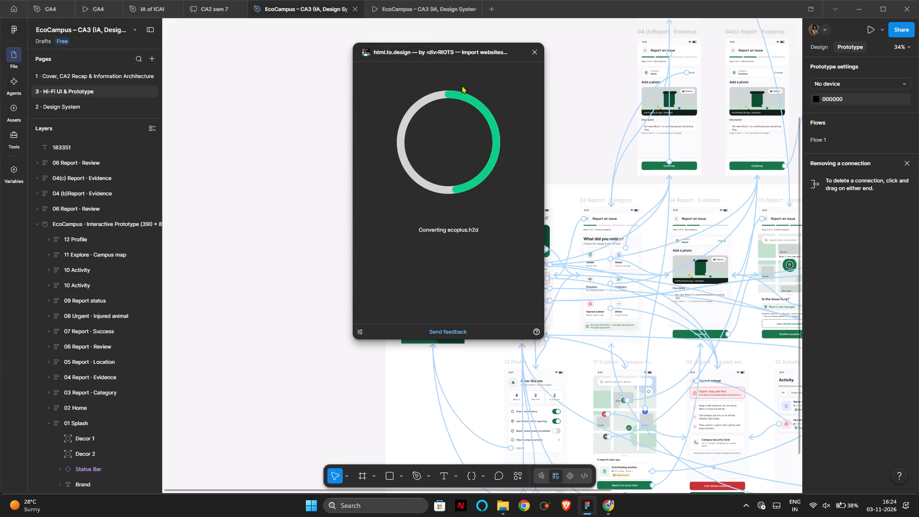
drag(469, 51, 293, 195)
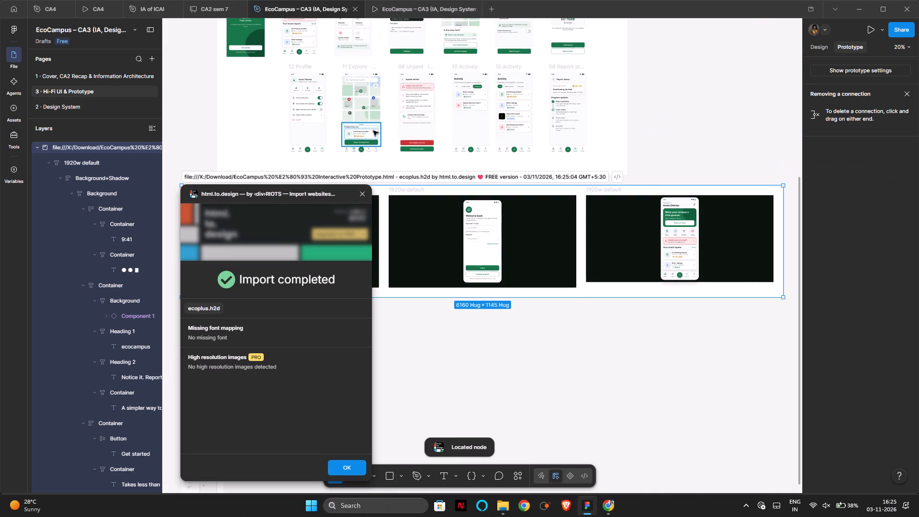
click(572, 351)
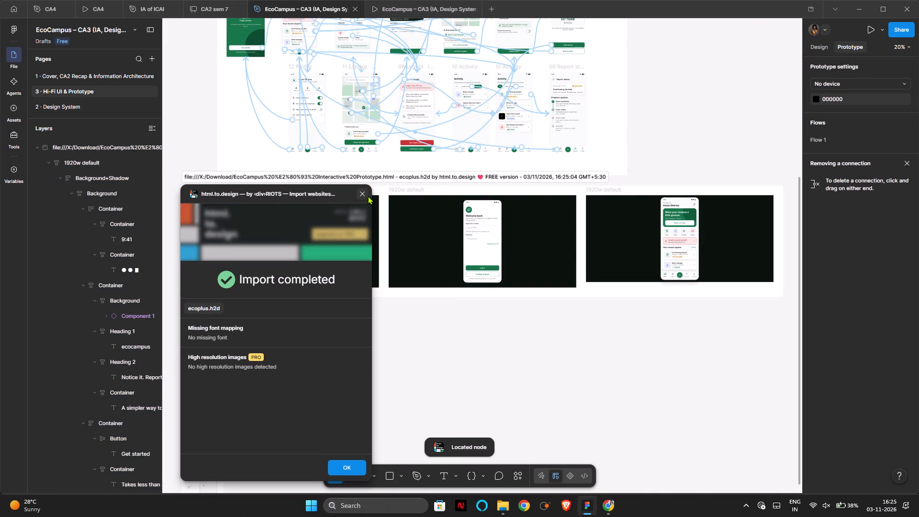
click(348, 467)
click(426, 352)
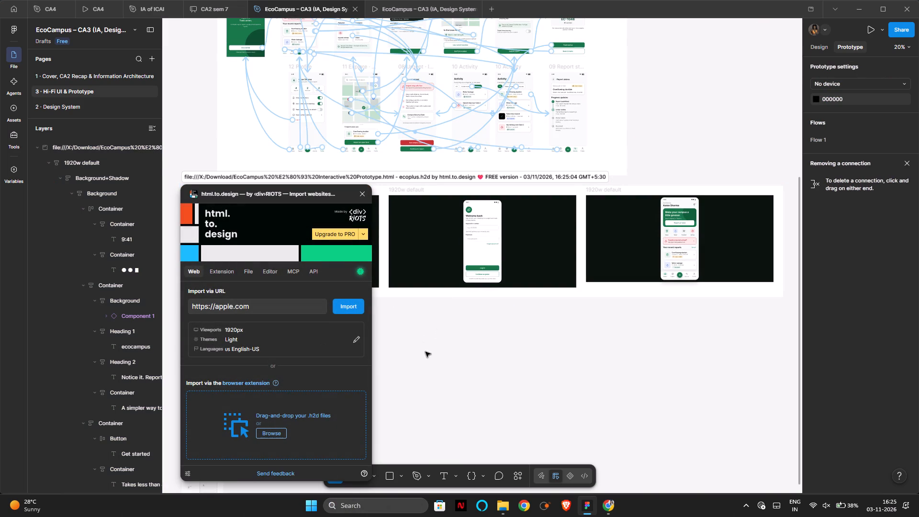
click(361, 194)
Move the imported Welcome back login screen out of its 1920w frame into the Interactive Prototype section, beside 12 Profile.
click(306, 243)
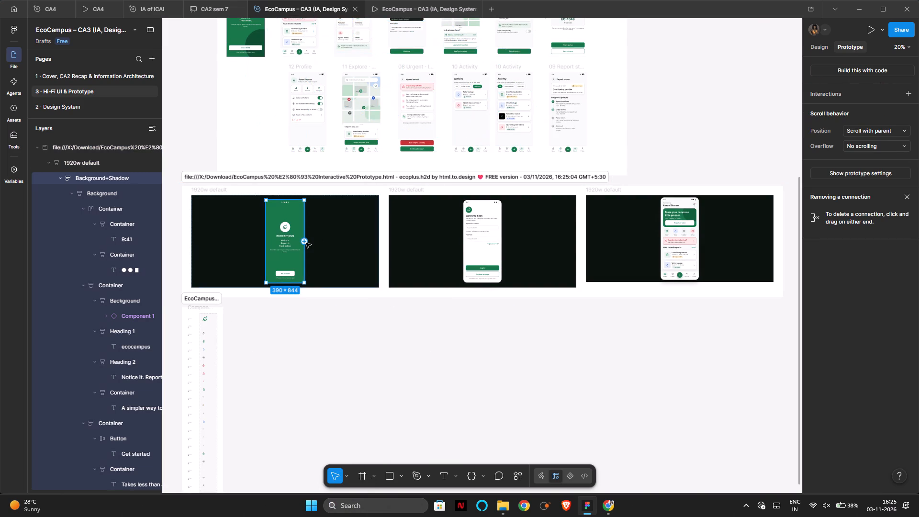
scroll(306, 243, left, 1)
drag(510, 243, 509, 246)
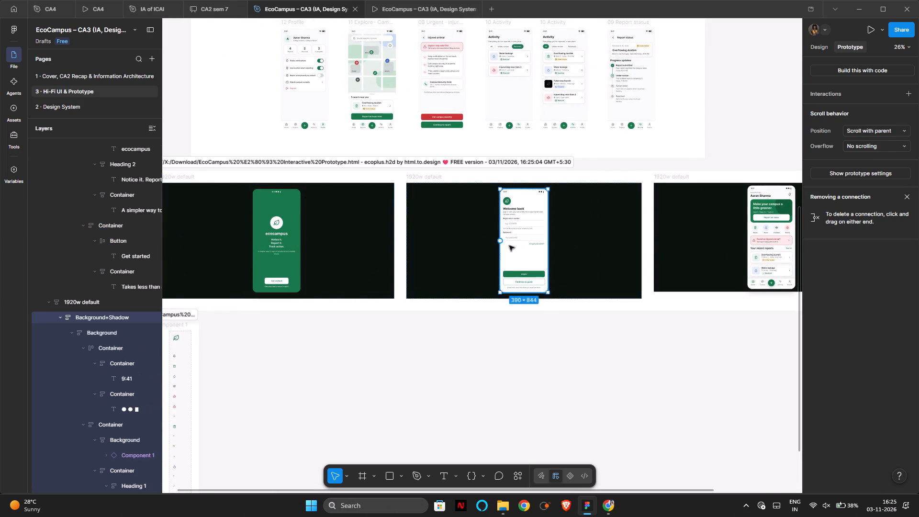
drag(509, 246, 235, 105)
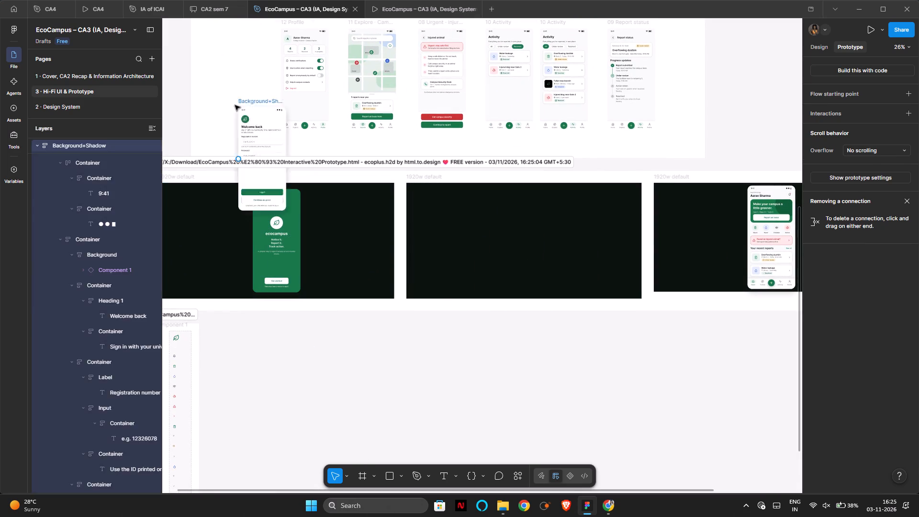
drag(235, 105, 223, 85)
scroll(403, 399, right, 1)
scroll(476, 350, left, 1)
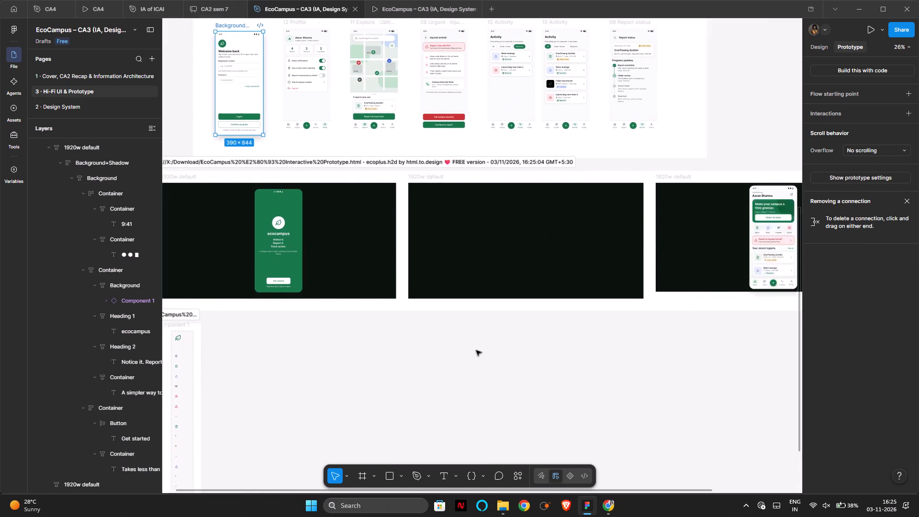
Delete the three imported 1920w default frames and the section that contained them.
scroll(476, 350, left, 2)
scroll(476, 350, right, 1)
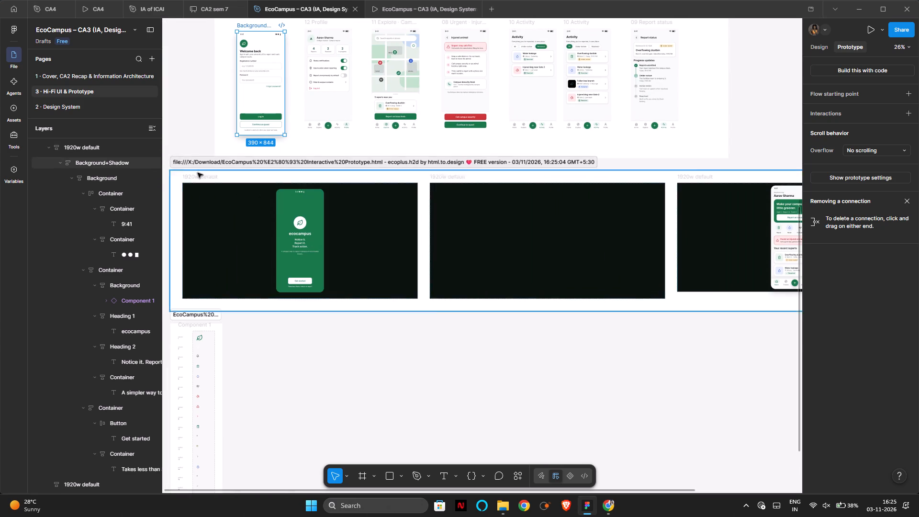
scroll(198, 173, right, 1)
drag(196, 170, 641, 250)
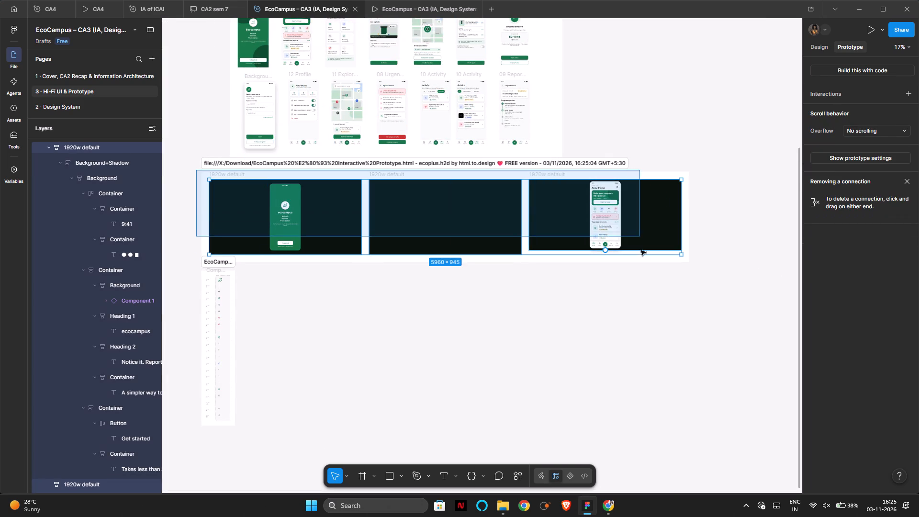
drag(641, 250, 682, 260)
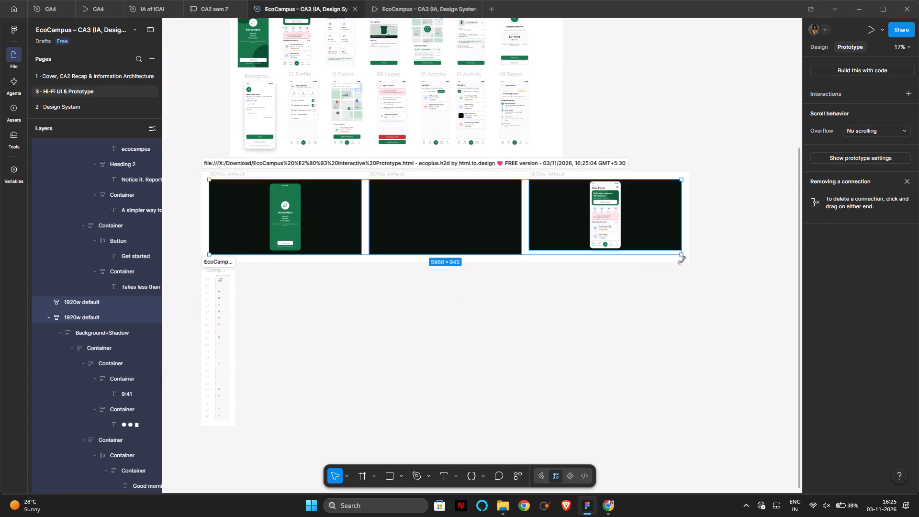
key(Delete)
click(380, 169)
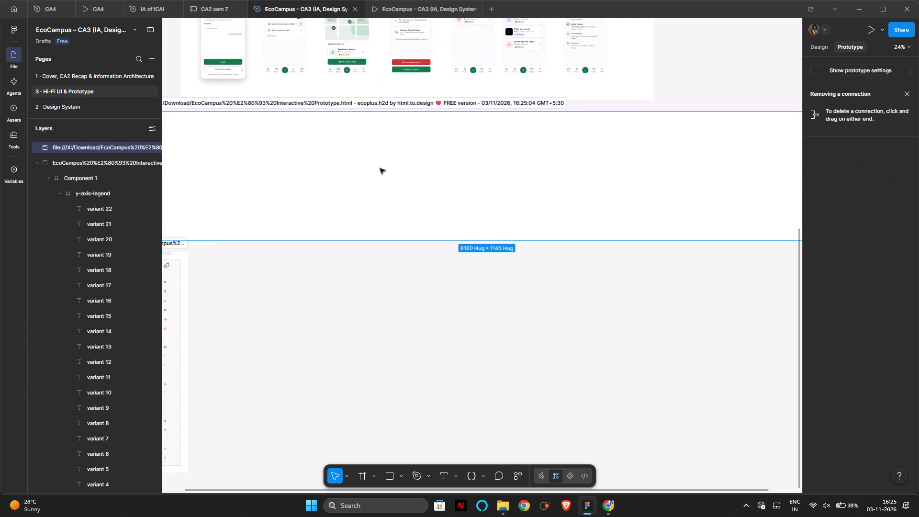
key(Delete)
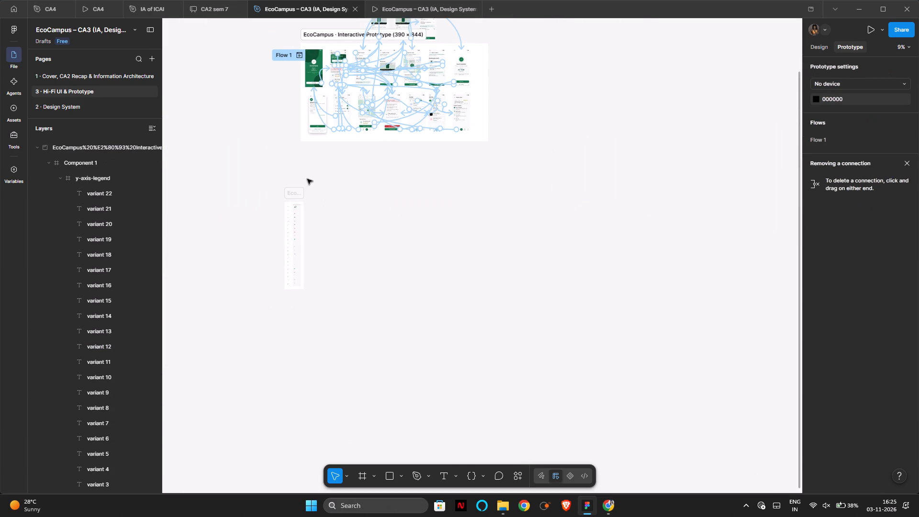
Examine the imported Component 1 section and the layers of the login screen placed in the prototype.
scroll(307, 176, up, 2)
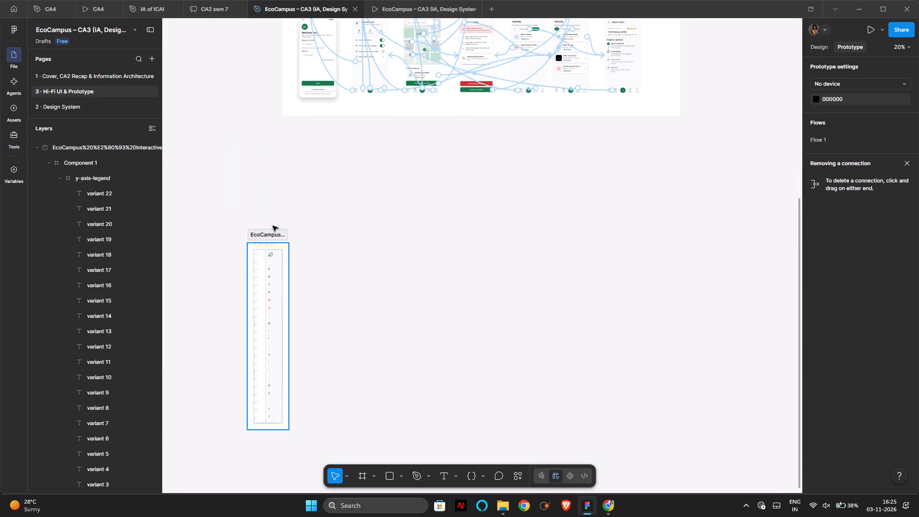
scroll(268, 235, left, 1)
click(268, 235)
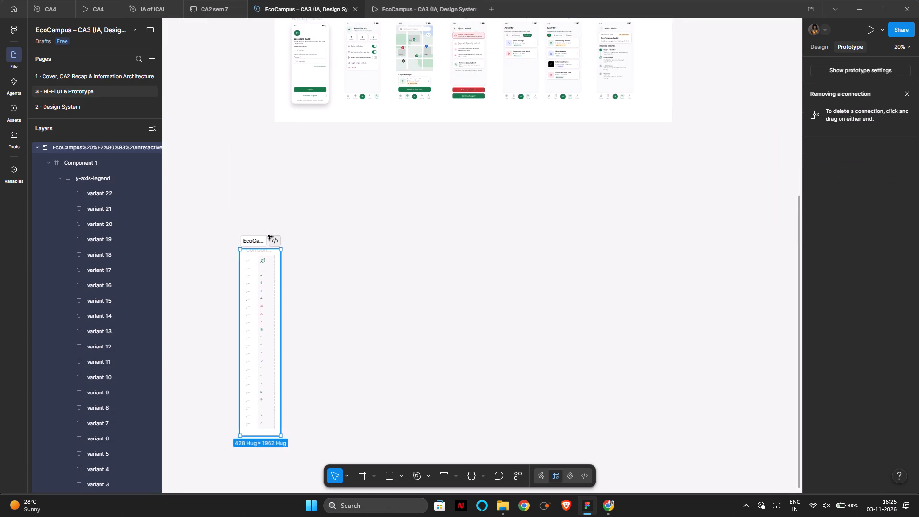
scroll(290, 111, up, 4)
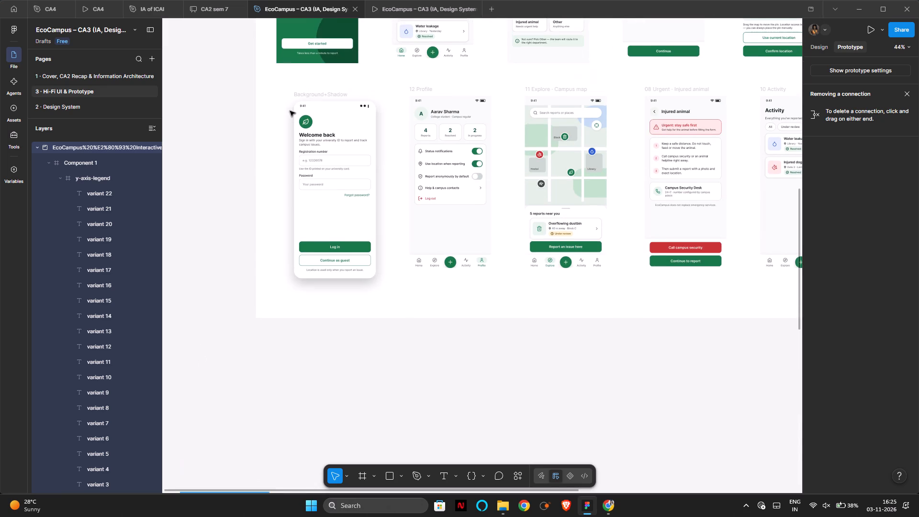
click(341, 183)
double_click(339, 247)
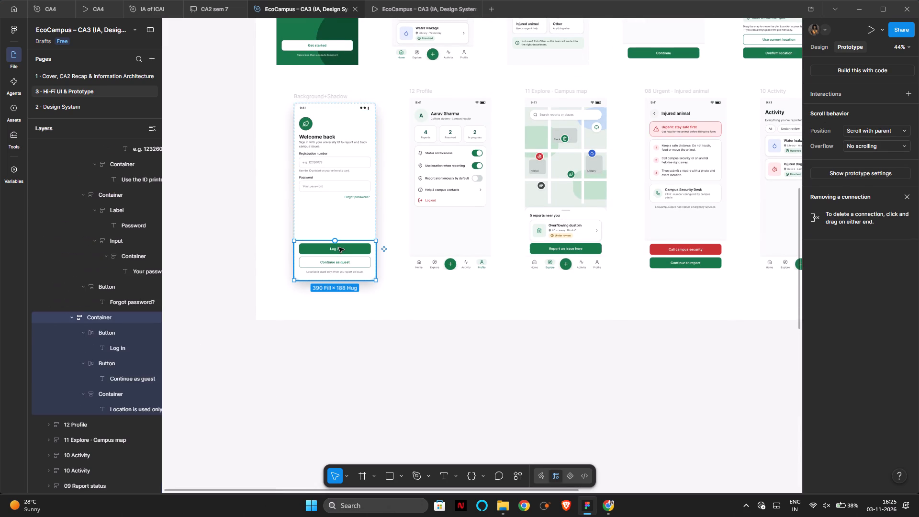
click(357, 355)
scroll(357, 355, down, 1)
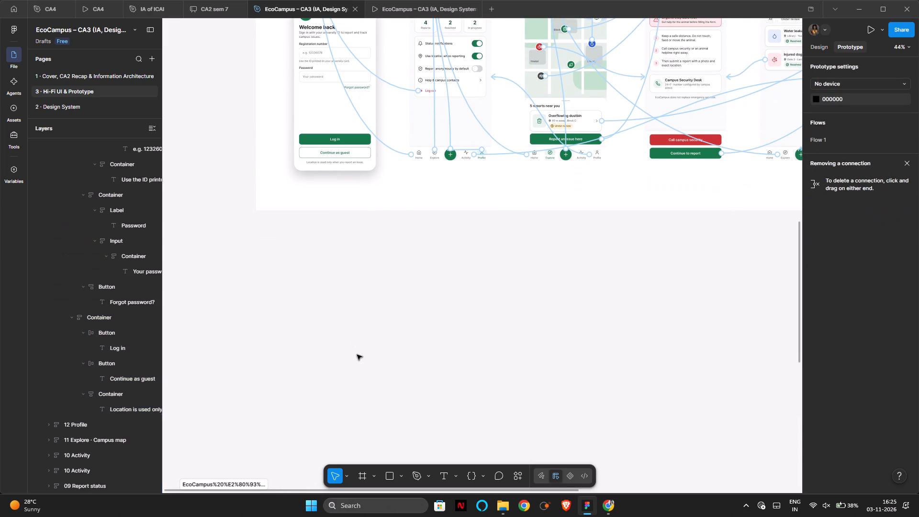
scroll(357, 355, down, 2)
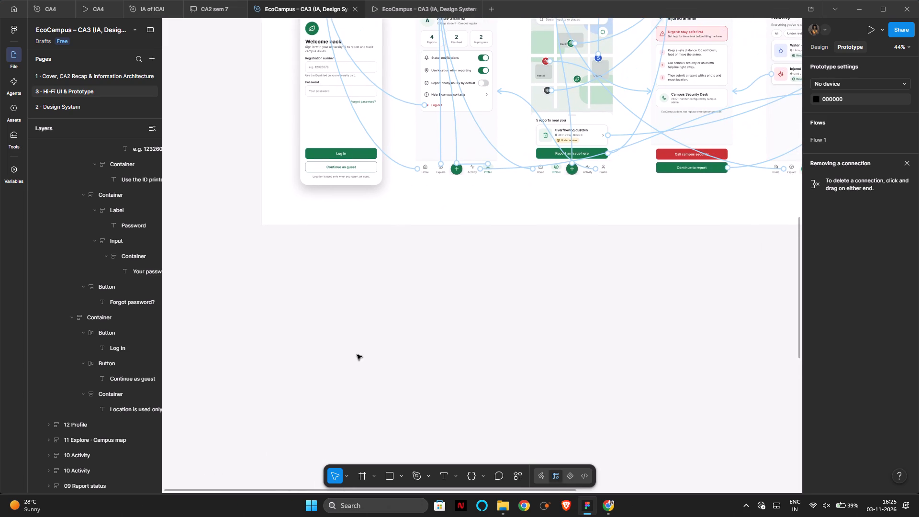
Switch to Chrome and reopen the EcoCampus Interactive Prototype from the browsing history at its splash screen.
key(alt+Tab)
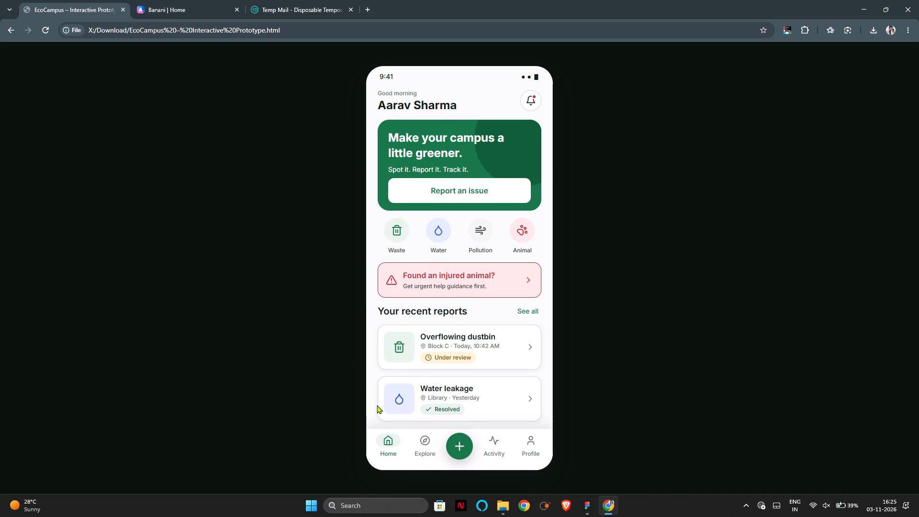
click(12, 27)
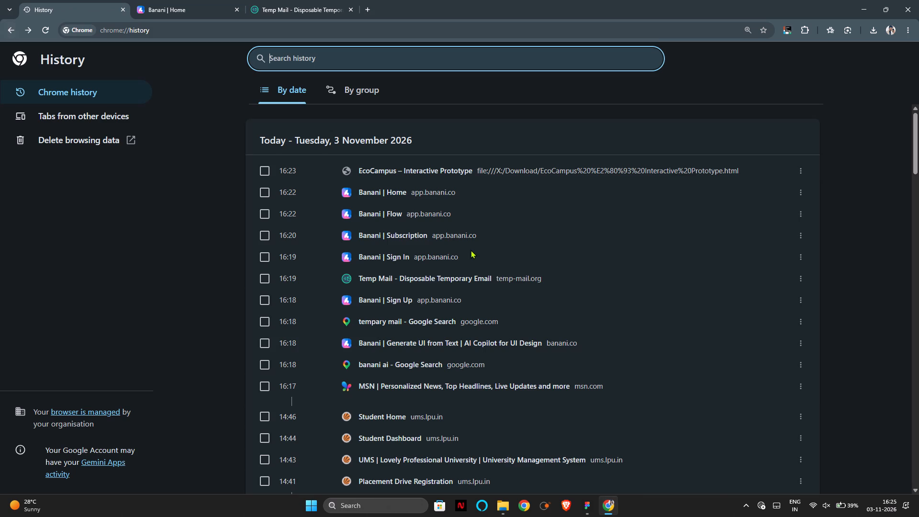
click(421, 172)
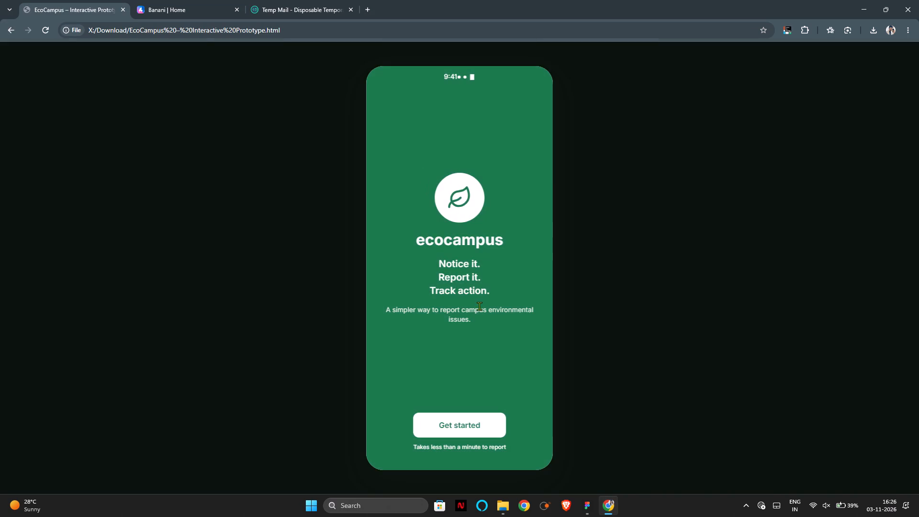
Start an html.to.design Record Flow capture and go from the splash screen through Welcome back as guest to the Guest home.
click(790, 26)
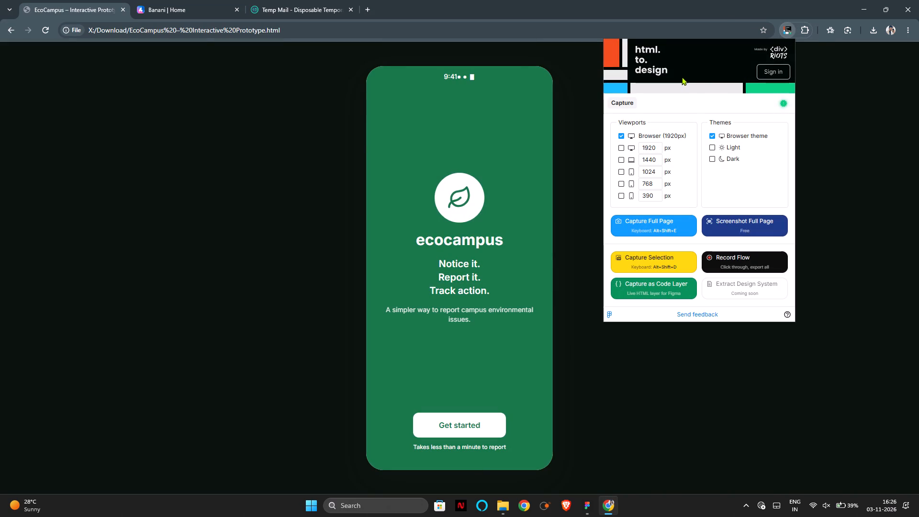
click(752, 258)
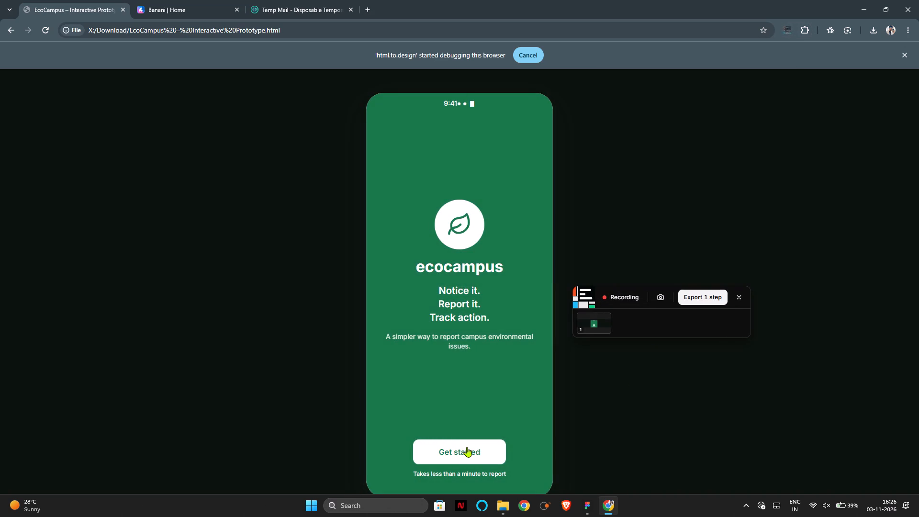
click(467, 447)
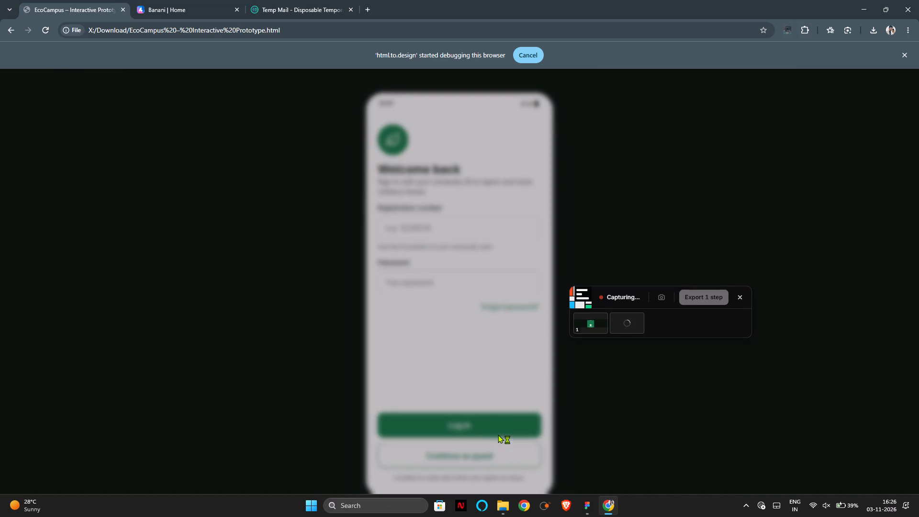
click(479, 456)
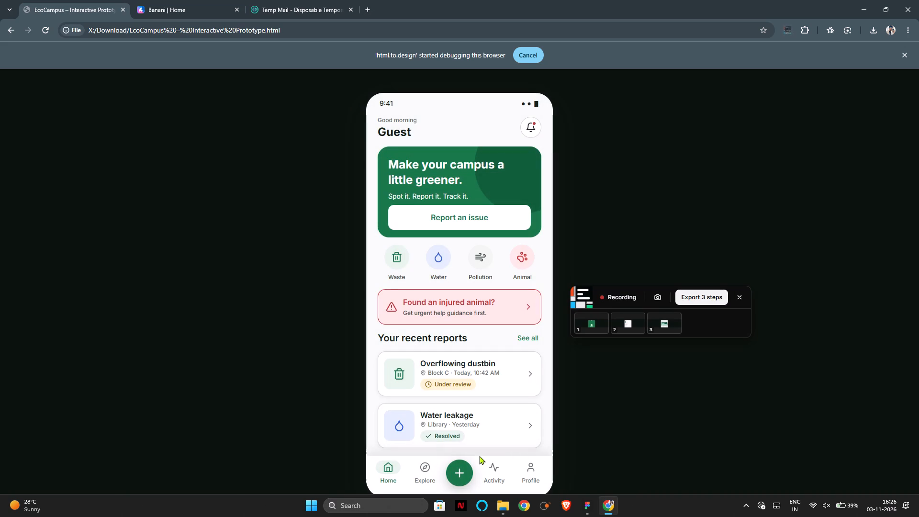
scroll(479, 456, down, 2)
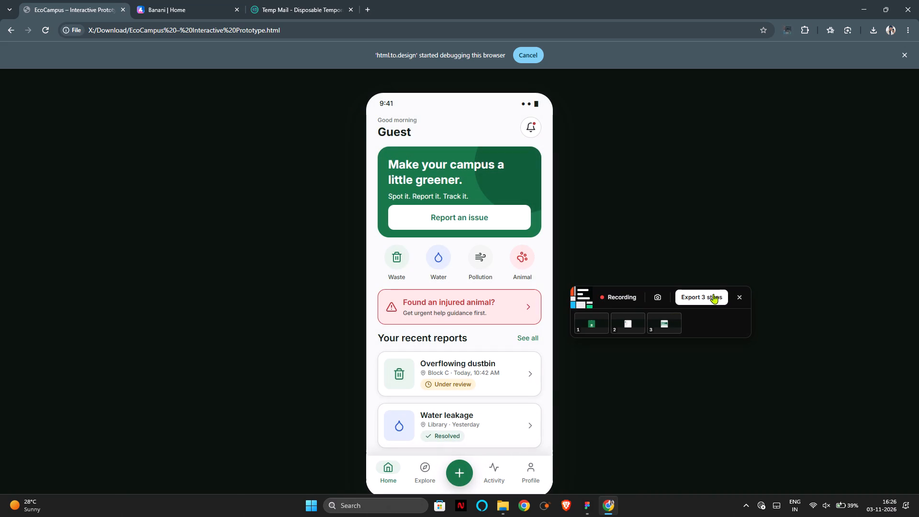
Export the recorded flow as an .h2d file and show the downloaded file in its folder.
click(712, 298)
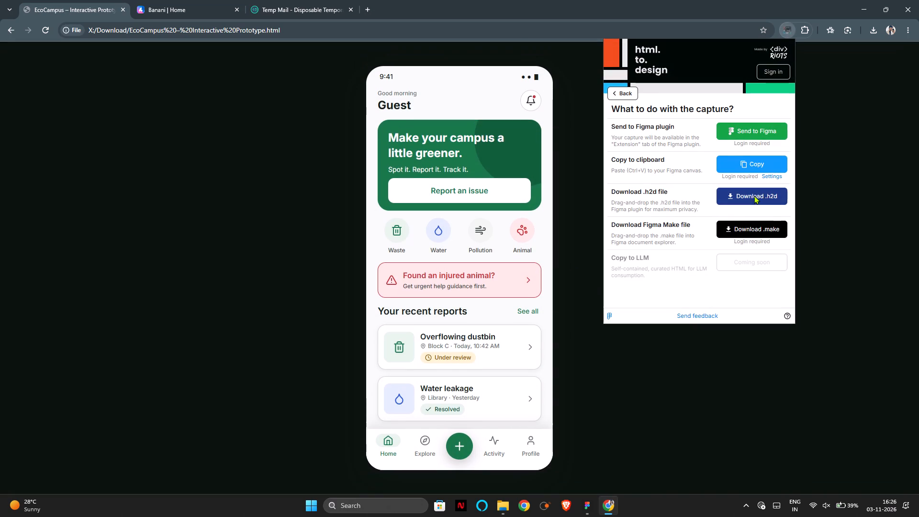
click(754, 195)
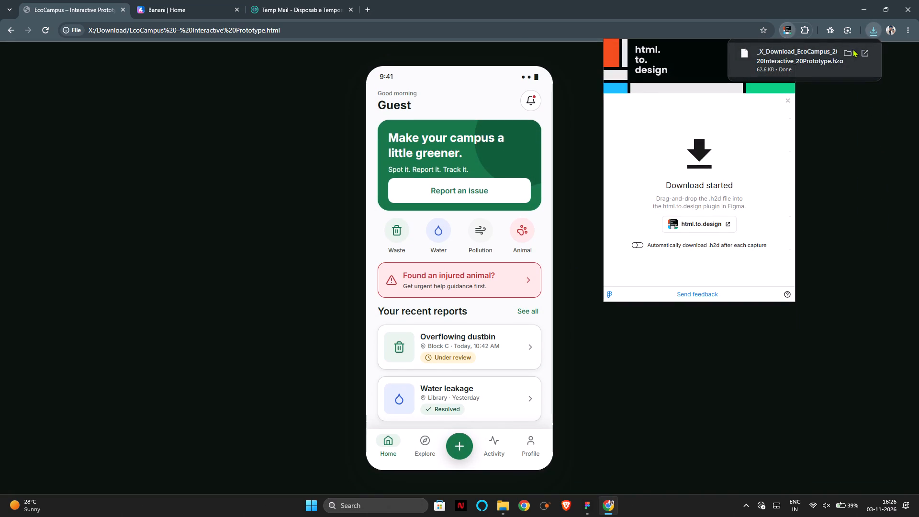
click(850, 51)
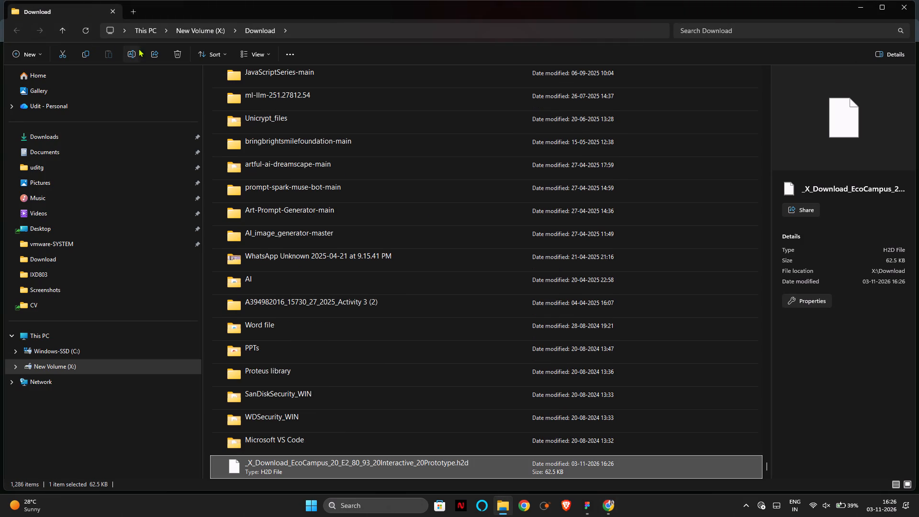
Rename the downloaded .h2d file as guest.
click(134, 52)
key(BackSpace)
text(guest)
key(Return)
Switch to Figma and run the html.to.design plugin from the empty canvas below the Interactive Prototype section.
key(alt+Tab)
key(alt+Tab)
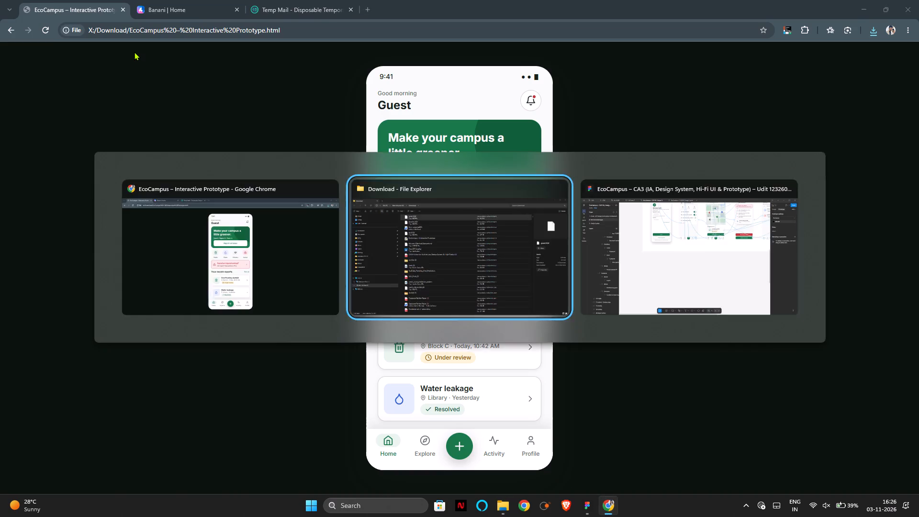
key(alt+Tab)
click(231, 270)
right_click(231, 270)
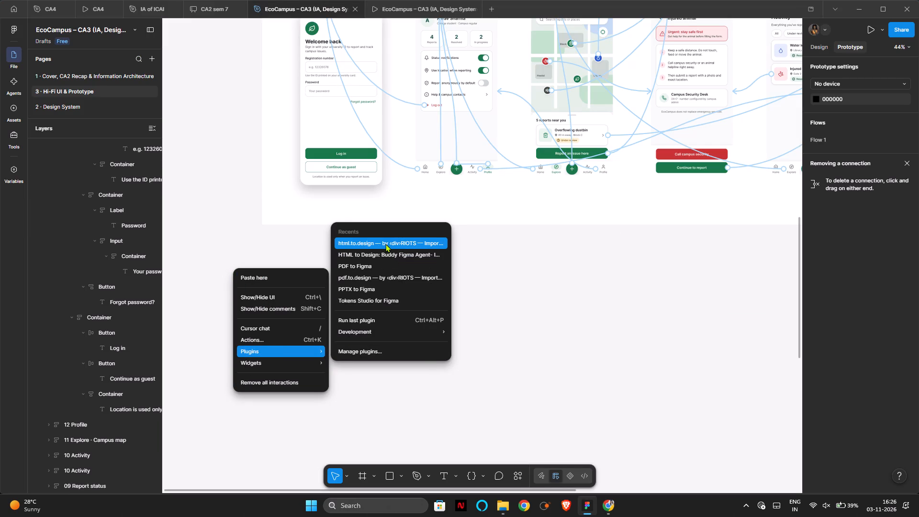
click(385, 244)
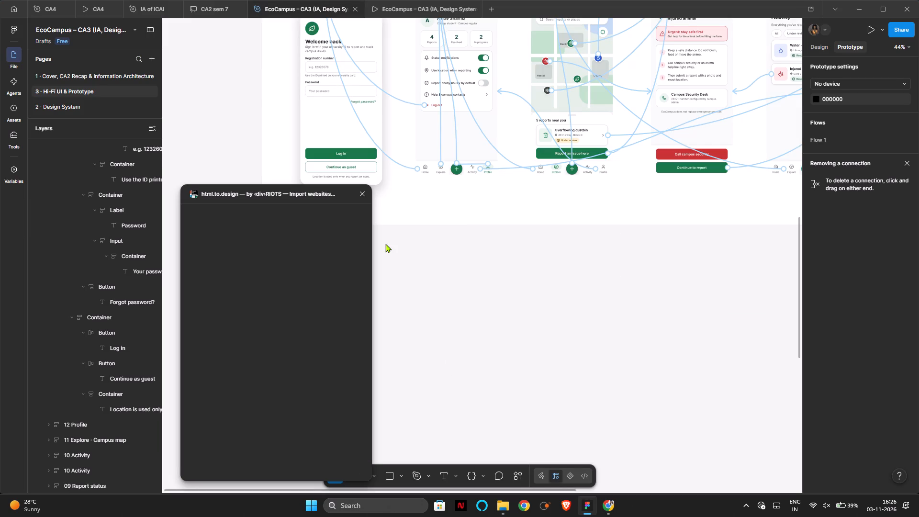
Import guest.h2d from the Download folder through html.to.design and close the plugin.
click(271, 423)
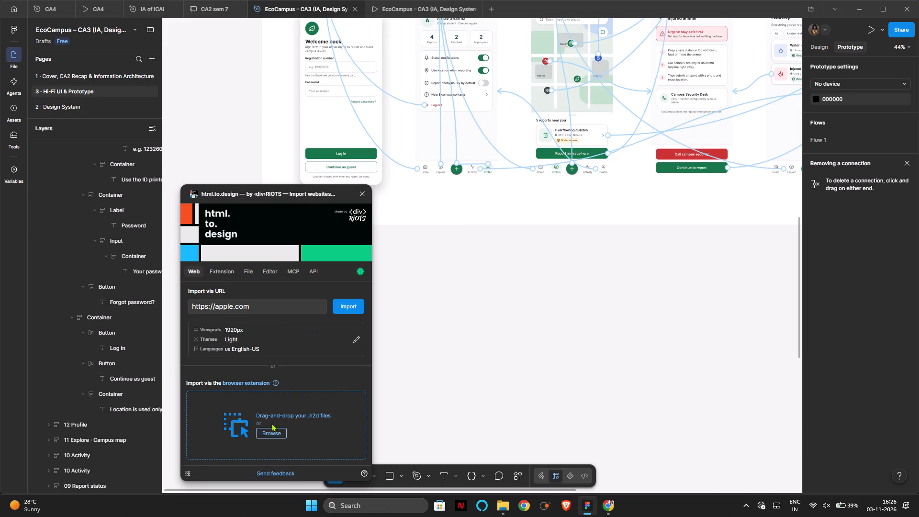
click(271, 431)
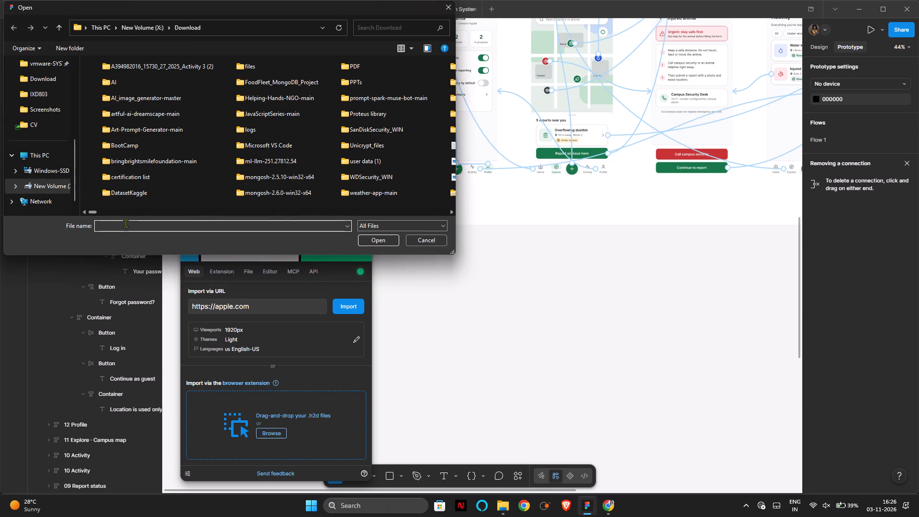
key(e)
key(BackSpace)
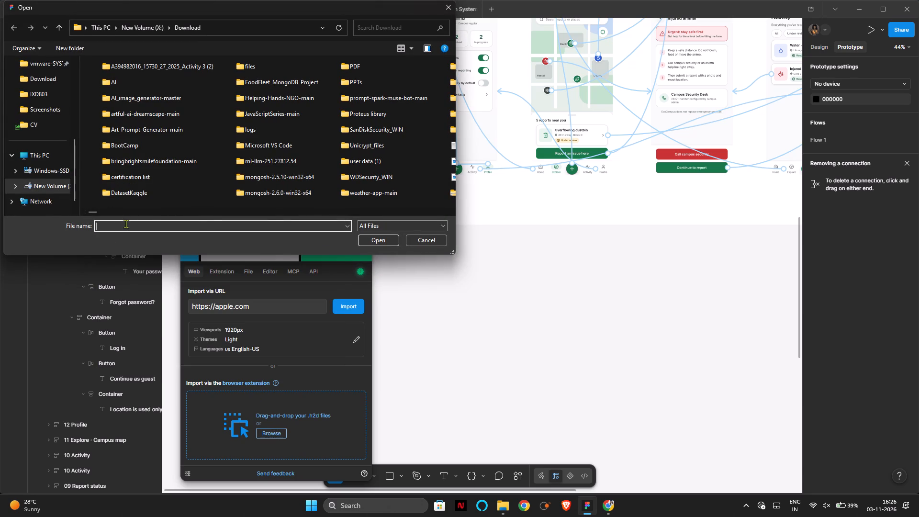
click(126, 224)
text(gues)
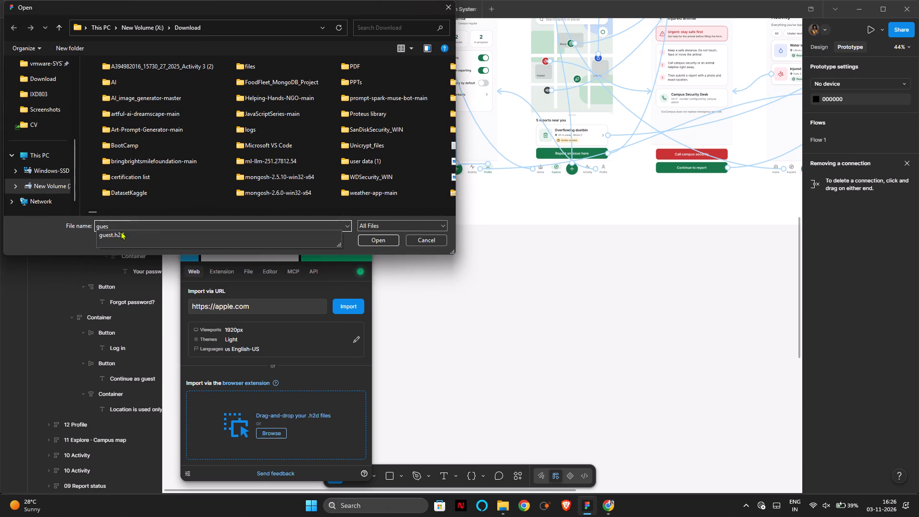
click(132, 236)
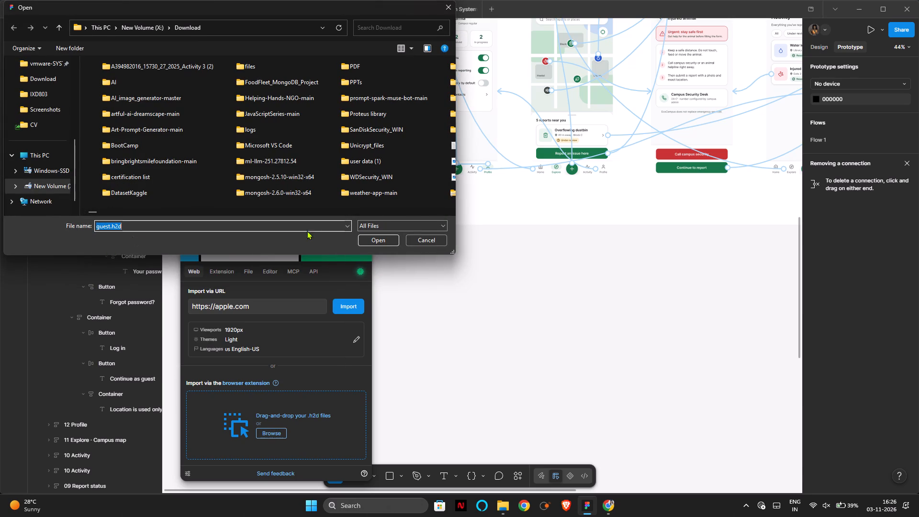
click(365, 239)
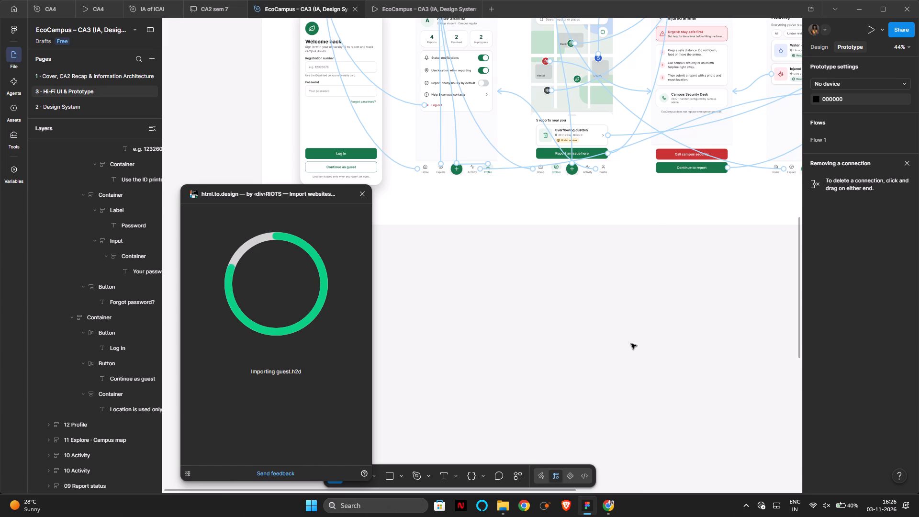
click(551, 360)
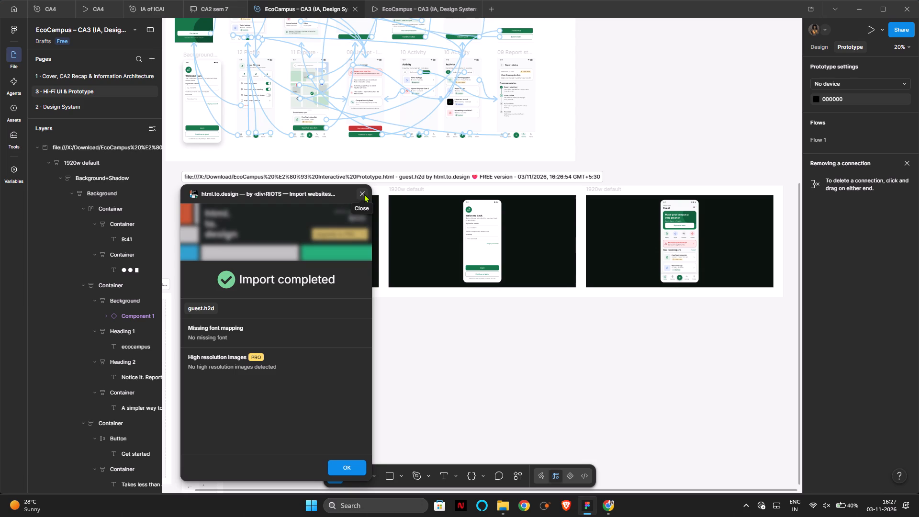
click(344, 463)
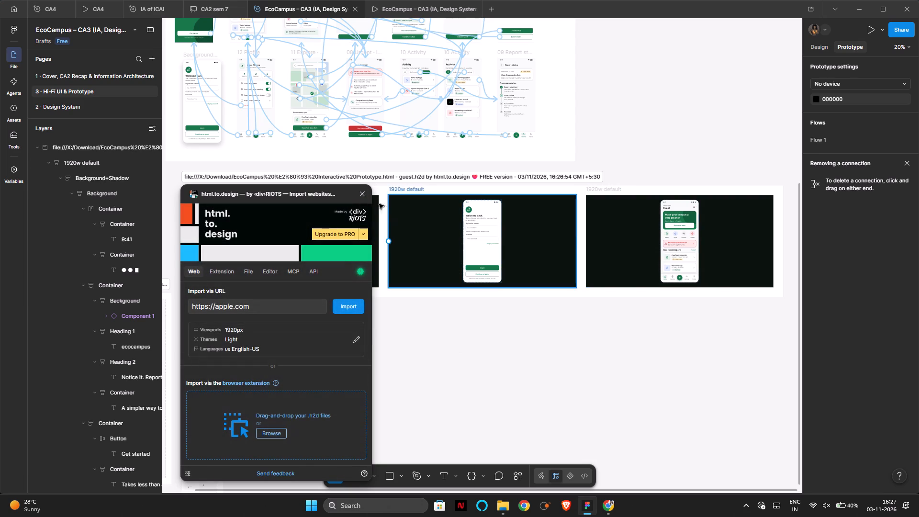
click(364, 196)
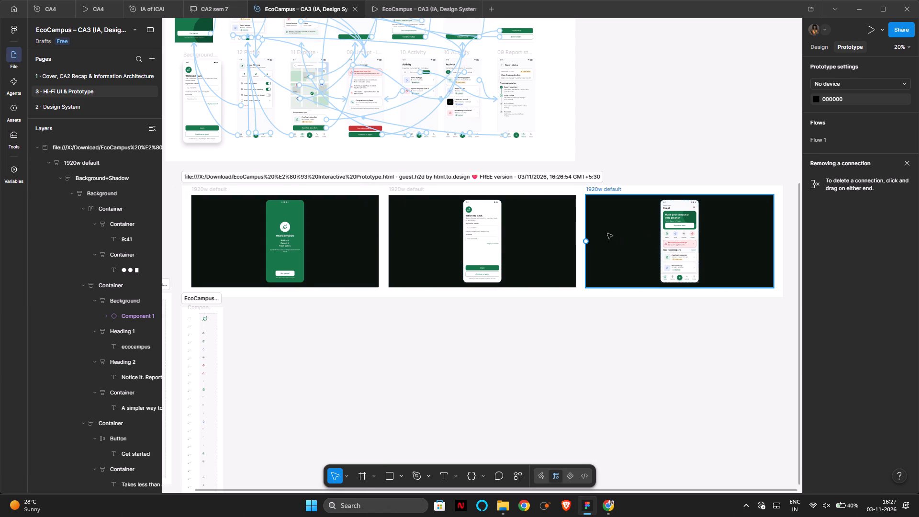
Move the imported Guest home screen out of its 1920w default frame onto the canvas beside the Interactive Prototype section, near 09 Report status.
drag(680, 207, 594, 168)
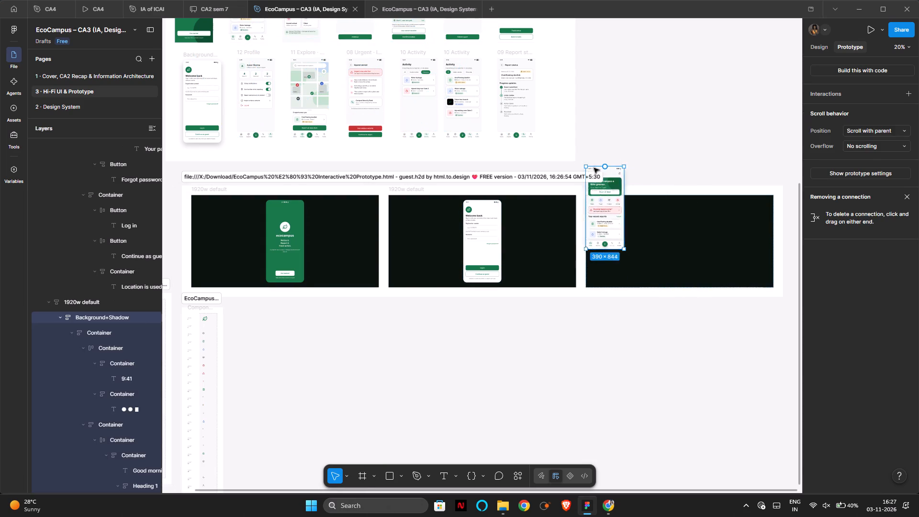
drag(594, 168, 603, 55)
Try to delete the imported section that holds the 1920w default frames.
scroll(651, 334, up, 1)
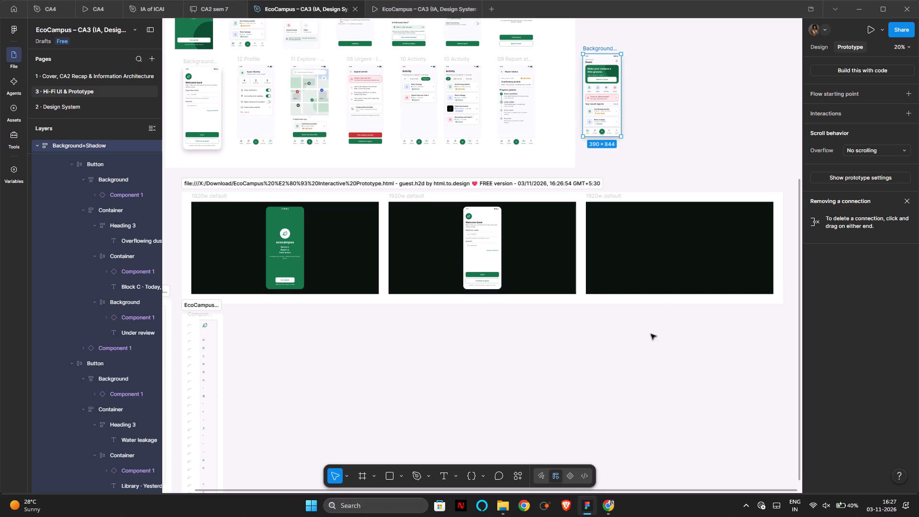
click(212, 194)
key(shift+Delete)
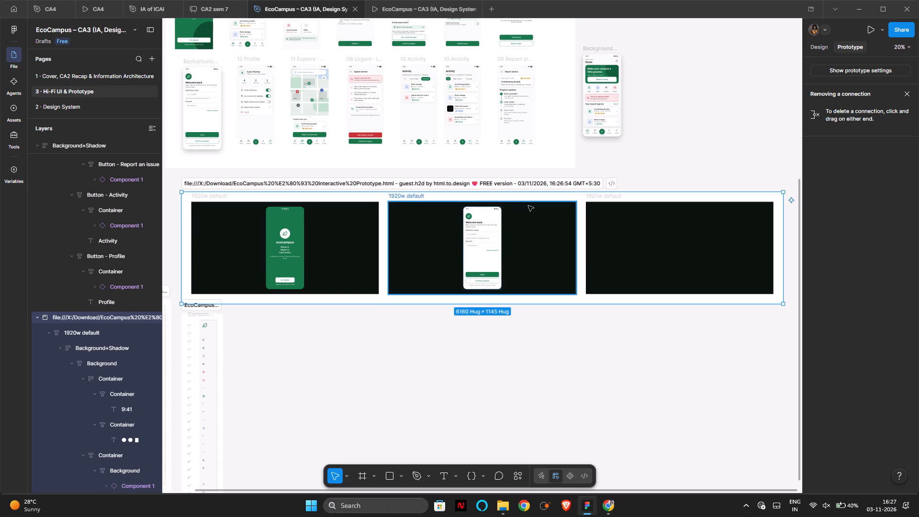
Compare the Guest home screen of the HTML prototype in Chrome with the screens in Figma's Interactive Prototype section.
scroll(463, 119, up, 1)
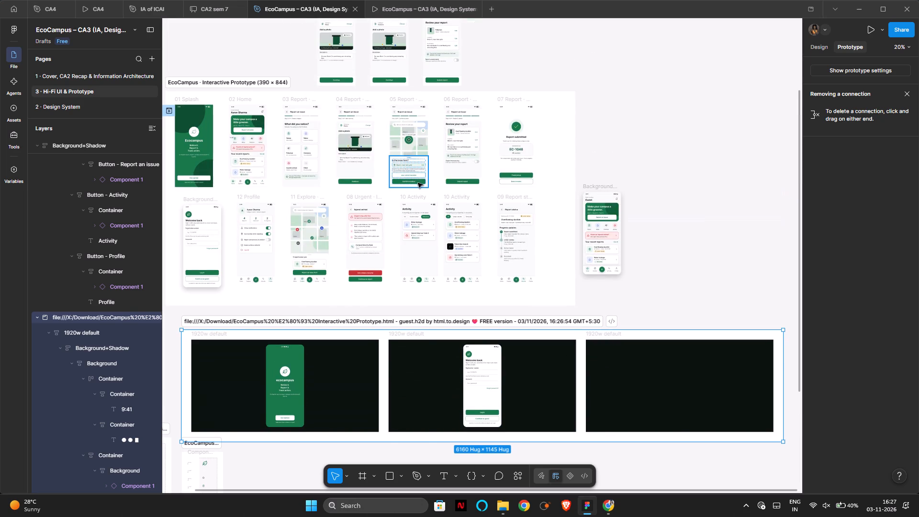
key(alt+Tab)
click(426, 443)
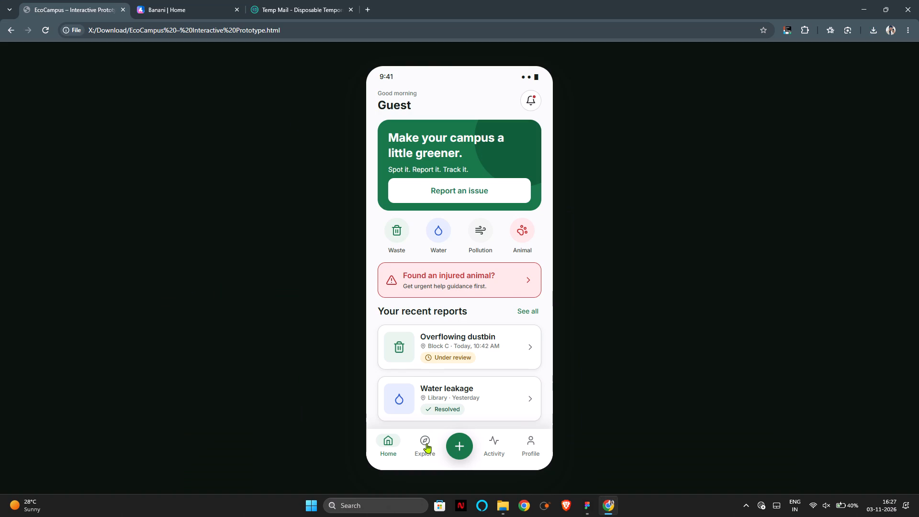
click(396, 440)
key(alt+Tab)
scroll(360, 270, right, 3)
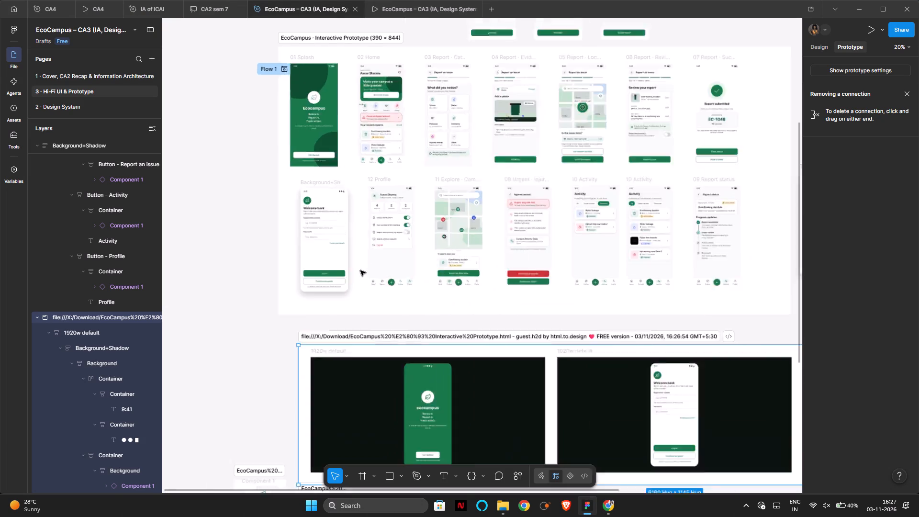
scroll(360, 270, right, 3)
scroll(360, 270, left, 1)
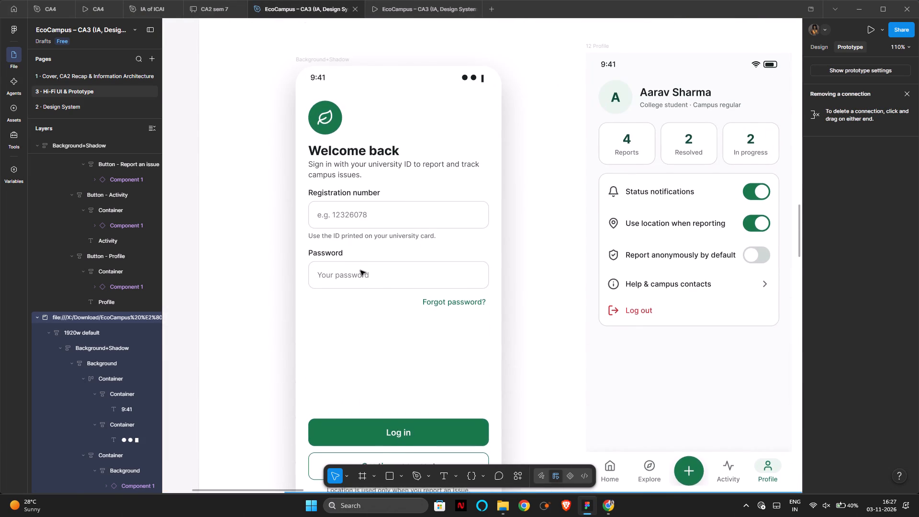
scroll(360, 270, left, 2)
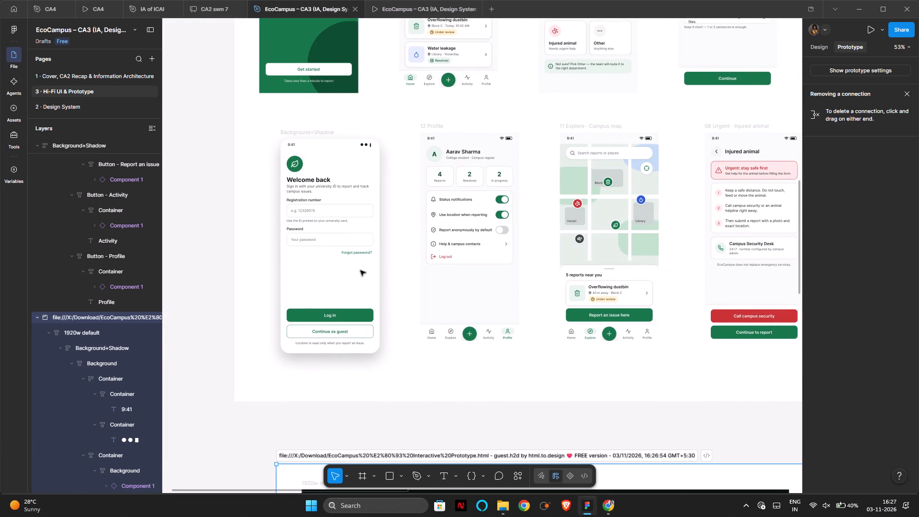
scroll(360, 270, left, 1)
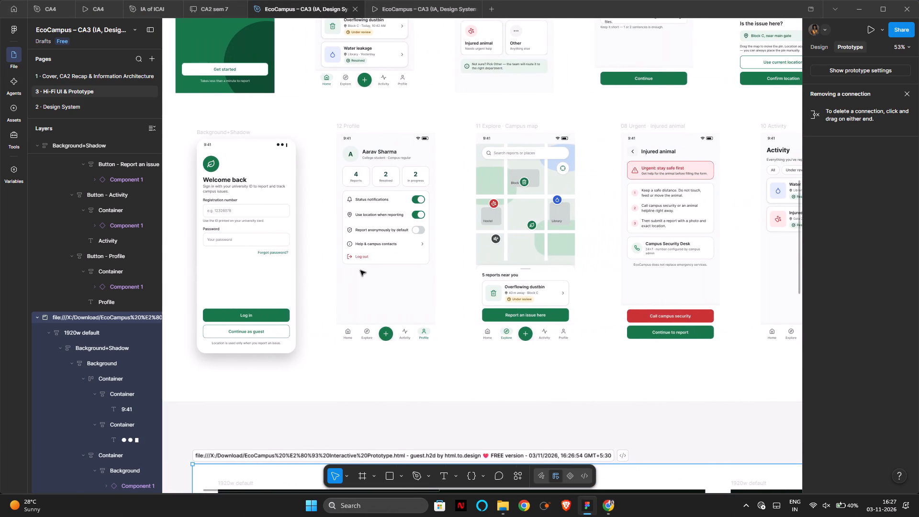
scroll(360, 270, left, 1)
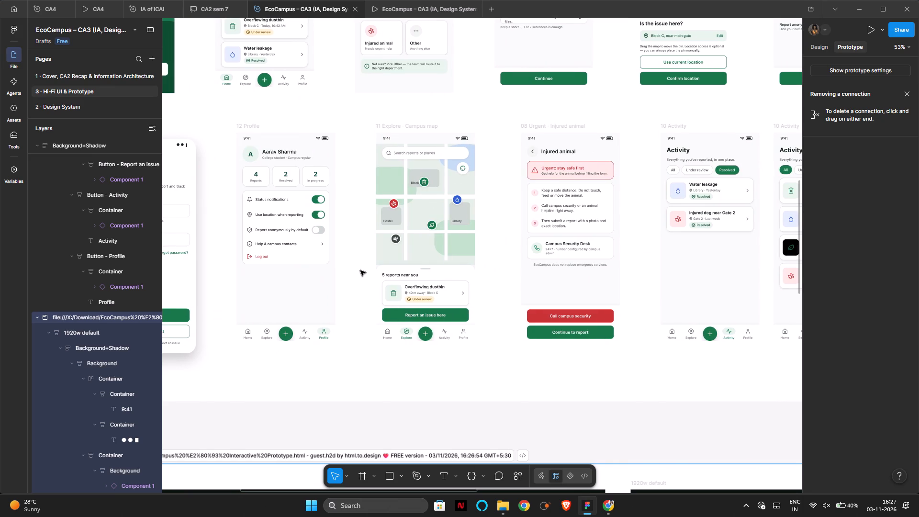
scroll(360, 270, left, 1)
Delete the three imported 1920w default frames with their section, along with the new Component 1 frame below them.
scroll(360, 270, down, 3)
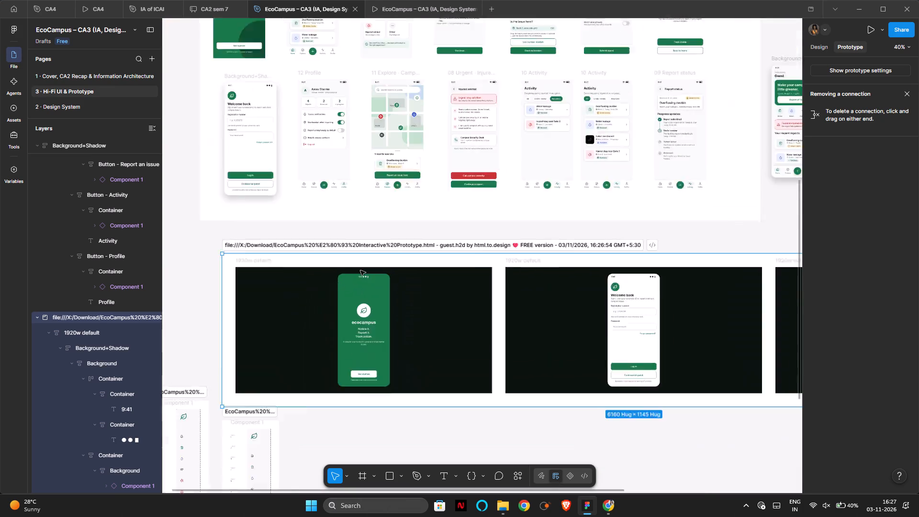
drag(242, 253, 538, 458)
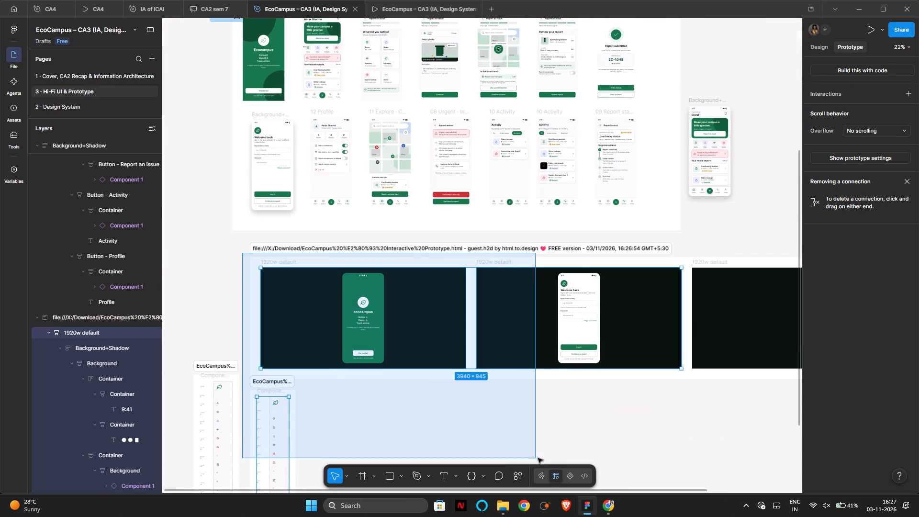
drag(538, 458, 799, 444)
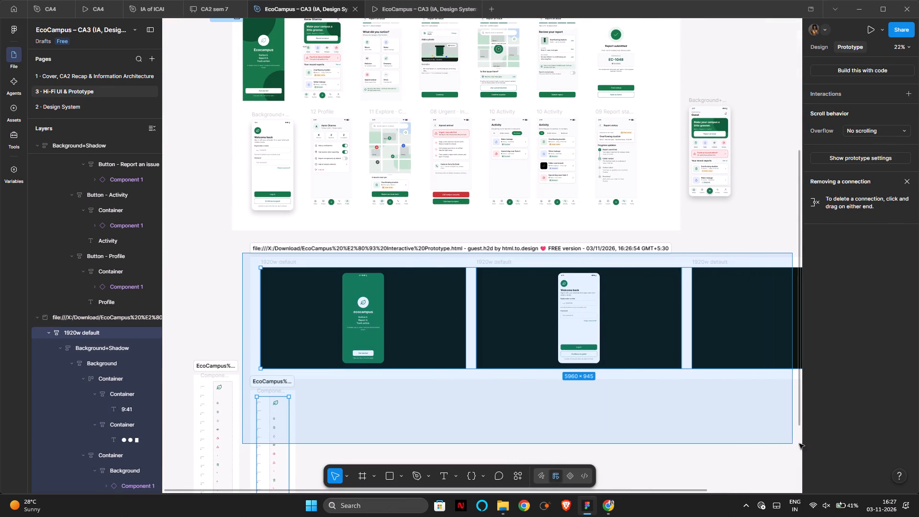
drag(799, 444, 777, 457)
key(Delete)
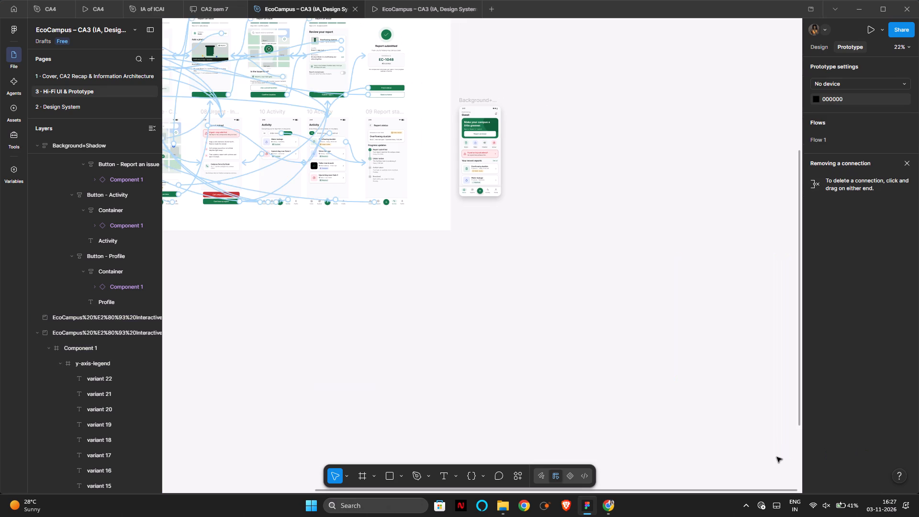
Delete the two leftover imported EcoCampus sections on the canvas below the Interactive Prototype section.
scroll(777, 457, right, 4)
click(258, 334)
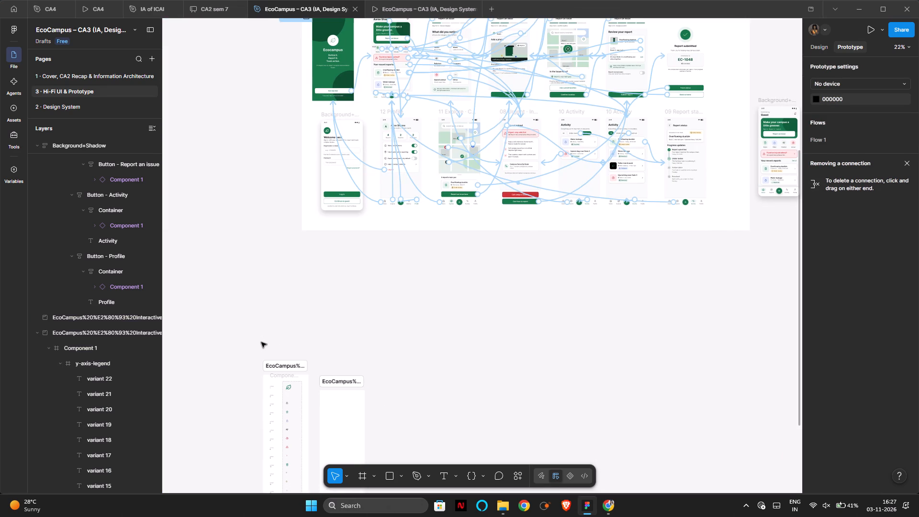
click(261, 342)
drag(261, 342, 384, 357)
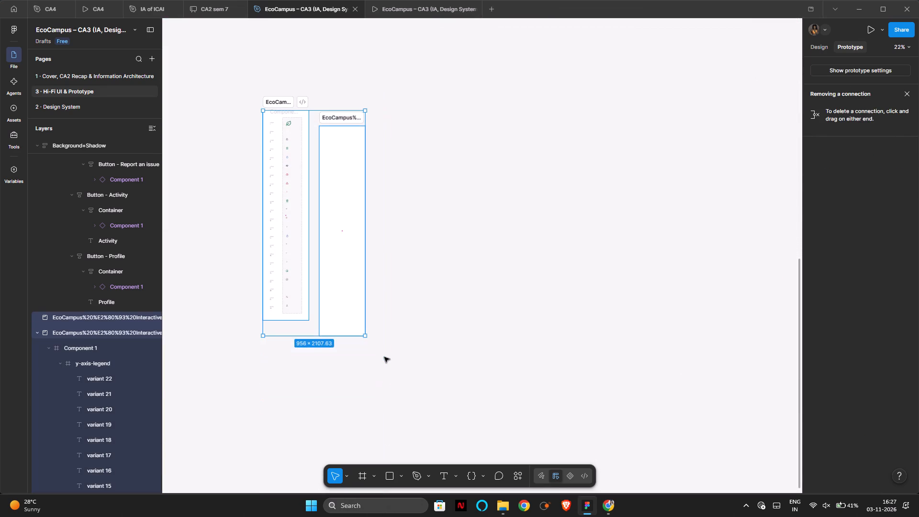
key(Delete)
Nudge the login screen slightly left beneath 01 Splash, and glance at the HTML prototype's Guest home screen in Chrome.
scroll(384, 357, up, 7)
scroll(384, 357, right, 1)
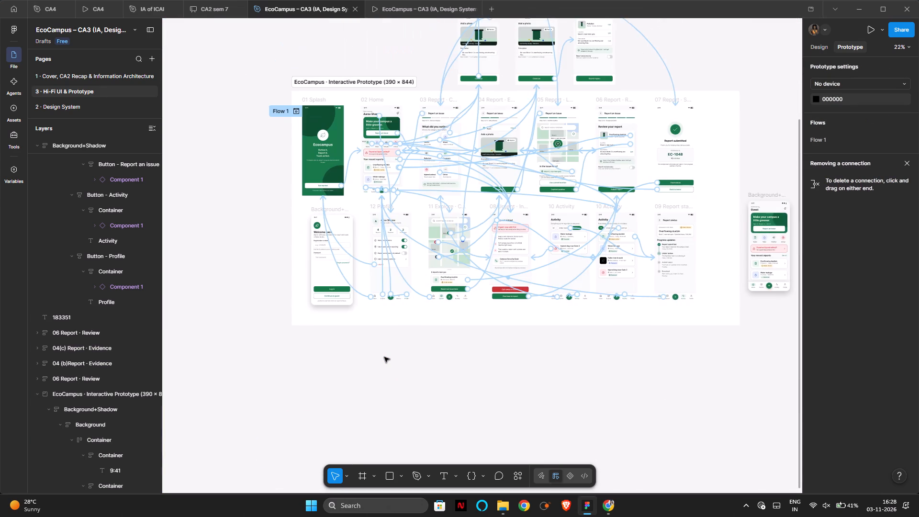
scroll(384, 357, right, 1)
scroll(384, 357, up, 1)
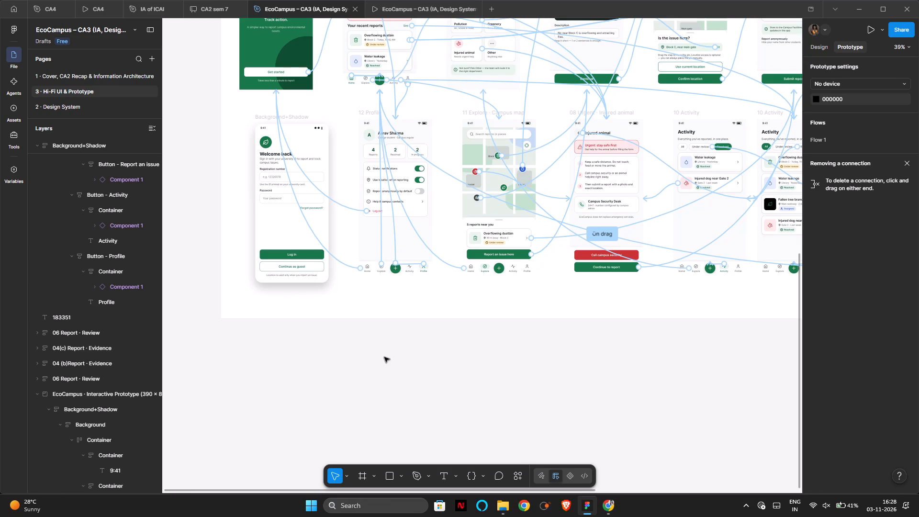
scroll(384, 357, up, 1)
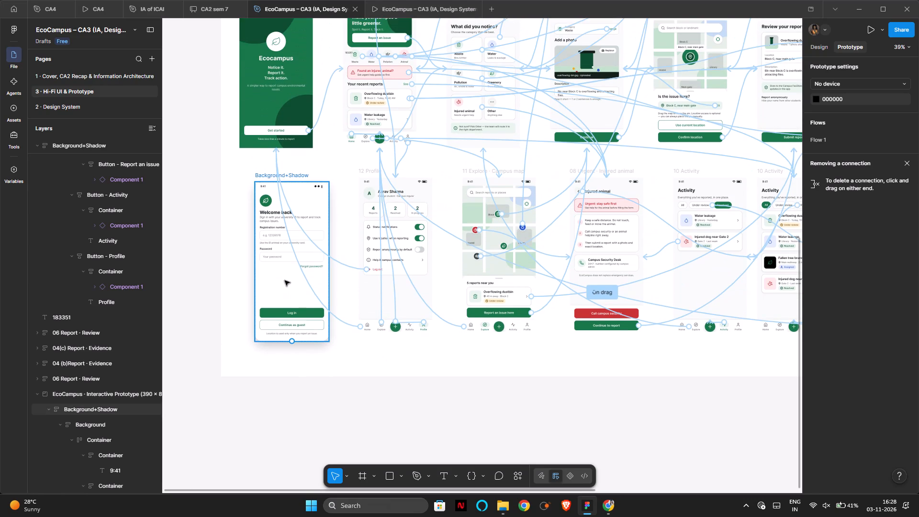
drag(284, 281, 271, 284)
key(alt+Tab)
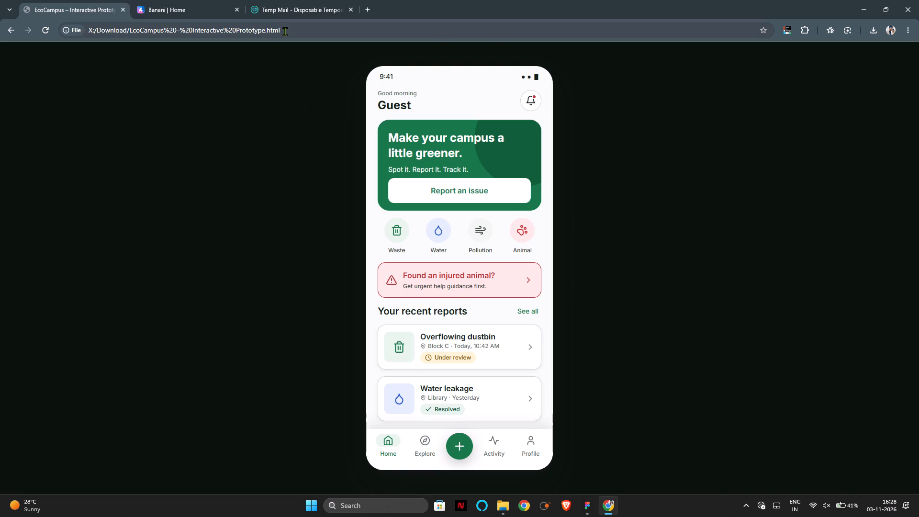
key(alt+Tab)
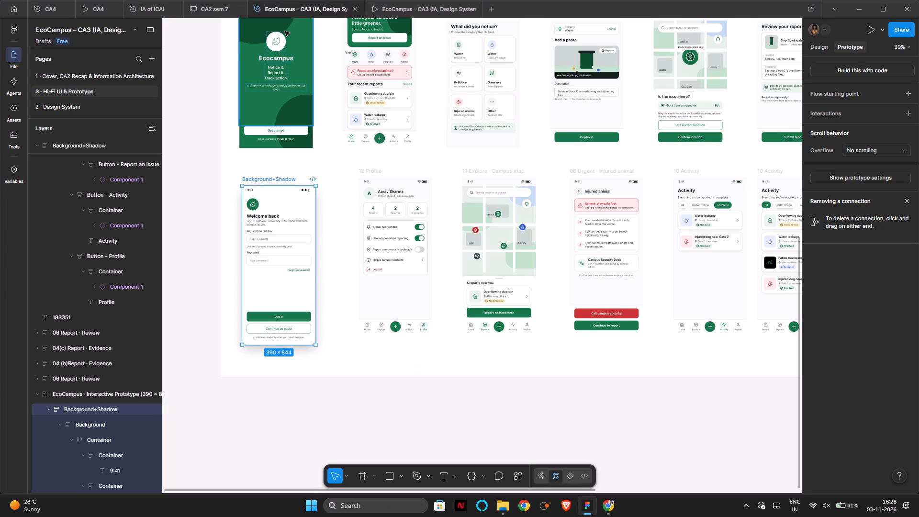
Delete the prototype connection from the Get started button on 01 Splash to 02 Home.
scroll(285, 31, right, 1)
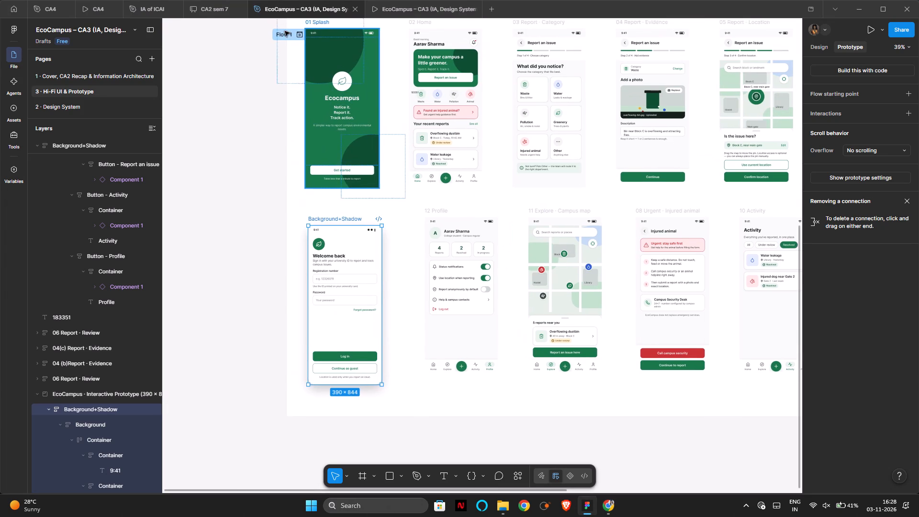
click(349, 171)
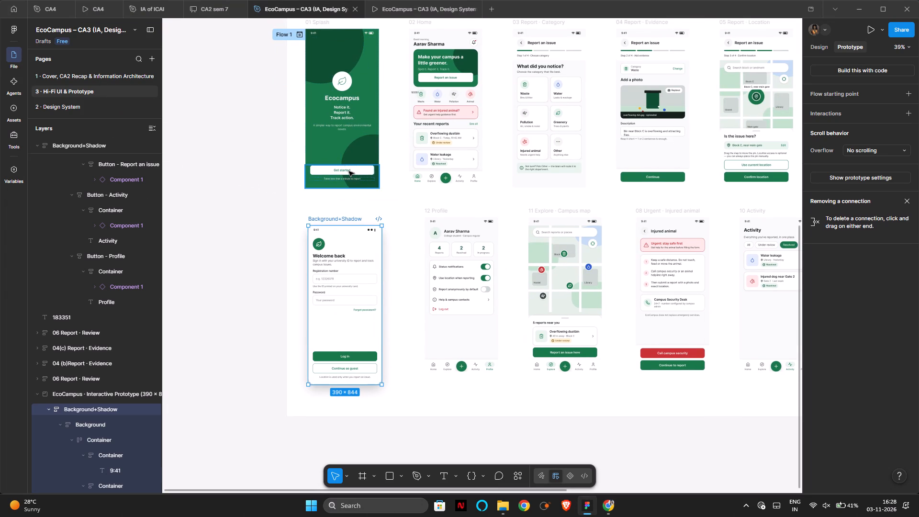
scroll(349, 171, left, 1)
click(388, 133)
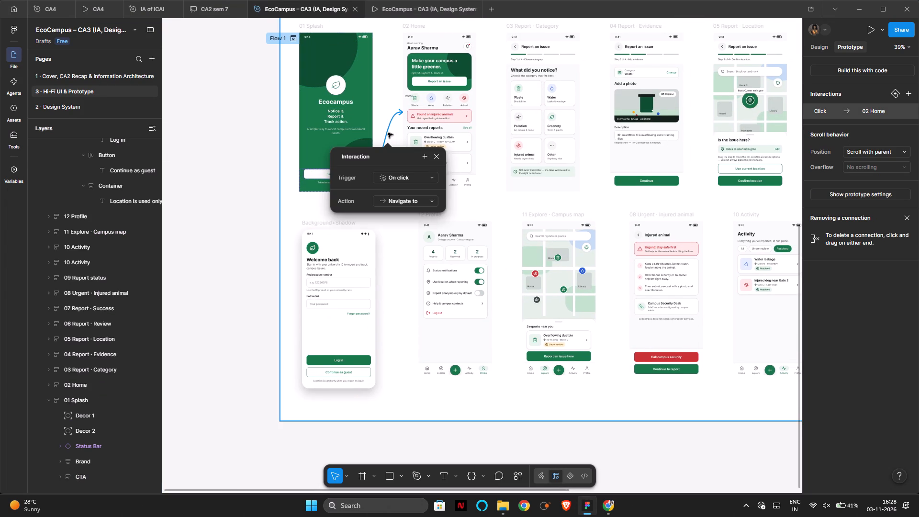
key(Delete)
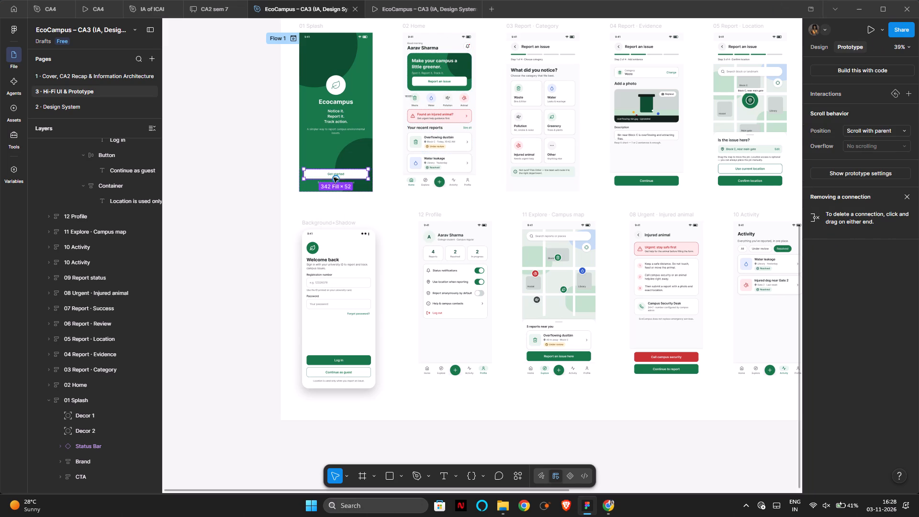
Connect the Get started button on 01 Splash to the login screen with an On click, Navigate to interaction.
scroll(335, 176, left, 1)
drag(321, 184, 318, 196)
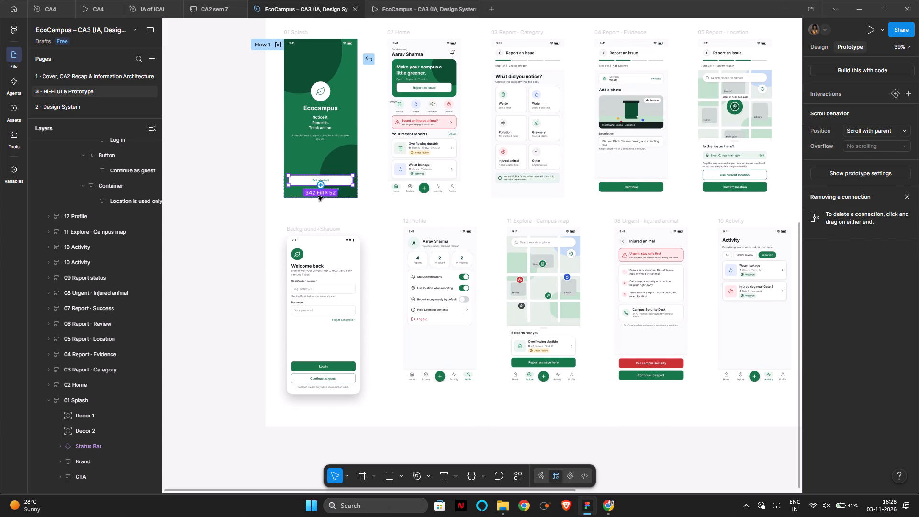
drag(318, 196, 318, 240)
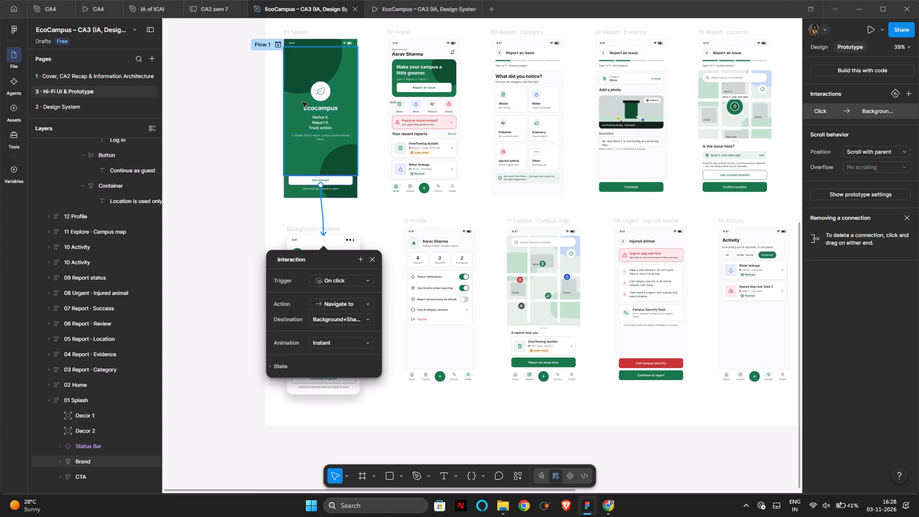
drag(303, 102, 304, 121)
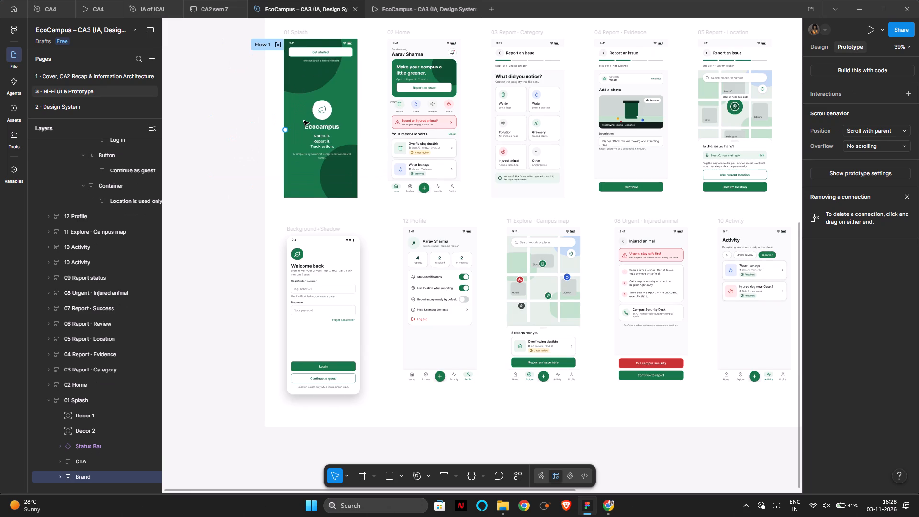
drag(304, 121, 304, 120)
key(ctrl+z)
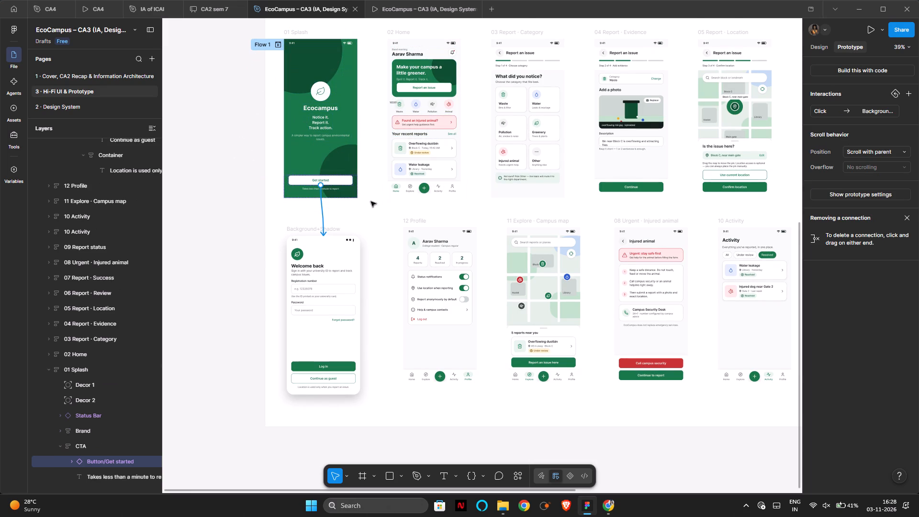
Connect the login screen's Log in button to 02 Home with an On click, Navigate to interaction.
click(370, 201)
scroll(370, 201, left, 1)
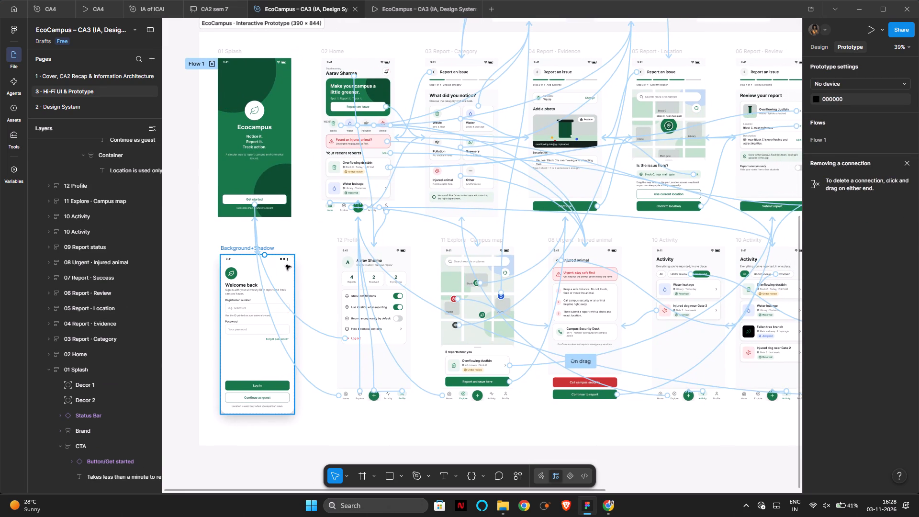
click(286, 265)
click(279, 387)
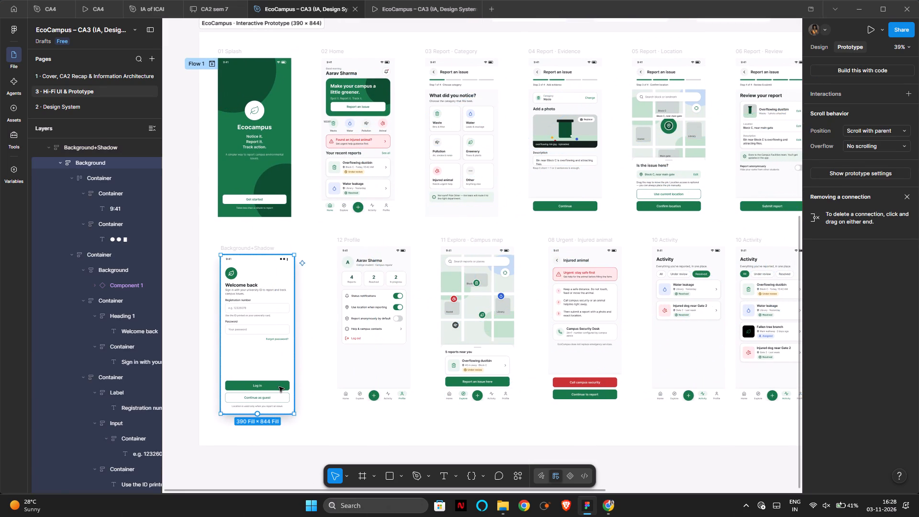
double_click(279, 387)
click(279, 387)
double_click(279, 387)
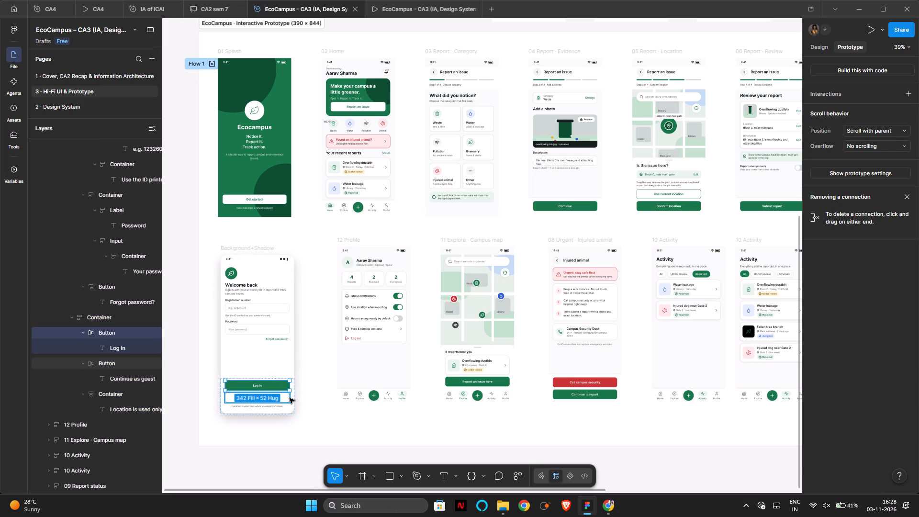
drag(291, 387, 323, 172)
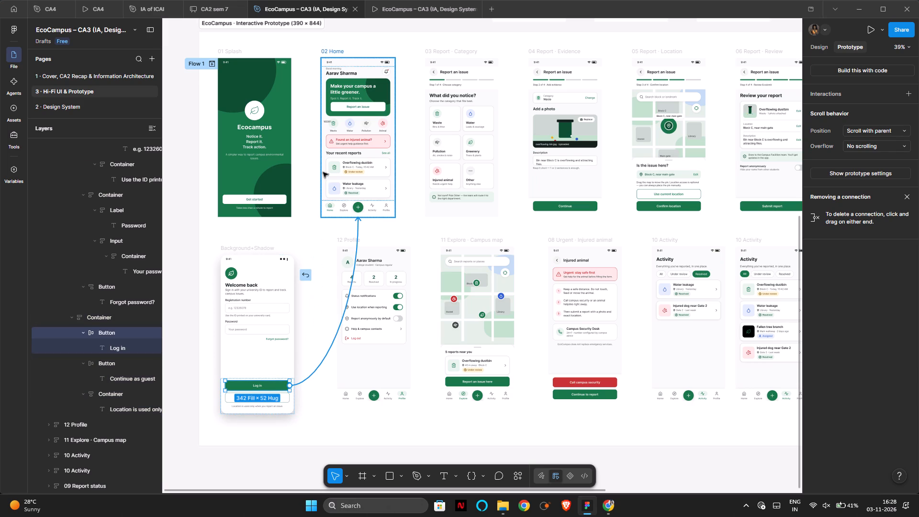
drag(323, 172, 322, 133)
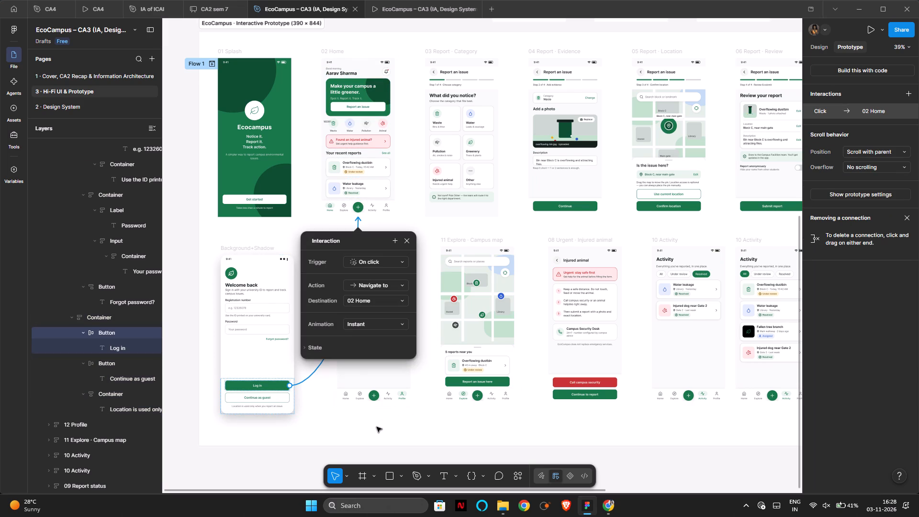
click(377, 427)
Move the Guest home screen across the canvas to just outside the Interactive Prototype section's left edge, beside the login screen.
scroll(377, 427, down, 2)
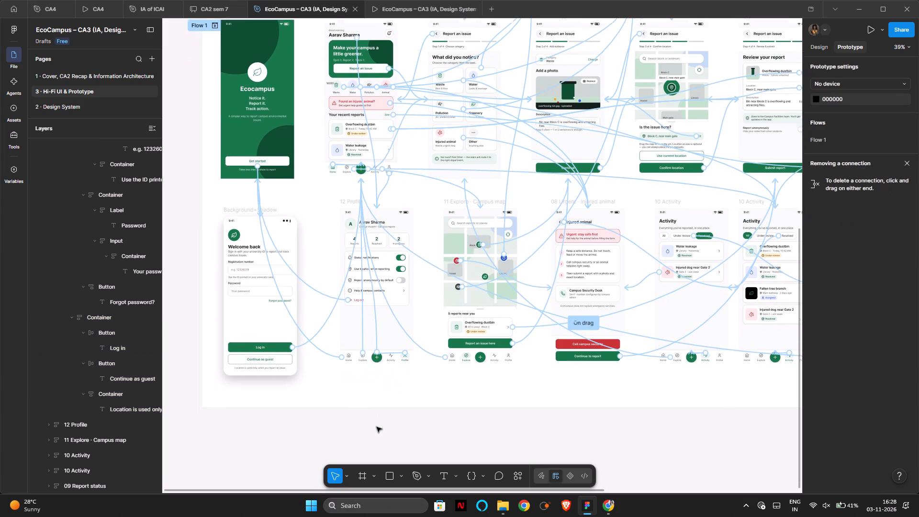
scroll(377, 427, down, 2)
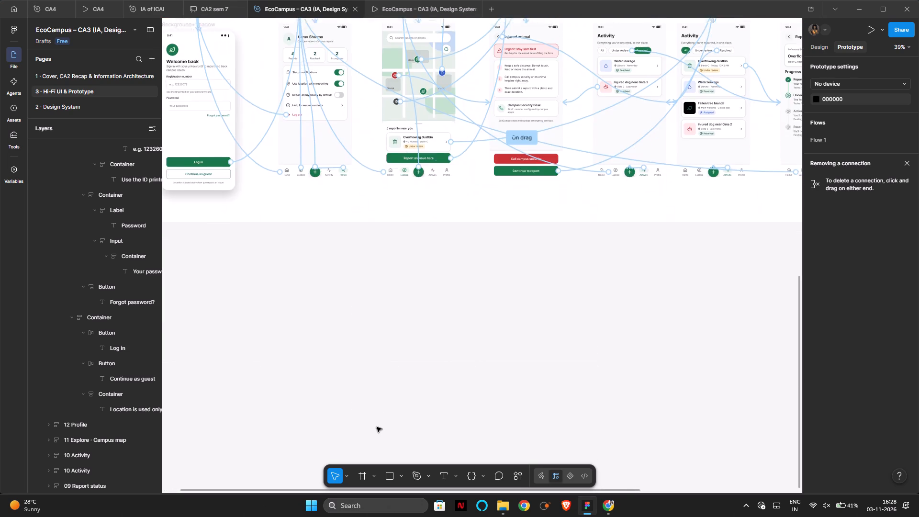
scroll(377, 427, up, 2)
scroll(377, 427, right, 1)
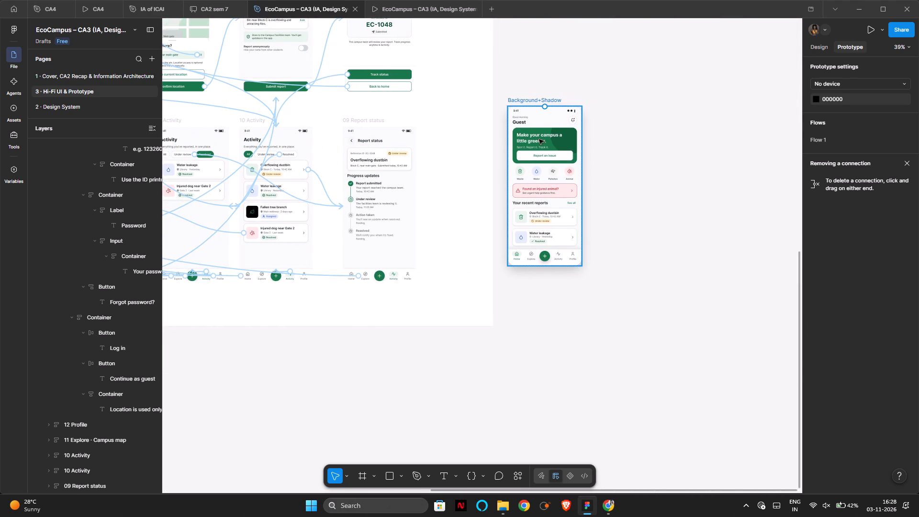
drag(534, 118, 185, 312)
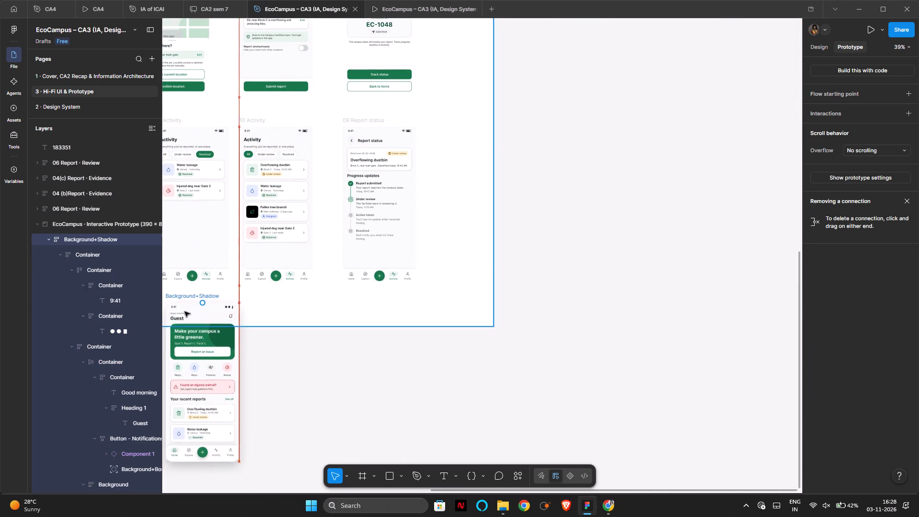
drag(185, 312, 160, 300)
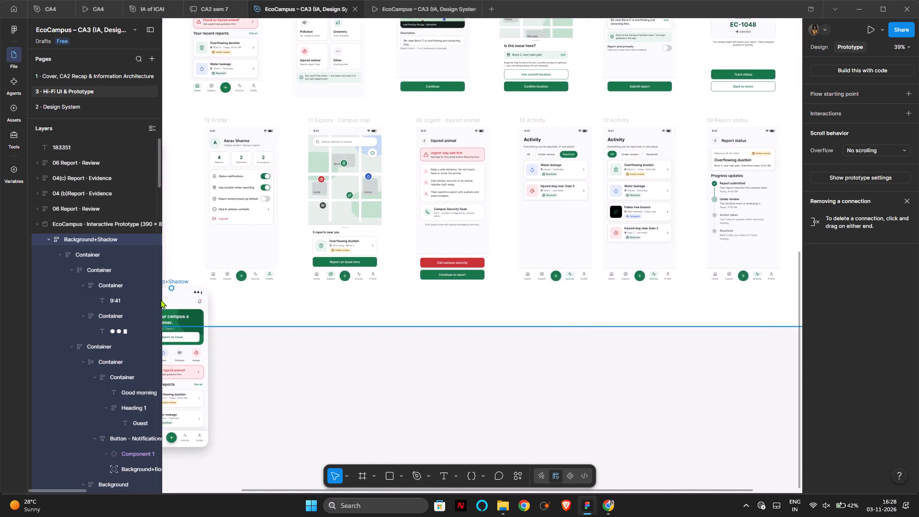
drag(160, 300, 498, 350)
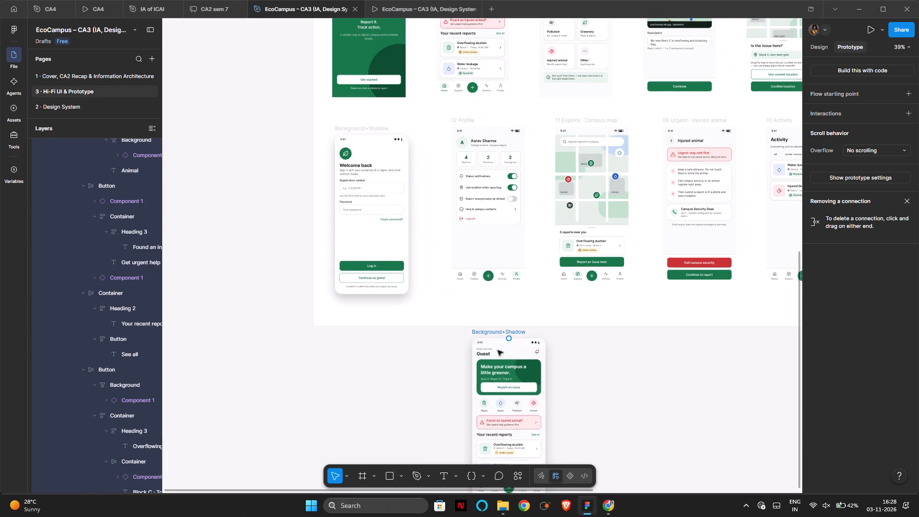
drag(498, 350, 238, 226)
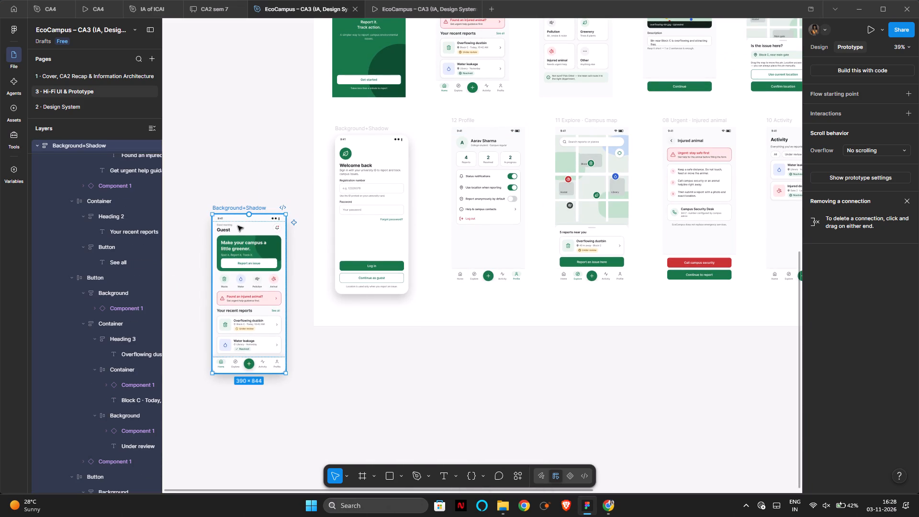
scroll(238, 226, left, 3)
scroll(238, 226, right, 1)
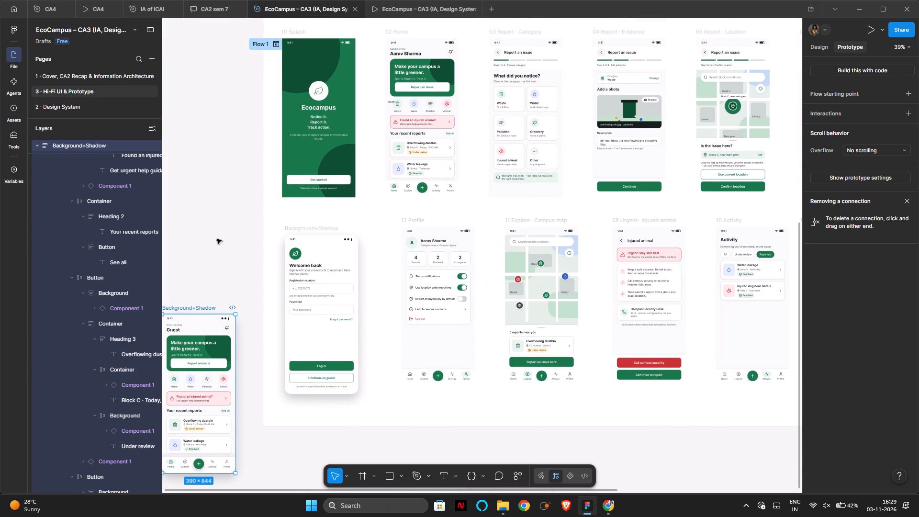
drag(199, 326, 241, 281)
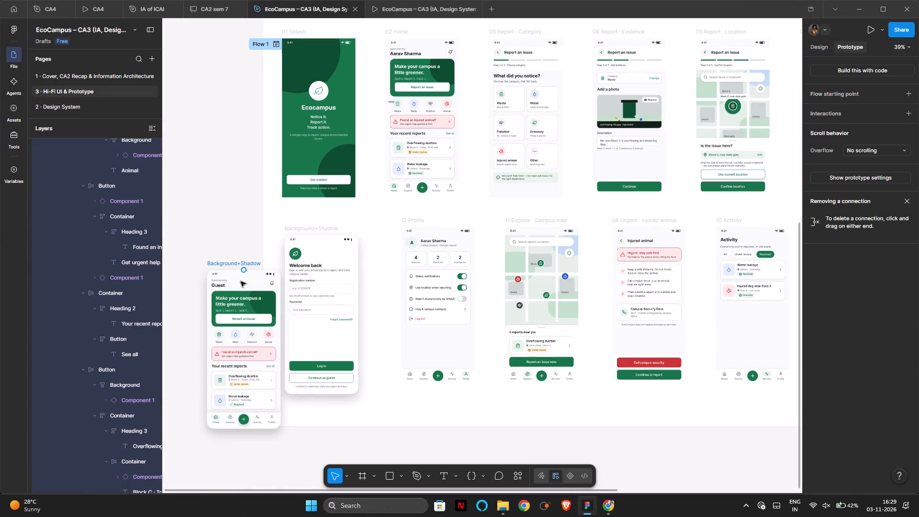
drag(241, 281, 217, 256)
Move the login screen out of the Interactive Prototype section, left of 01 Splash and aligned directly above the Guest home screen.
drag(318, 246, 188, 130)
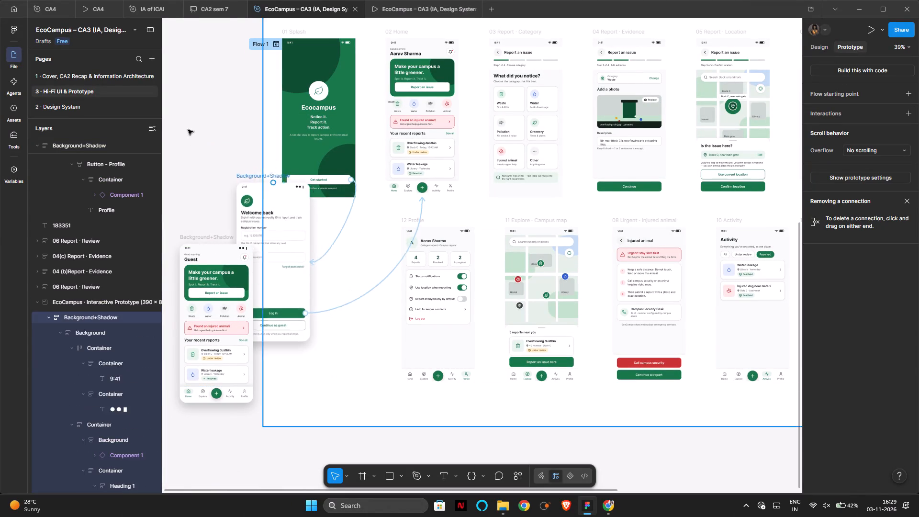
drag(188, 130, 242, 73)
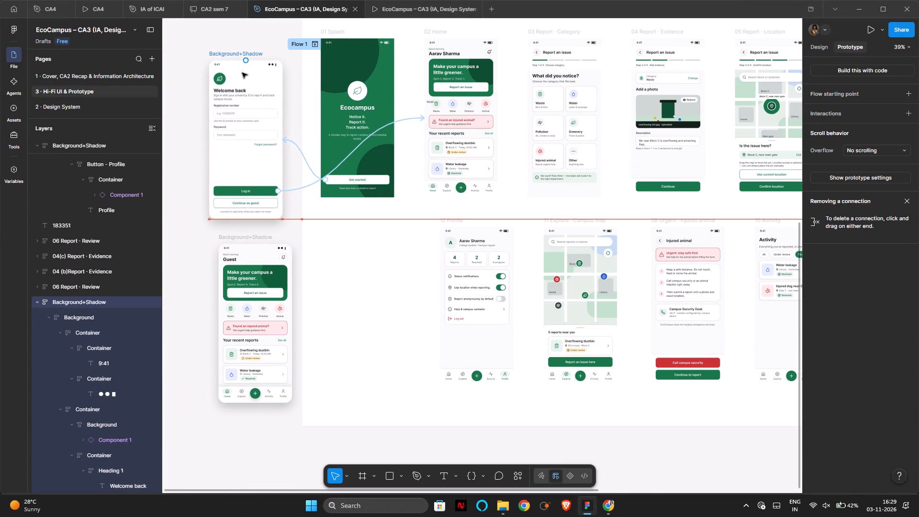
drag(242, 73, 250, 75)
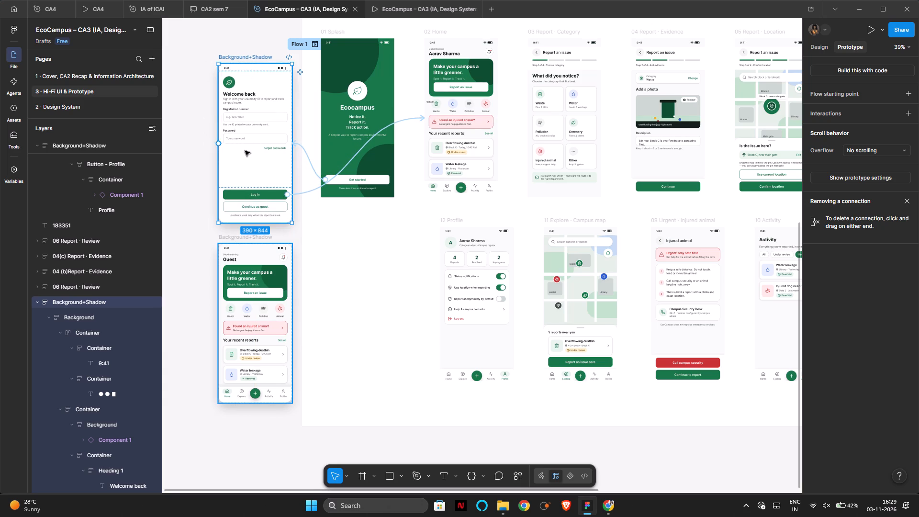
Connect the login screen's Continue as guest button to the Guest home screen with an On click, Navigate to interaction.
double_click(271, 207)
double_click(271, 207)
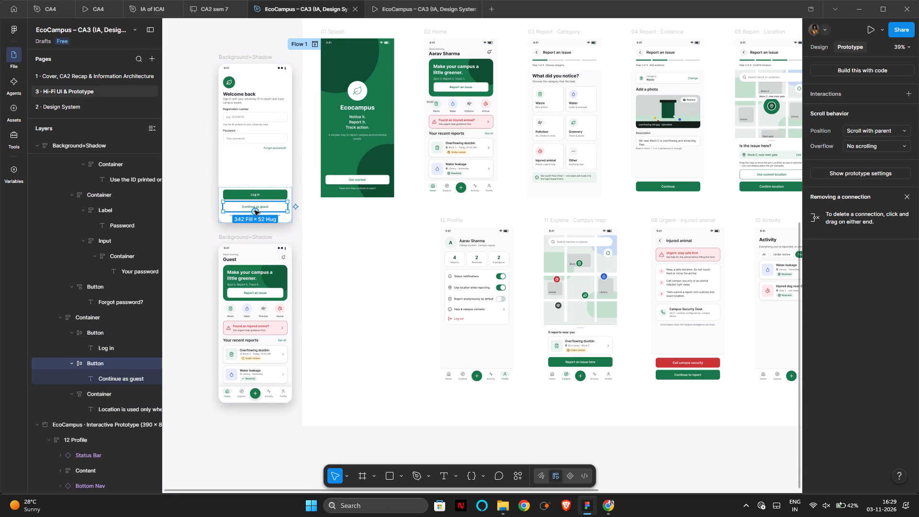
drag(255, 215, 253, 254)
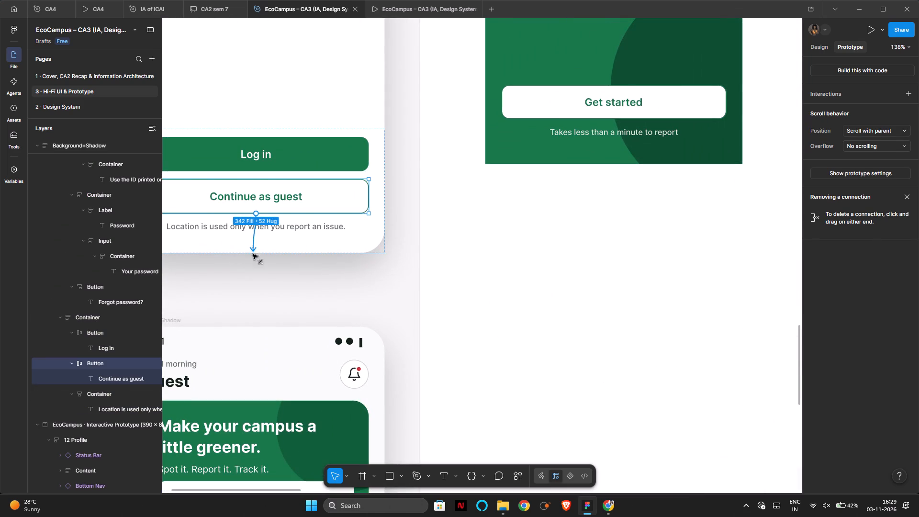
drag(253, 254, 247, 331)
scroll(247, 331, down, 3)
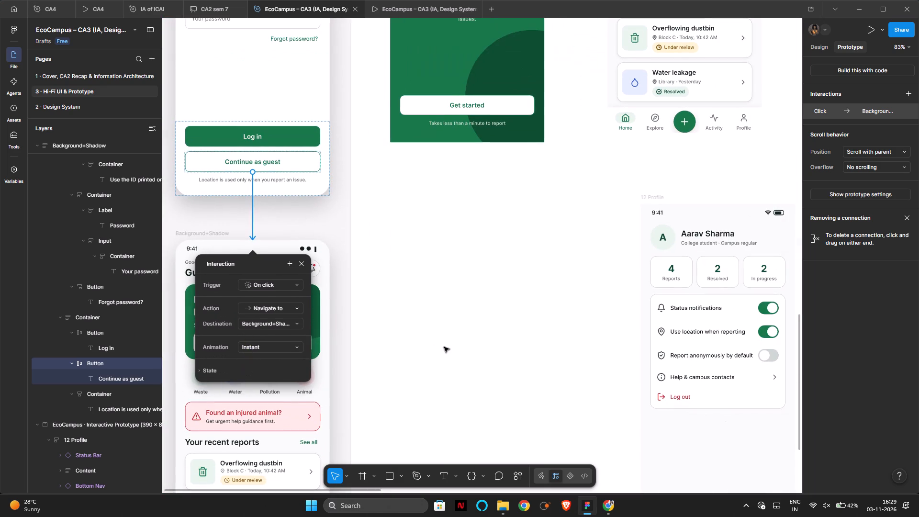
Connect the Guest home screen's Report an issue button to 03 Report · Category with an On click, Navigate to interaction.
click(444, 347)
scroll(444, 347, down, 1)
double_click(280, 285)
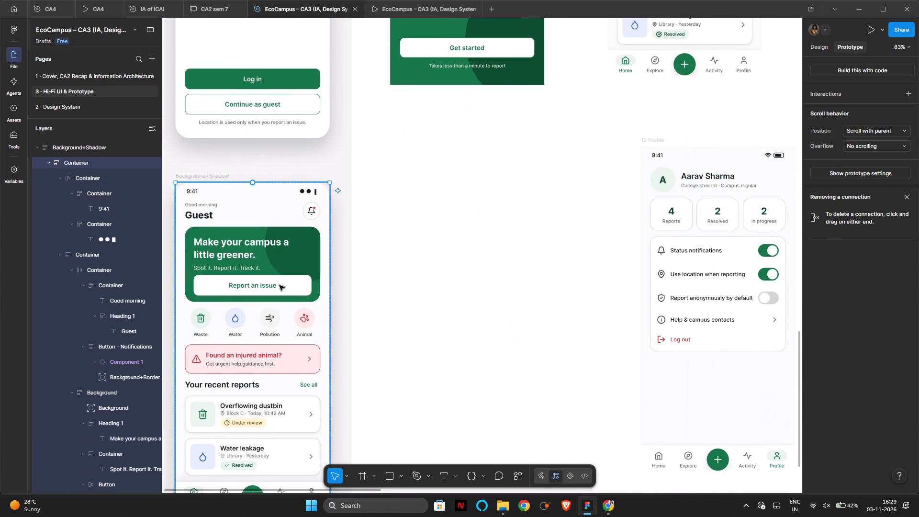
double_click(280, 285)
double_click(280, 285)
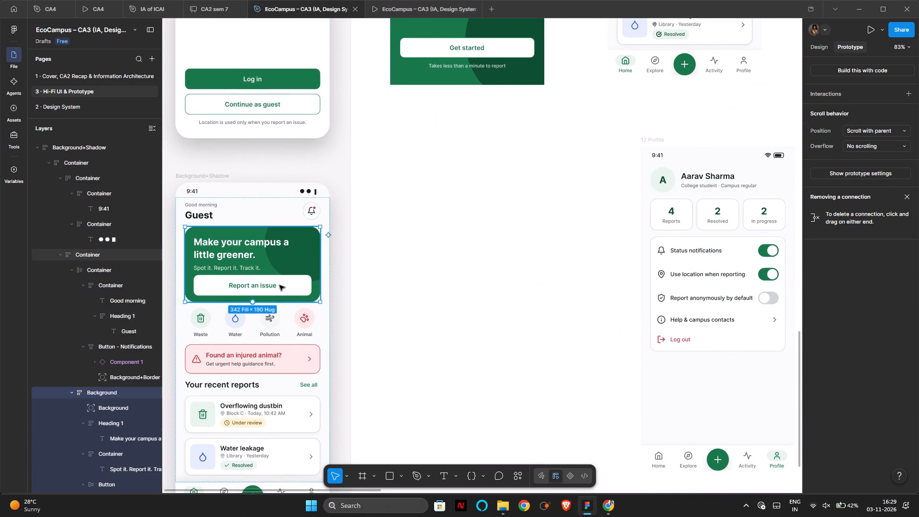
double_click(294, 284)
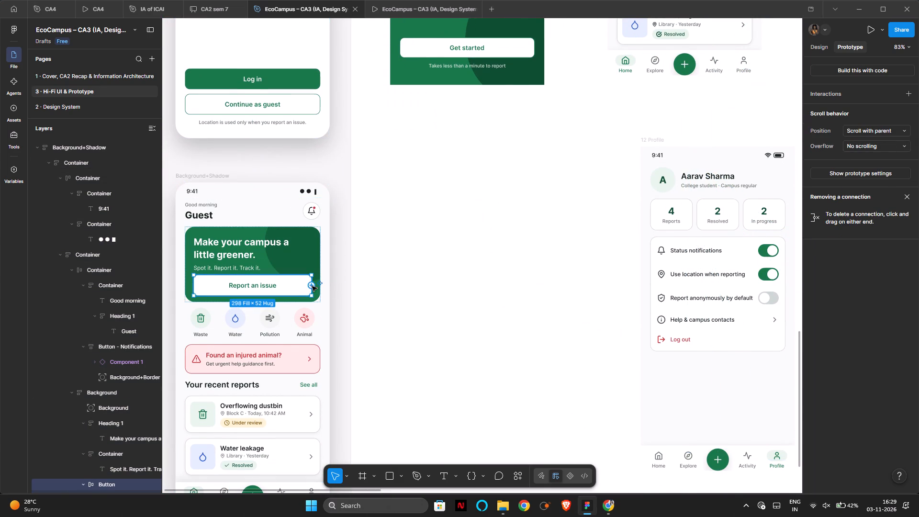
drag(312, 286, 480, 222)
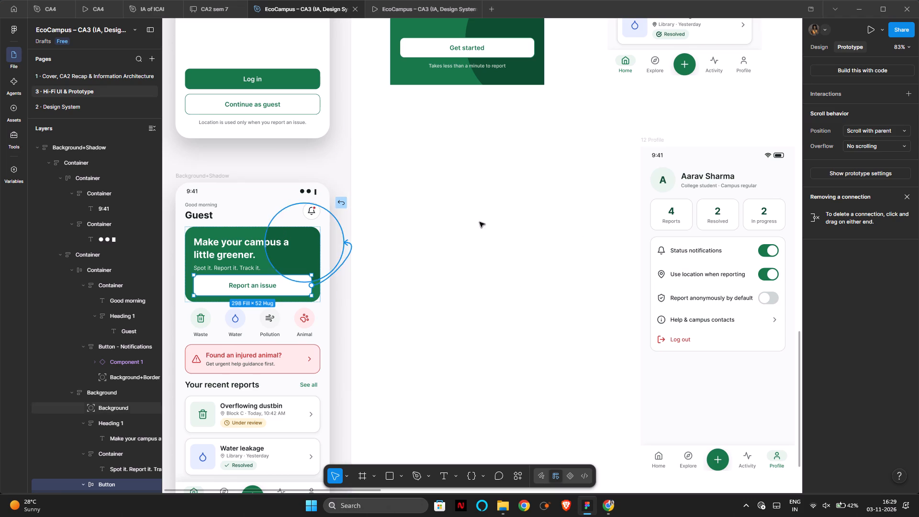
drag(480, 222, 626, 16)
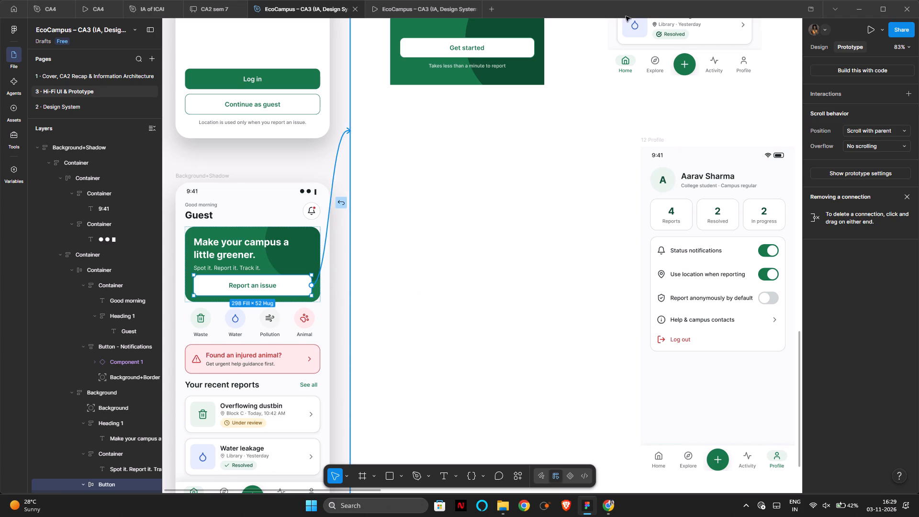
drag(626, 16, 787, 189)
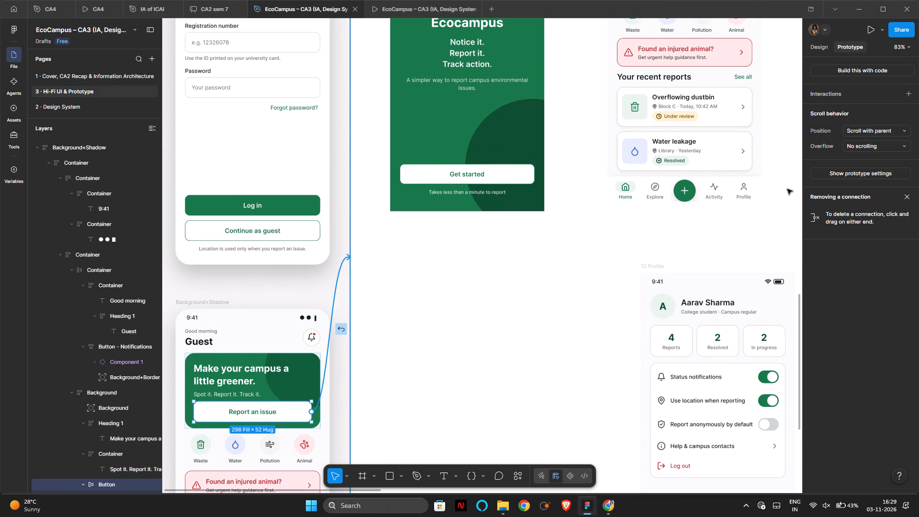
drag(787, 189, 657, 165)
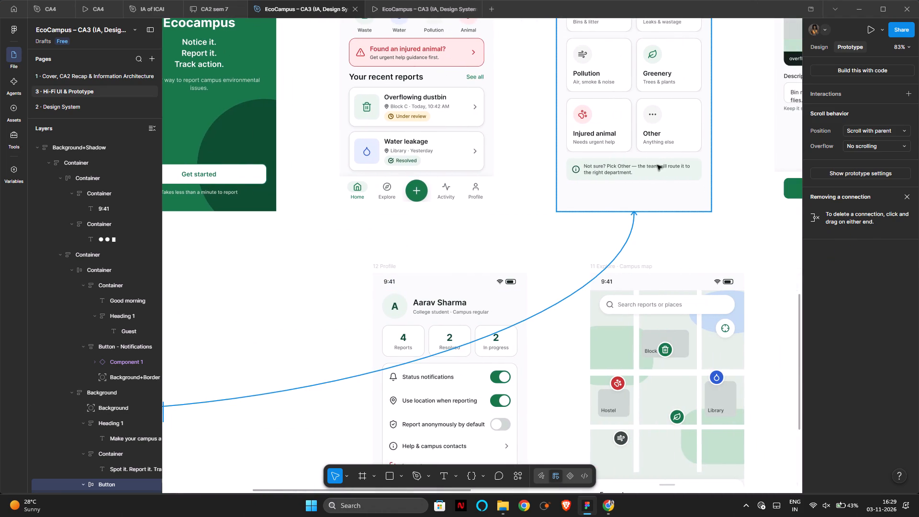
drag(657, 165, 648, 158)
Connect the arrow icon in the Guest home screen's Found an injured animal? banner to 08 Urgent · Injured animal on click.
scroll(648, 158, right, 1)
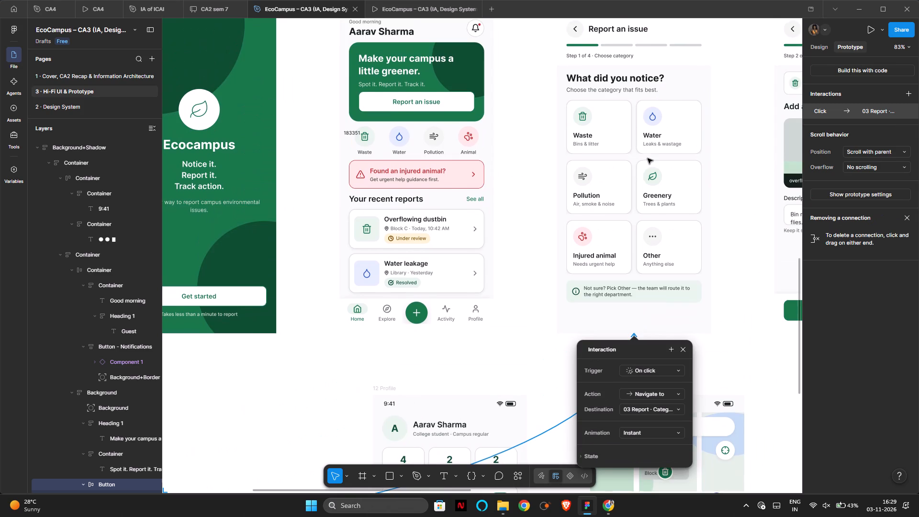
scroll(648, 158, right, 3)
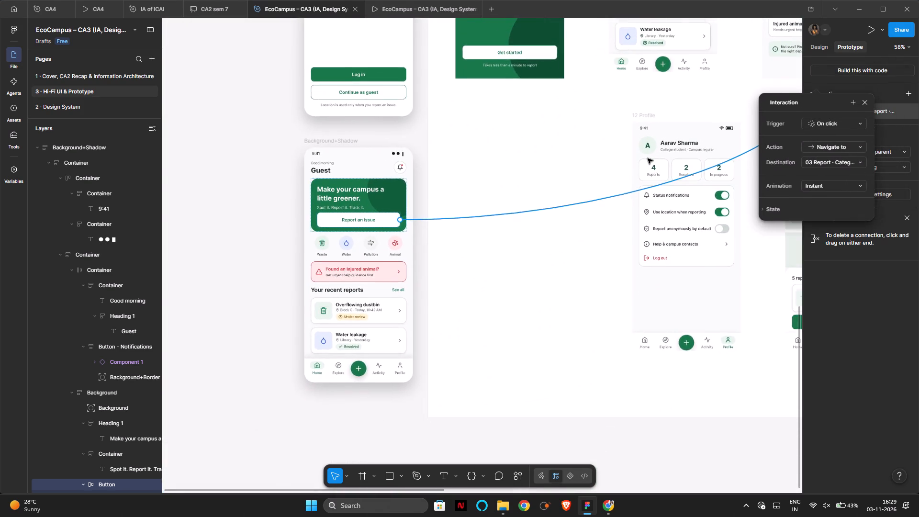
scroll(648, 158, left, 3)
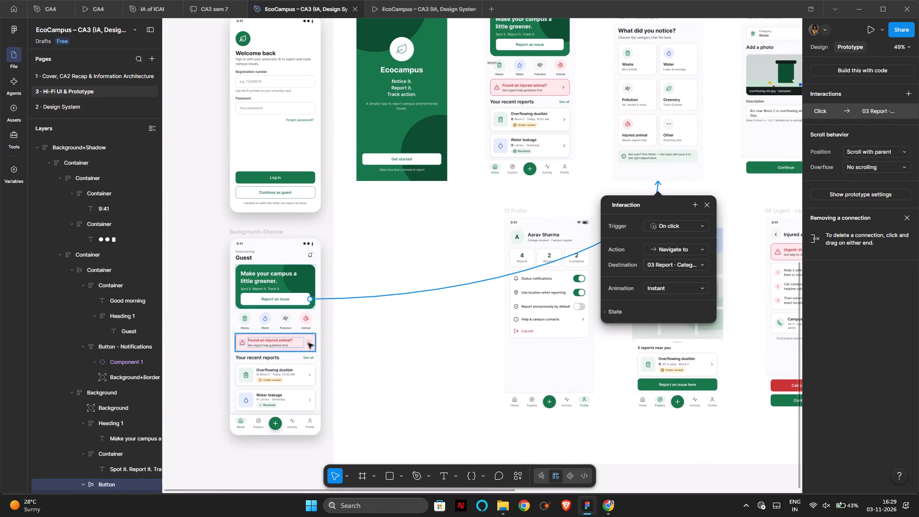
click(308, 343)
double_click(308, 343)
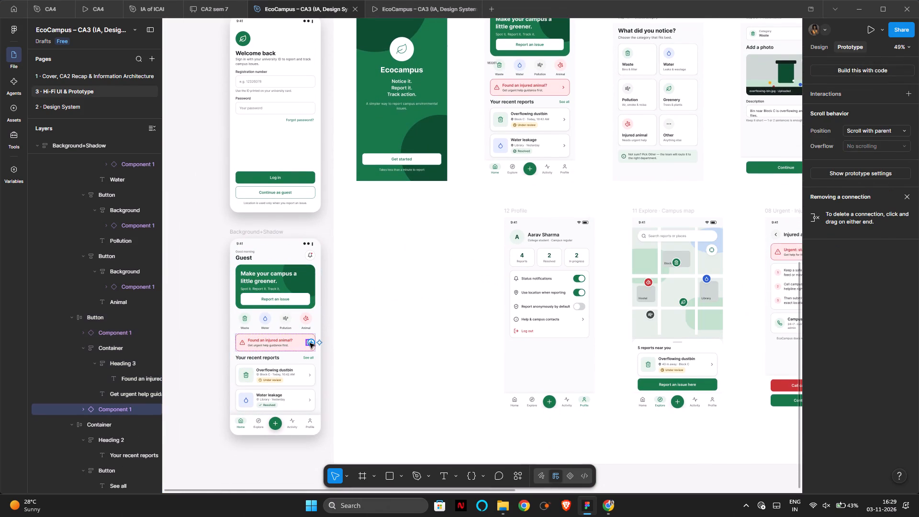
drag(210, 340, 237, 335)
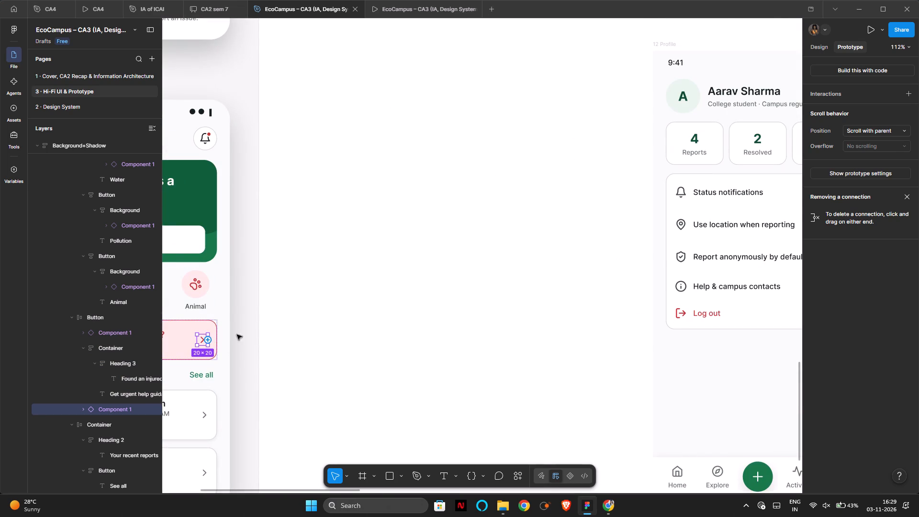
drag(237, 335, 802, 270)
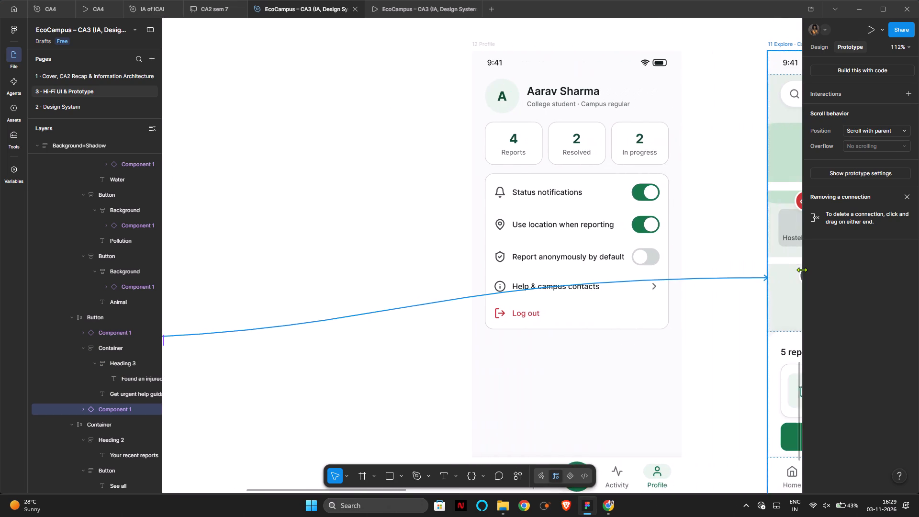
drag(802, 270, 746, 274)
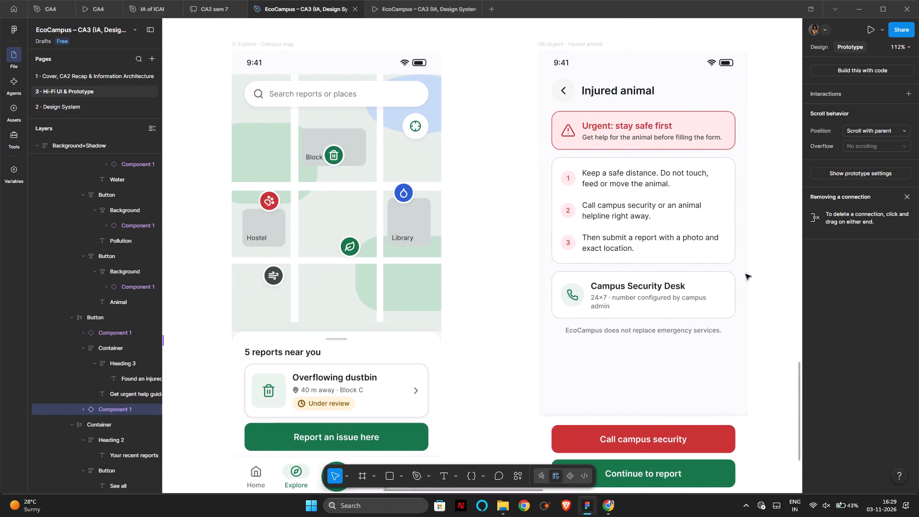
drag(746, 274, 612, 281)
Connect the Guest home screen's See all button to the 10 Activity screen whose All filter is active, on click.
scroll(612, 281, right, 12)
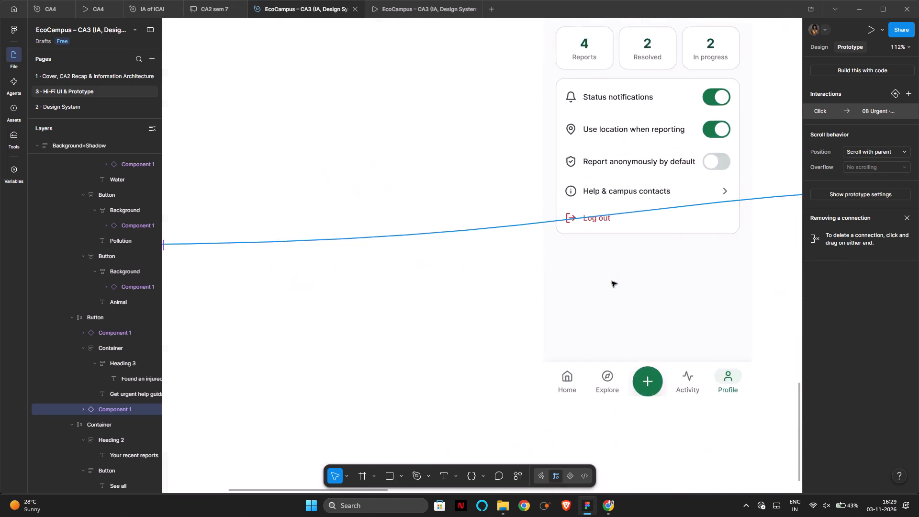
scroll(612, 281, right, 7)
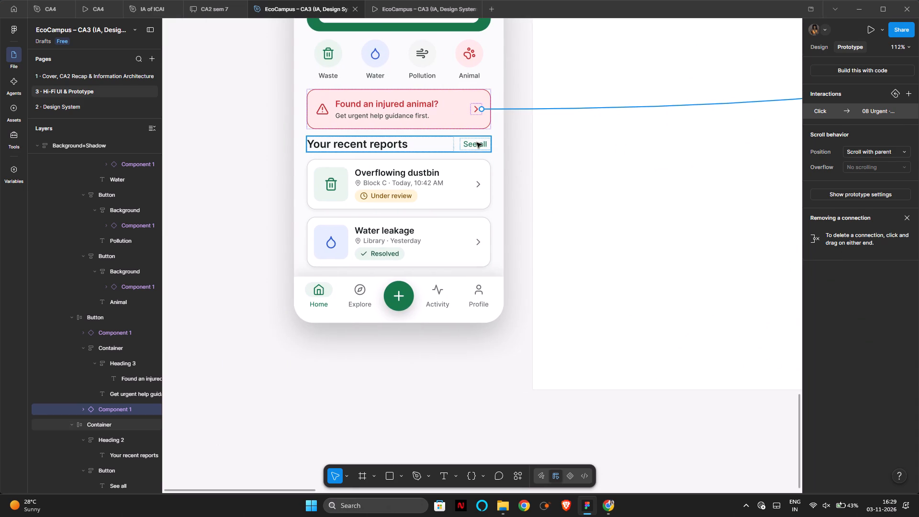
double_click(477, 143)
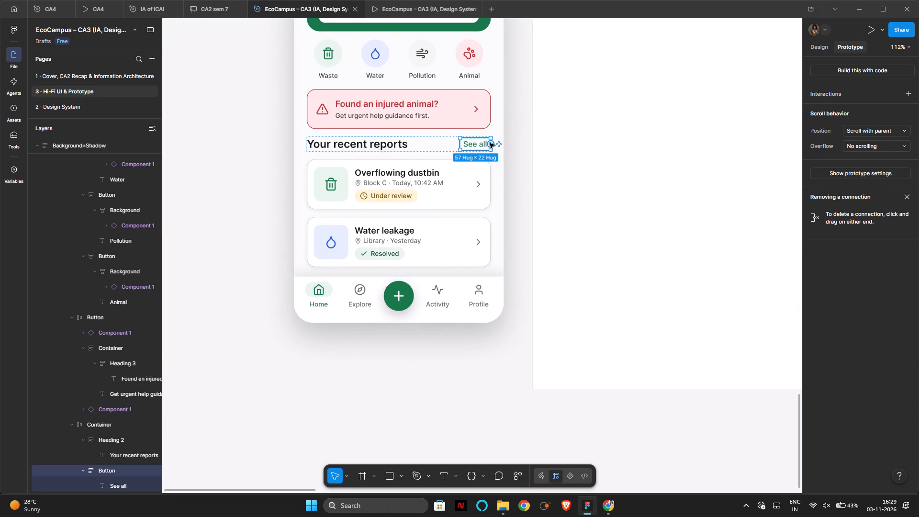
scroll(490, 143, left, 4)
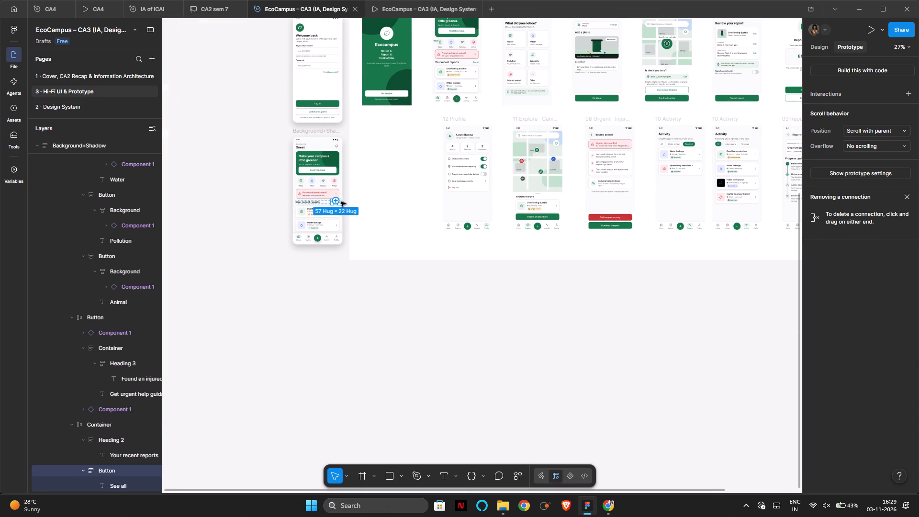
drag(340, 202, 738, 207)
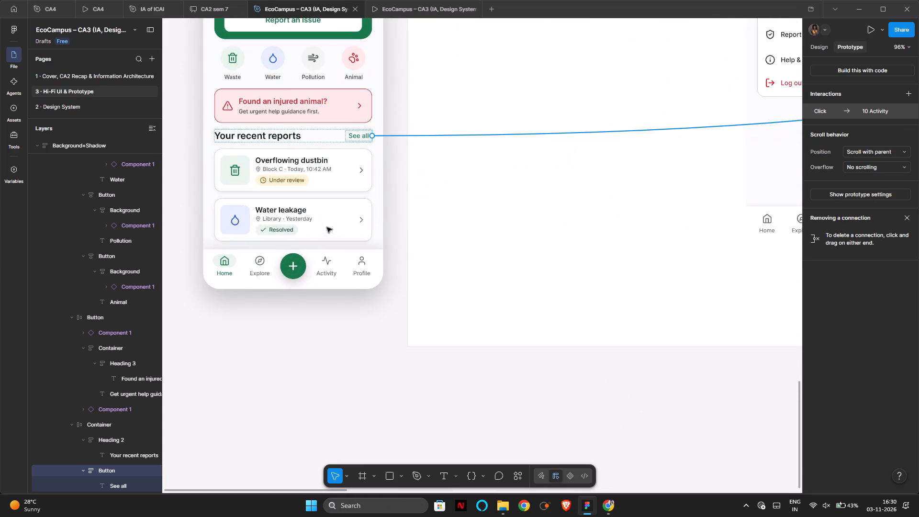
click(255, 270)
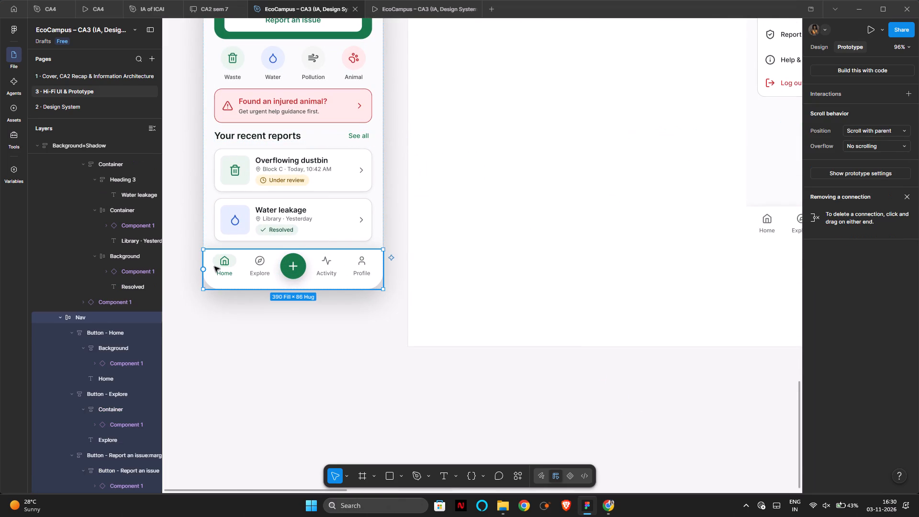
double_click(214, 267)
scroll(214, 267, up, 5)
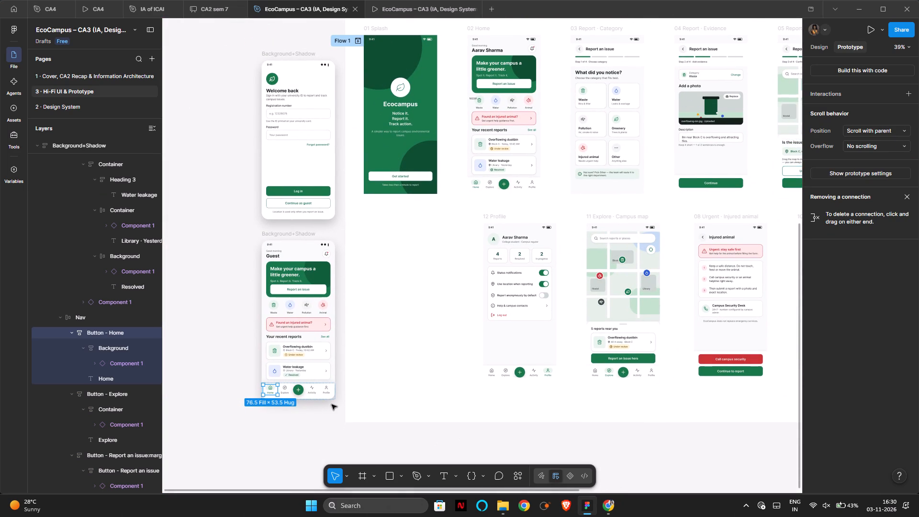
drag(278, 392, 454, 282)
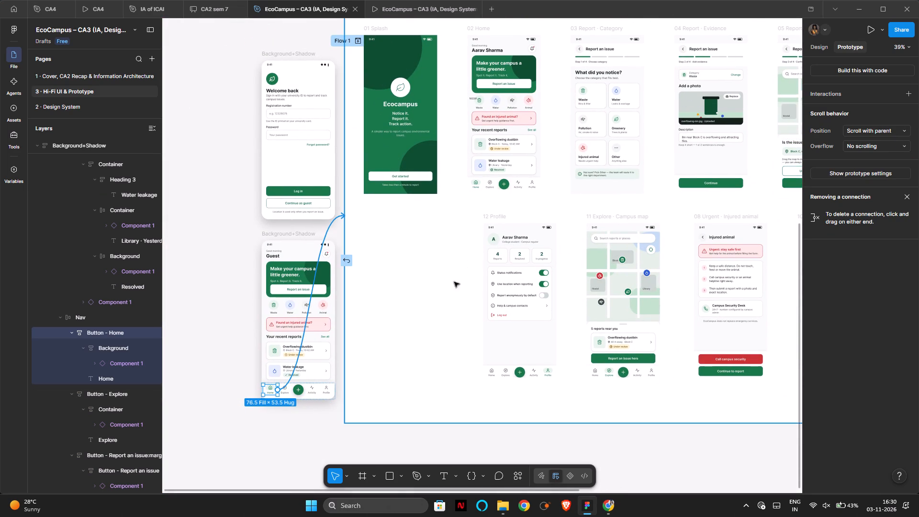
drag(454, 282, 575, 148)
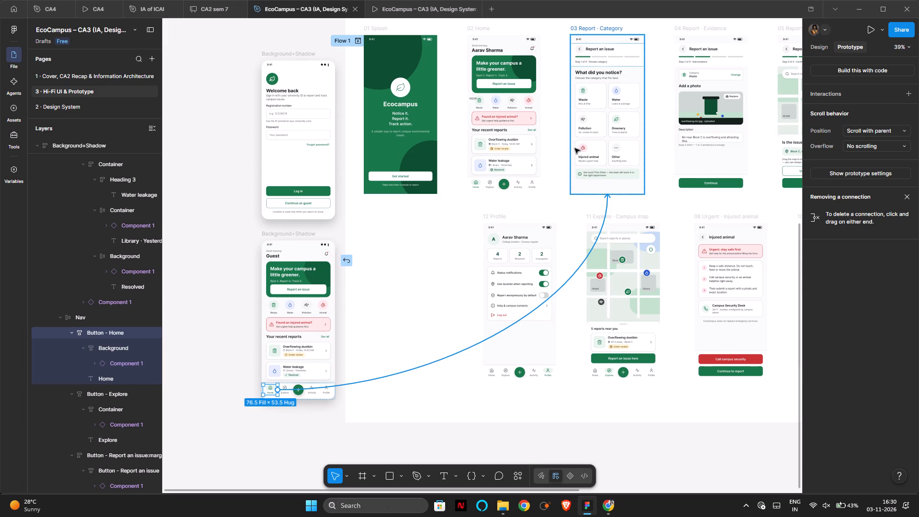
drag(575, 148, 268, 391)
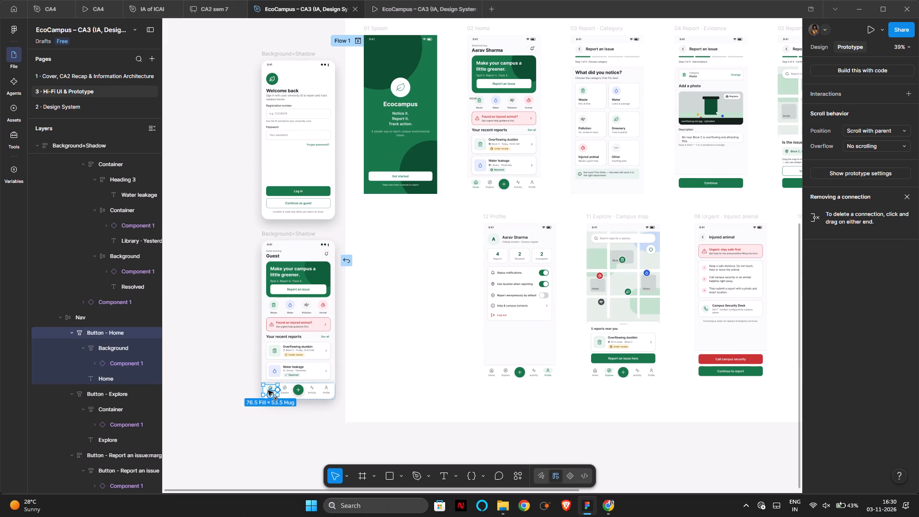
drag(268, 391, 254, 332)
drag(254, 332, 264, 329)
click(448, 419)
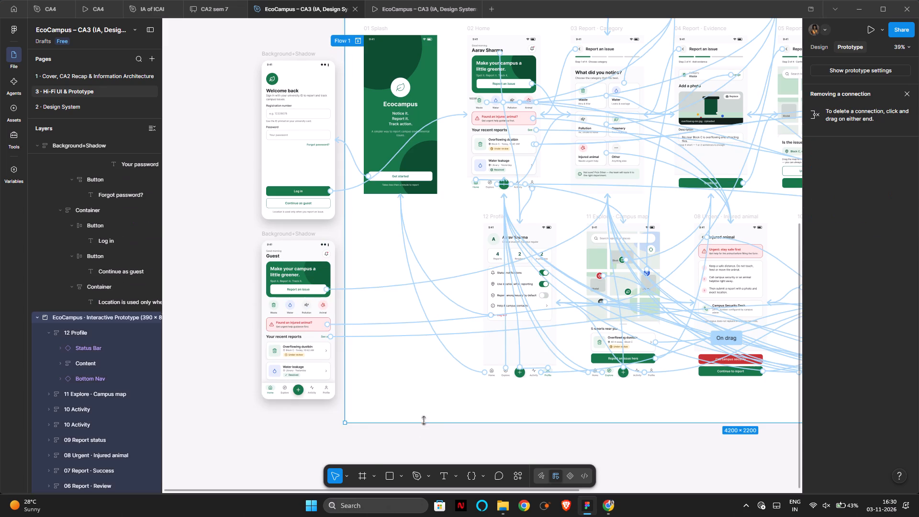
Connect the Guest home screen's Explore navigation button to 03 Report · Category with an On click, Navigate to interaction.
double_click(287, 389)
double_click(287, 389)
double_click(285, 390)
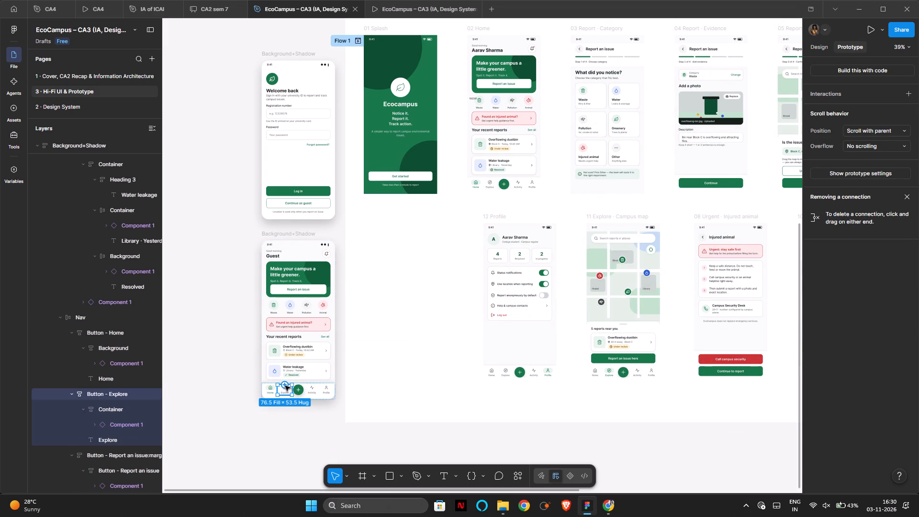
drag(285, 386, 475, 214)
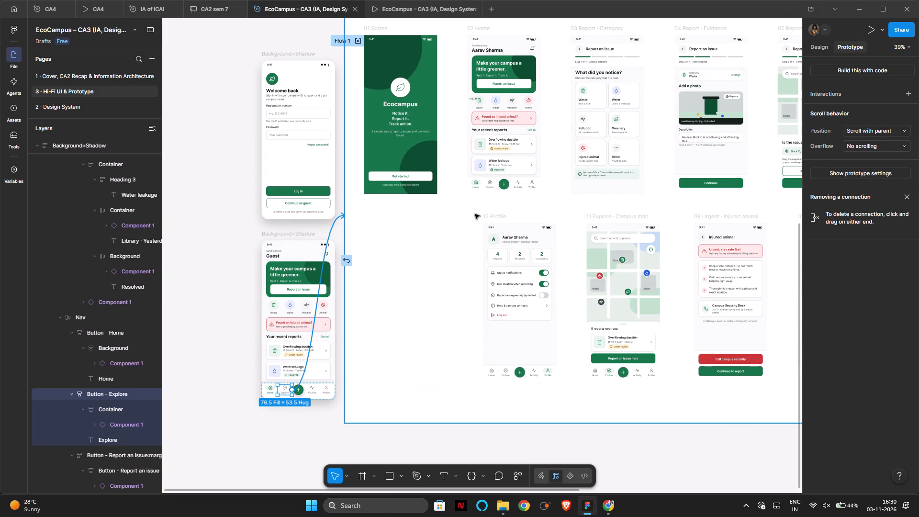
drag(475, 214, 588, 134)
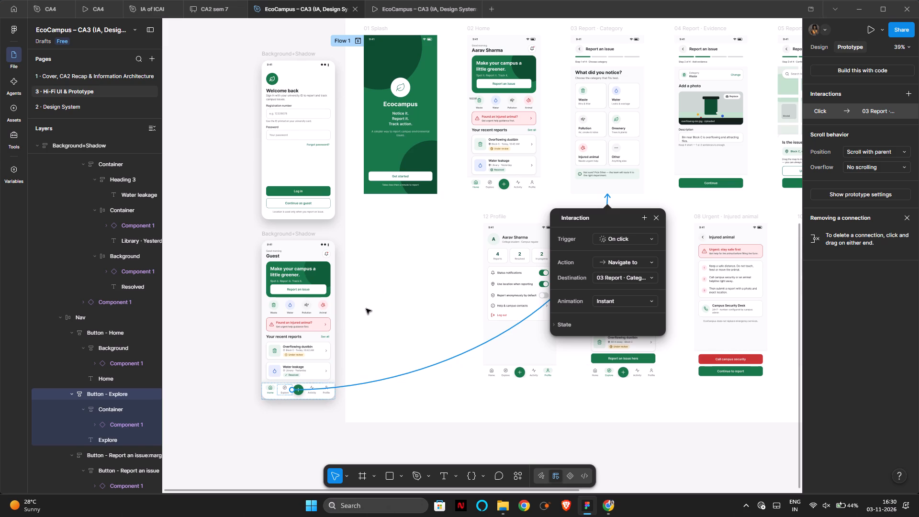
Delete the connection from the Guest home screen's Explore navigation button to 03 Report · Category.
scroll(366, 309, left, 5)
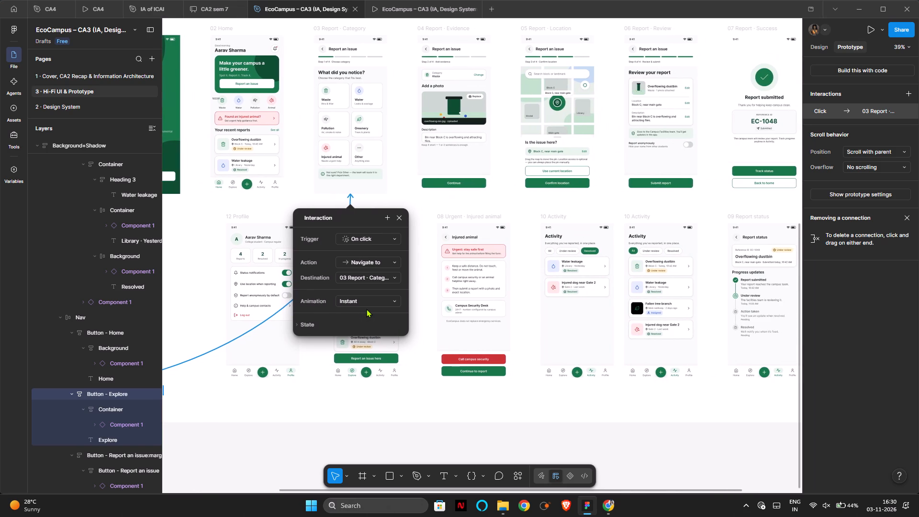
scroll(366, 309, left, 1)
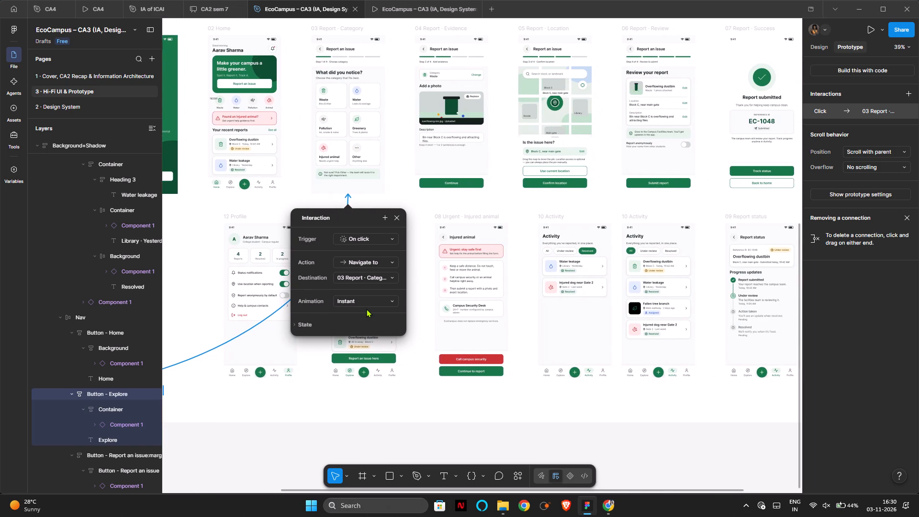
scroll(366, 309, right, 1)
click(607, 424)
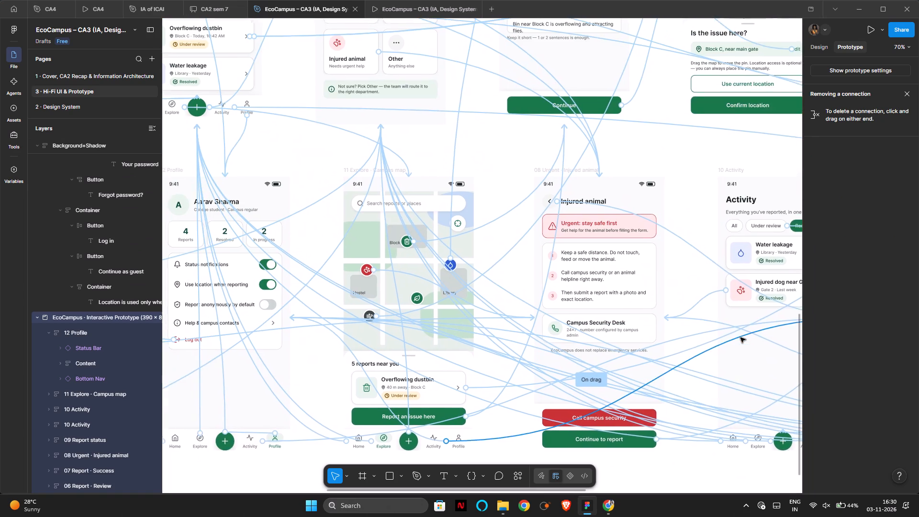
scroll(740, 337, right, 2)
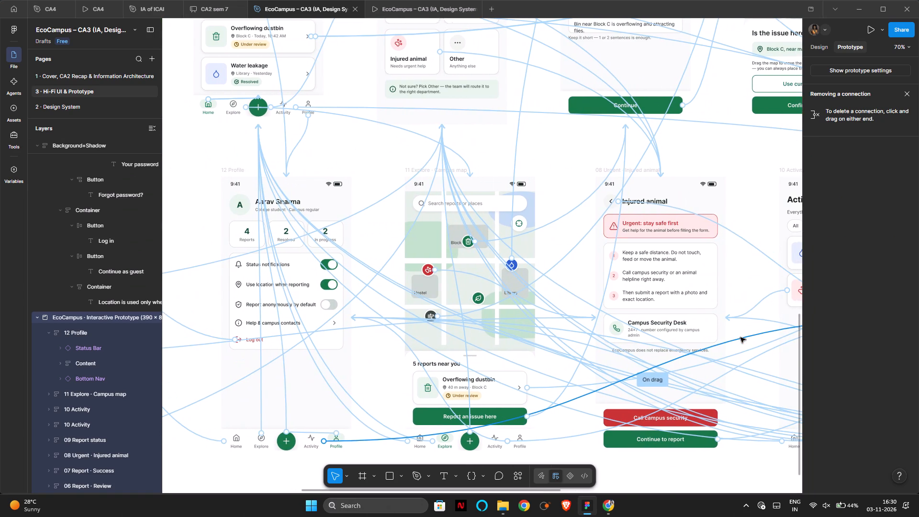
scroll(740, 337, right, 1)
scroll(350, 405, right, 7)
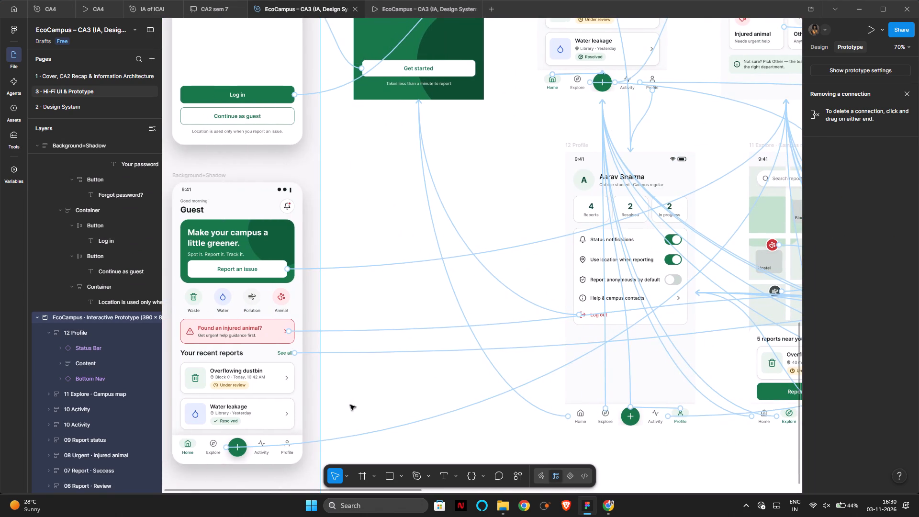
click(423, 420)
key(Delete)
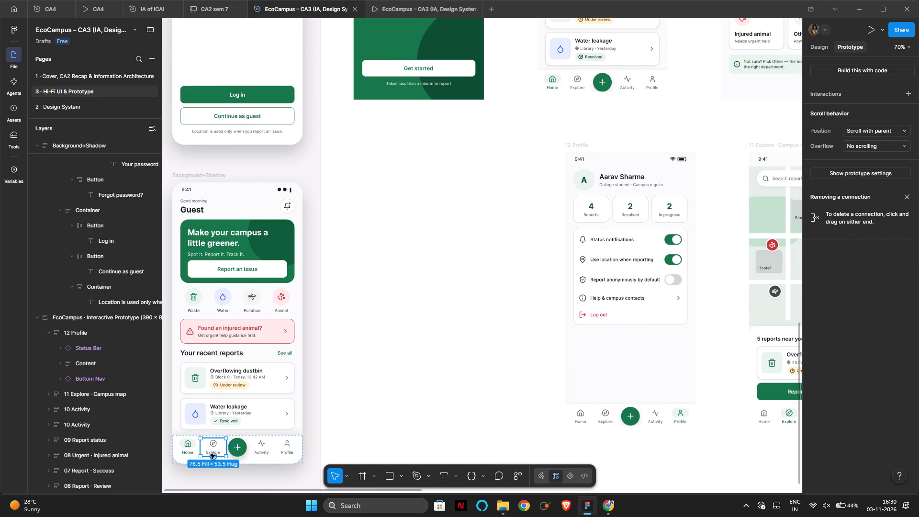
Connect the Guest home screen's Explore navigation button to the 11 Explore · Campus map screen.
drag(213, 458, 656, 293)
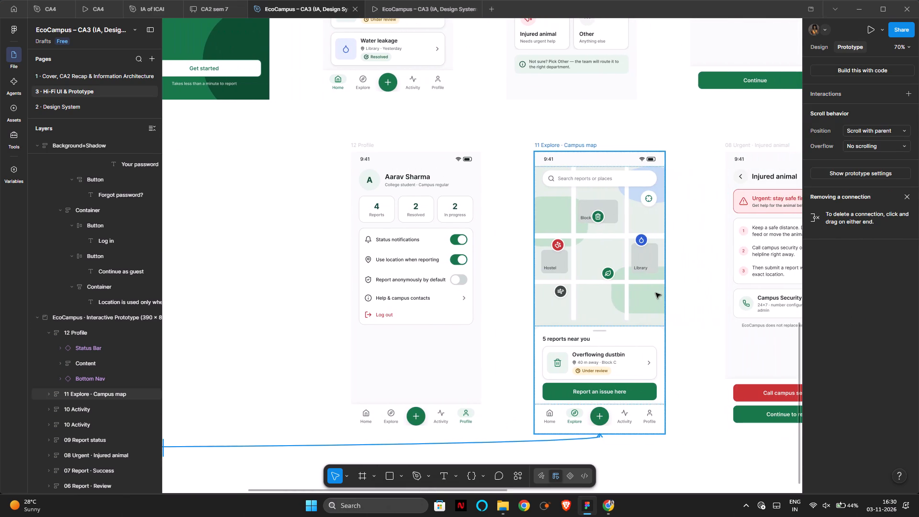
drag(656, 293, 651, 292)
click(219, 297)
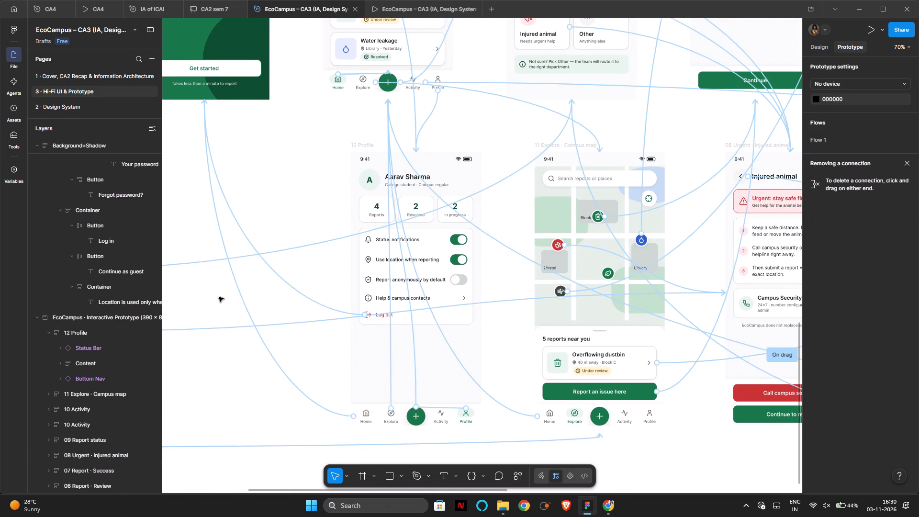
Connect the Guest home screen's Activity navigation button to the 10 Activity screen whose All filter is active, on click with Instant animation.
scroll(219, 297, right, 5)
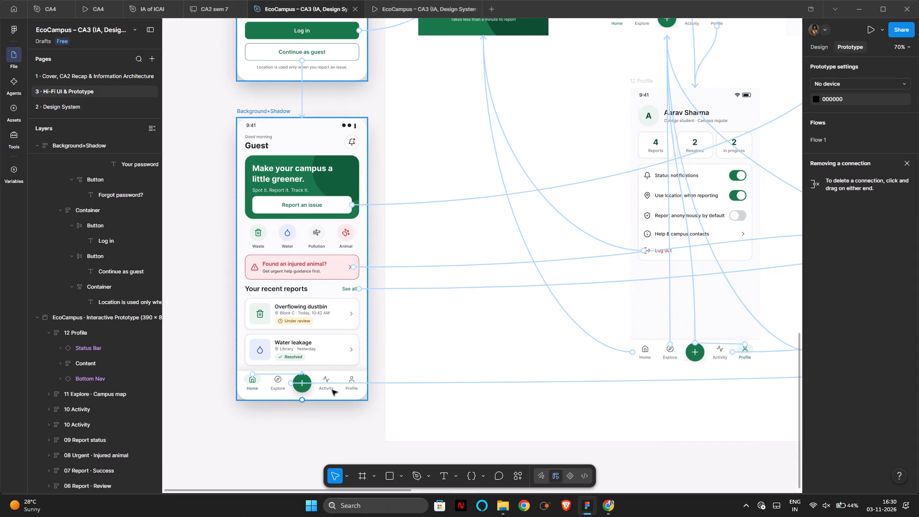
double_click(328, 386)
double_click(328, 386)
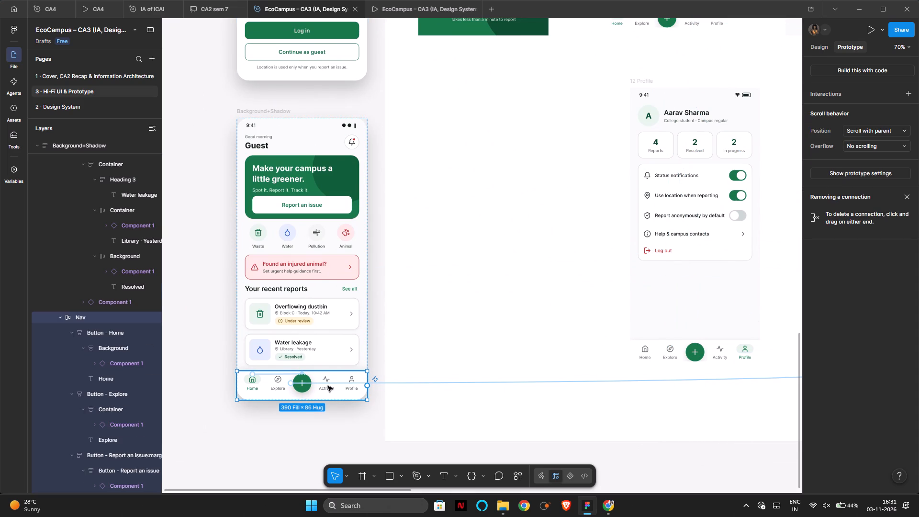
double_click(328, 386)
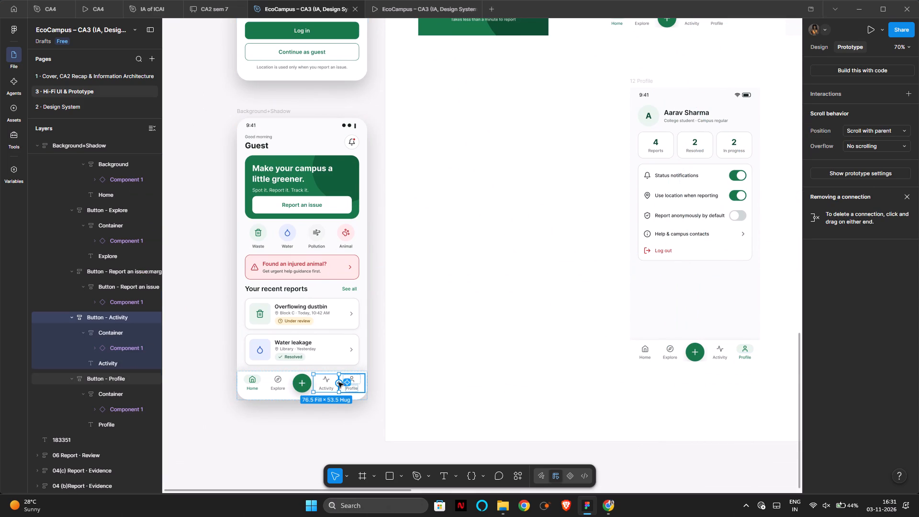
drag(337, 382, 760, 414)
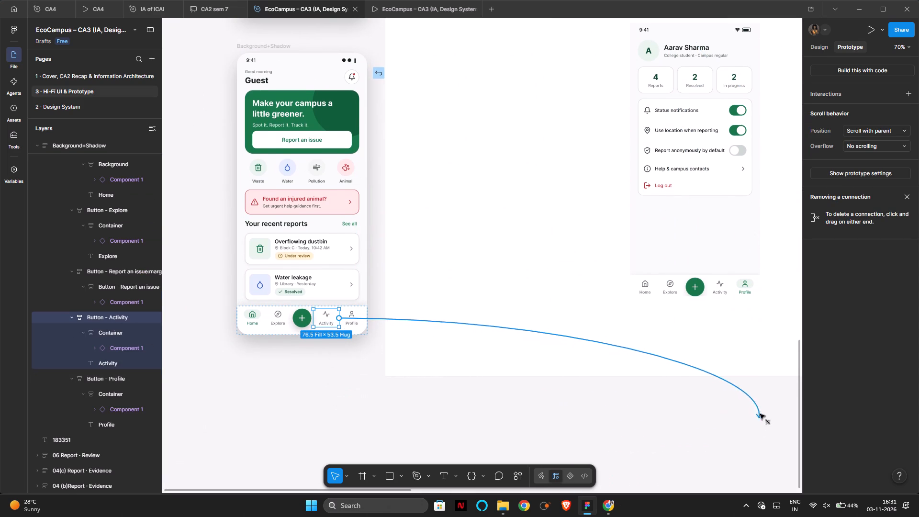
drag(760, 414, 809, 348)
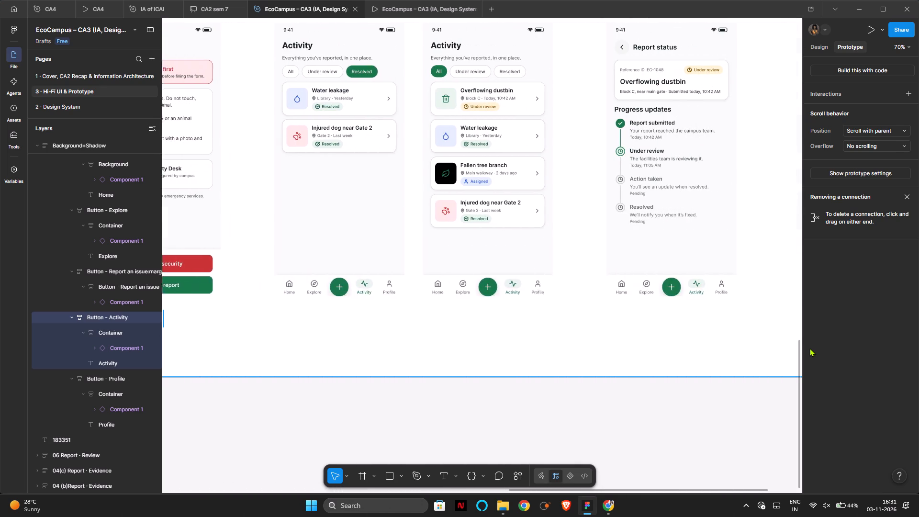
drag(809, 348, 568, 312)
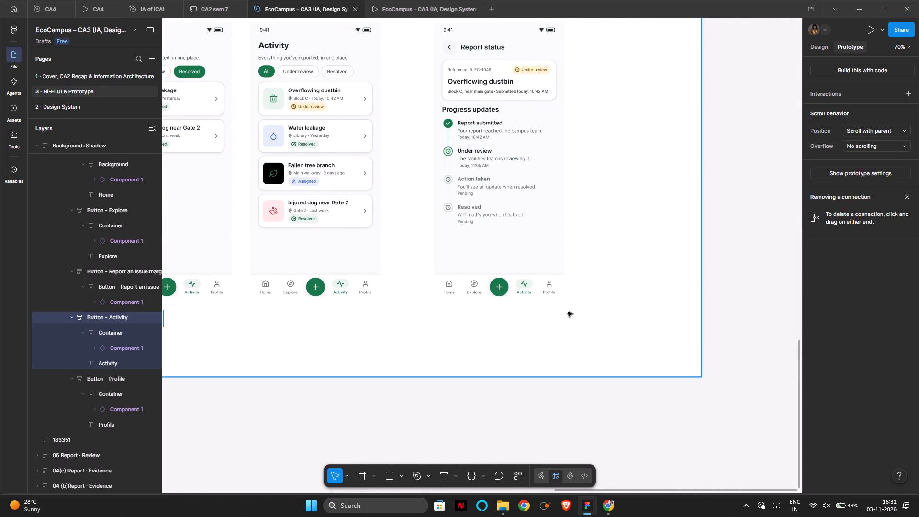
drag(568, 312, 333, 237)
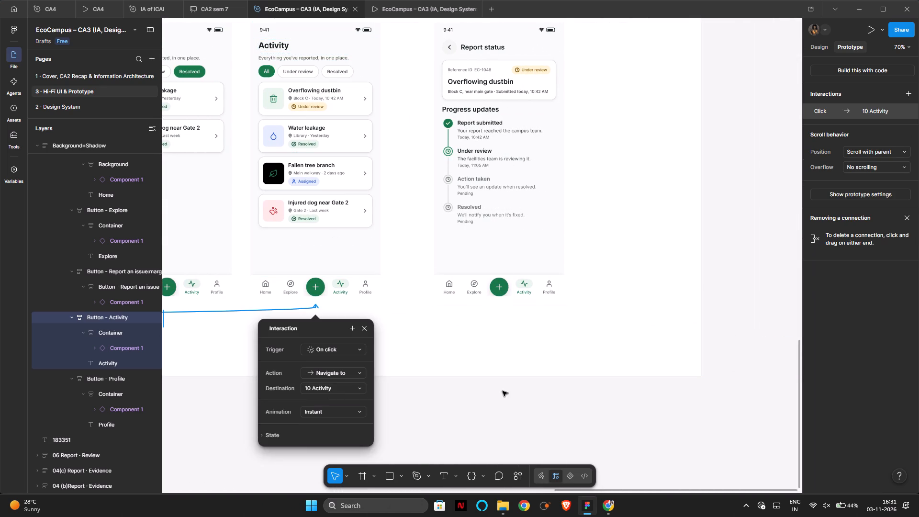
Switch to Chrome, open the Guest profile screen in the HTML prototype, capture it with html.to.design and download the .h2d file.
scroll(503, 391, right, 16)
scroll(503, 391, left, 1)
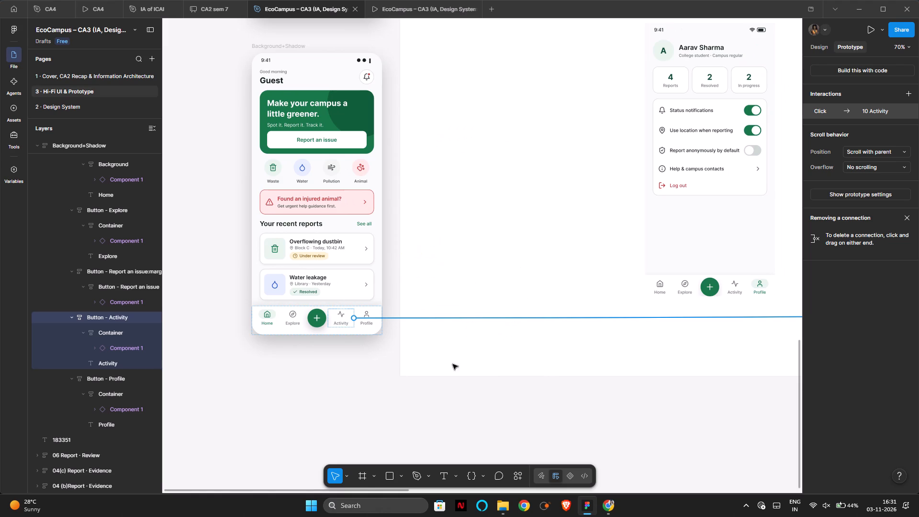
click(365, 323)
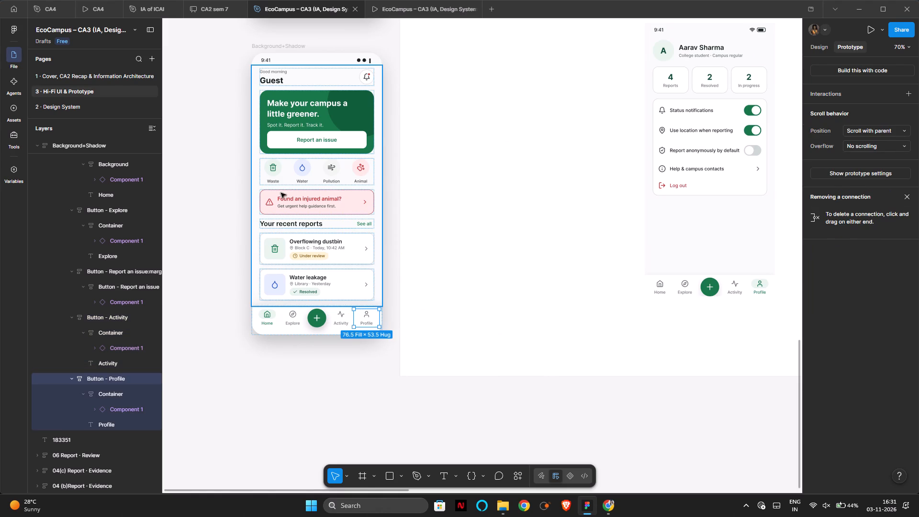
key(alt+Tab)
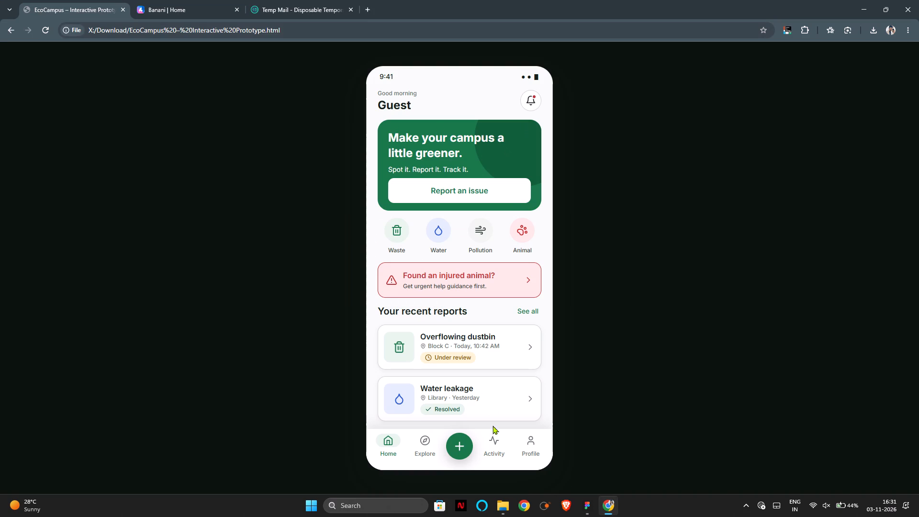
click(526, 440)
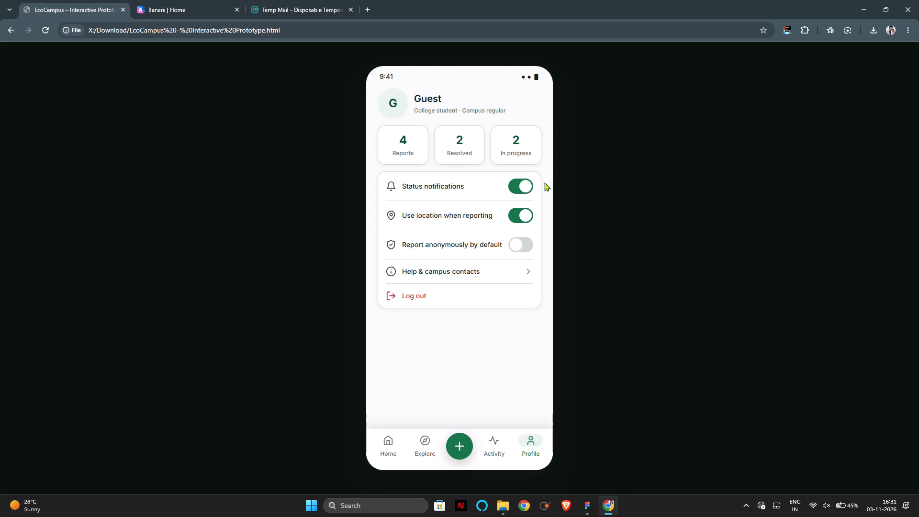
click(784, 30)
click(730, 260)
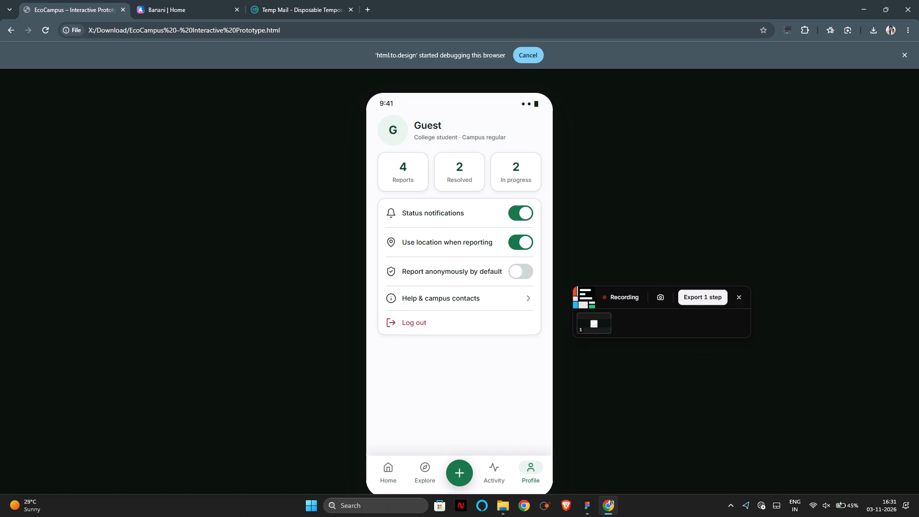
click(689, 306)
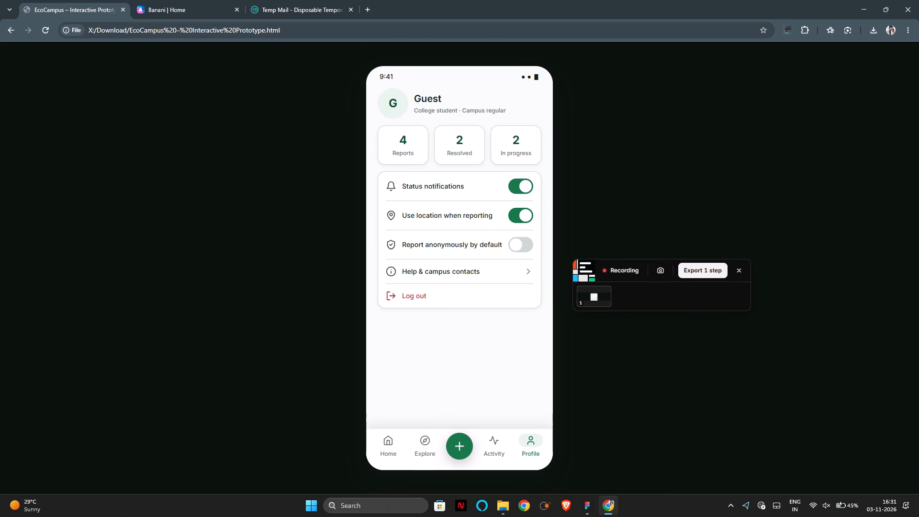
click(533, 266)
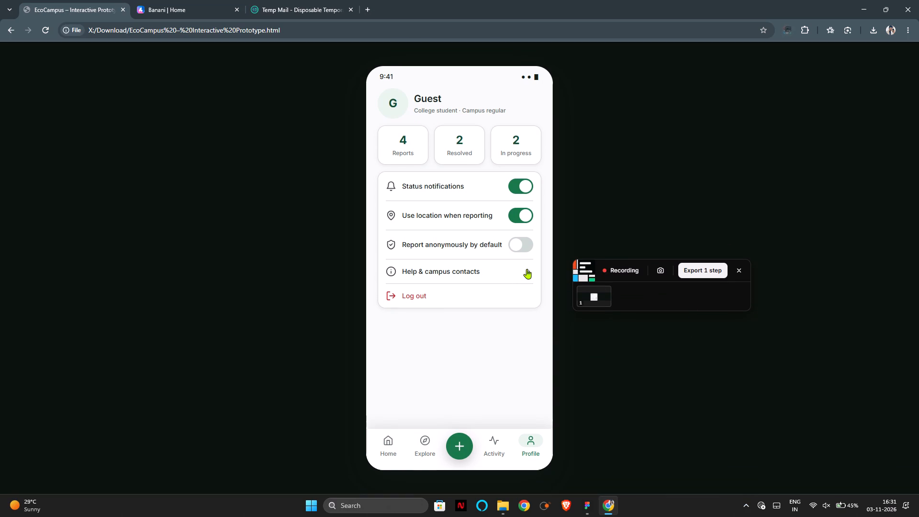
click(527, 269)
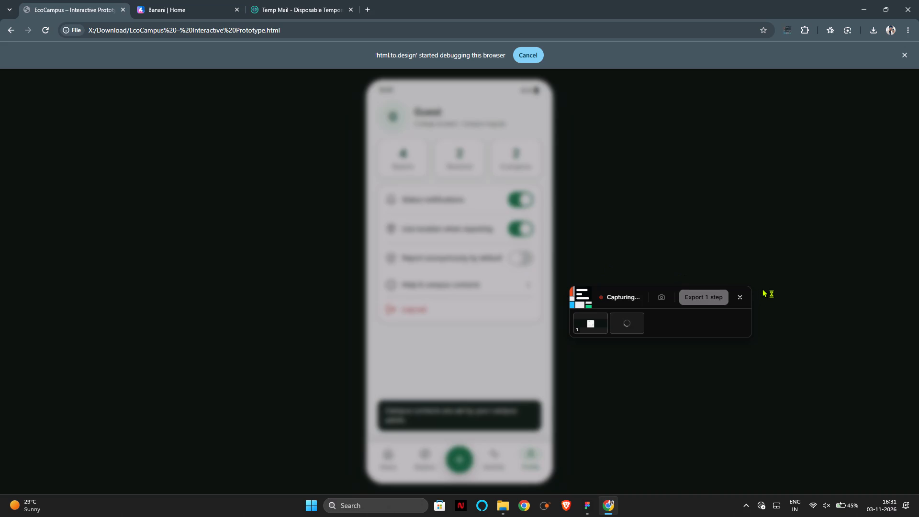
click(698, 298)
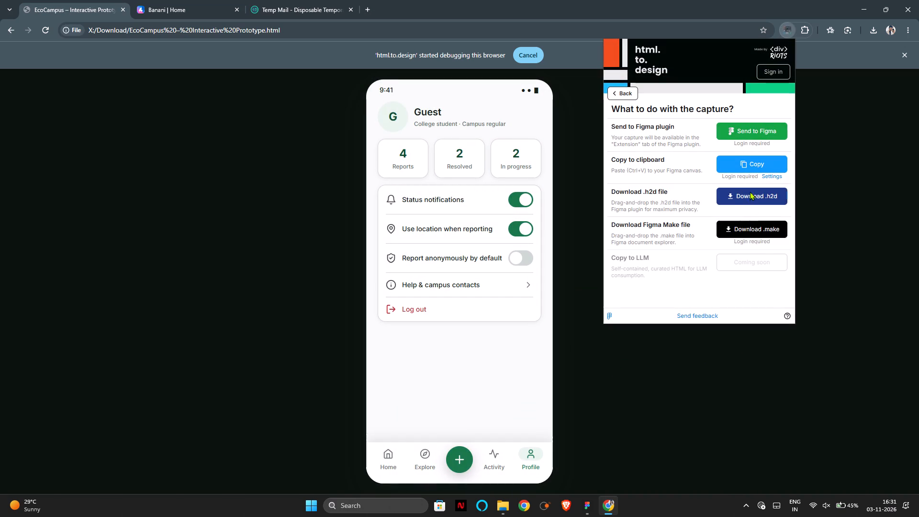
click(750, 191)
Show the downloaded capture in its folder and rename the file as profile_guest.
click(850, 51)
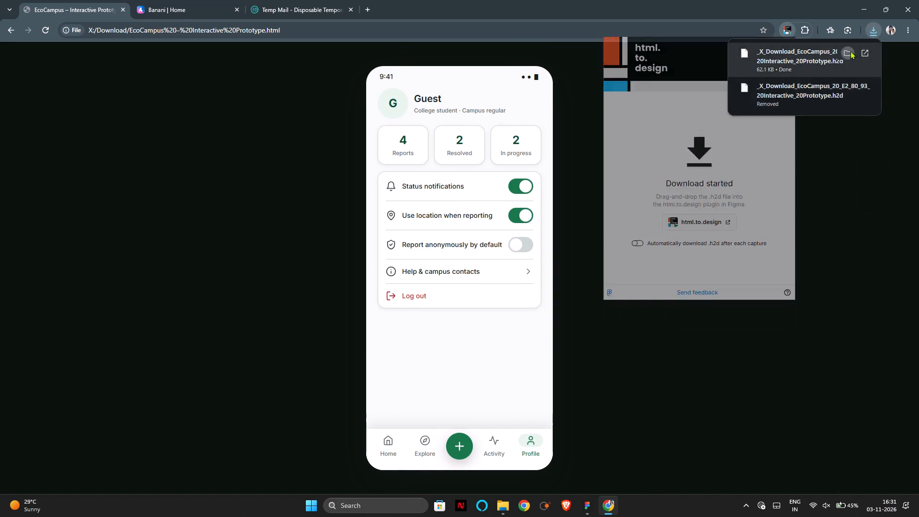
click(134, 51)
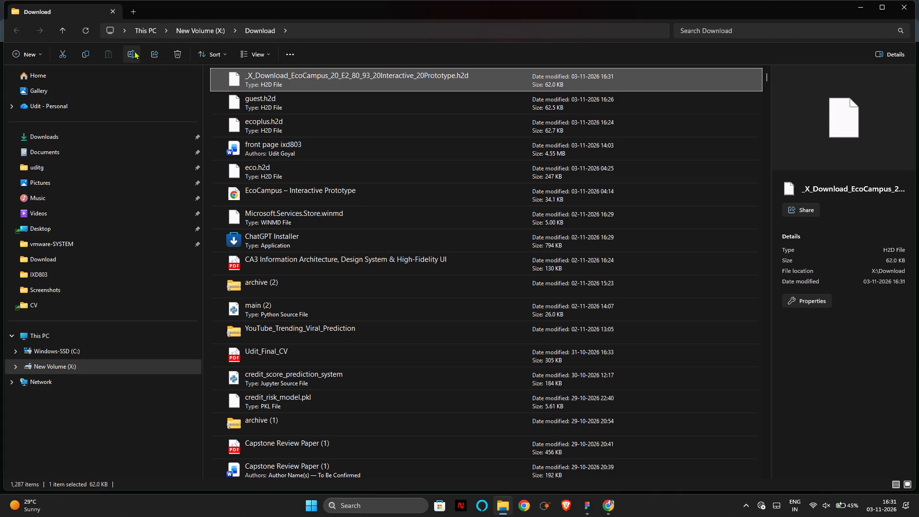
key(BackSpace)
text(profile_)
text(guest)
key(Return)
Return to Figma and connect the Guest home screen's Overflowing dustbin card to 09 Report status on click with Instant animation.
key(alt+Tab)
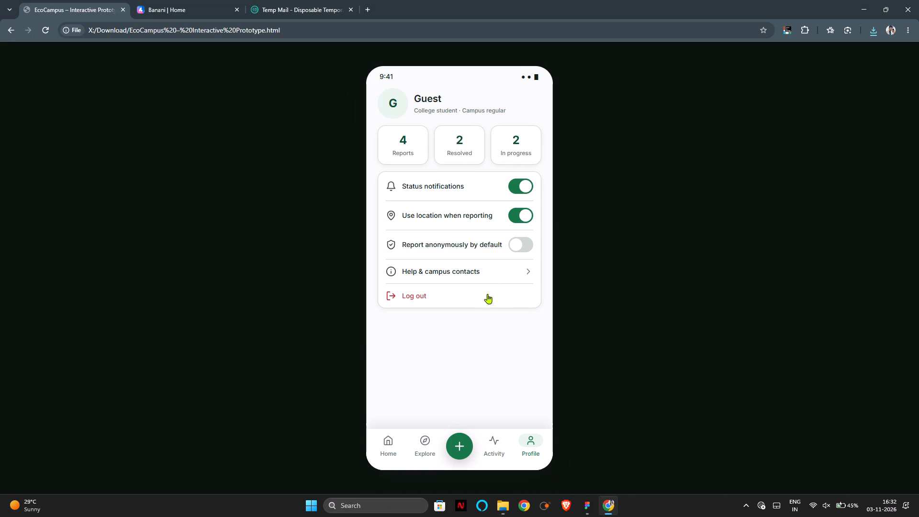
key(alt+Tab)
key(alt+Tab)
scroll(497, 301, down, 1)
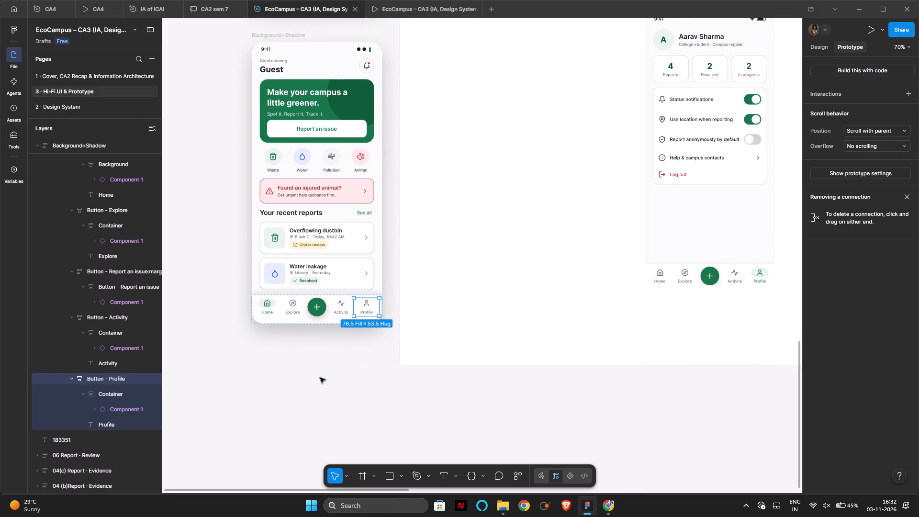
scroll(247, 385, down, 2)
click(364, 370)
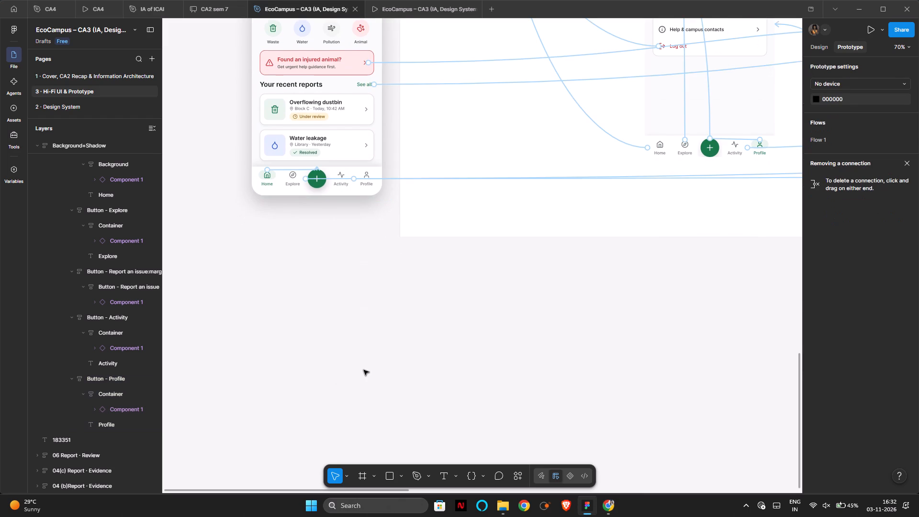
scroll(334, 283, up, 1)
click(357, 175)
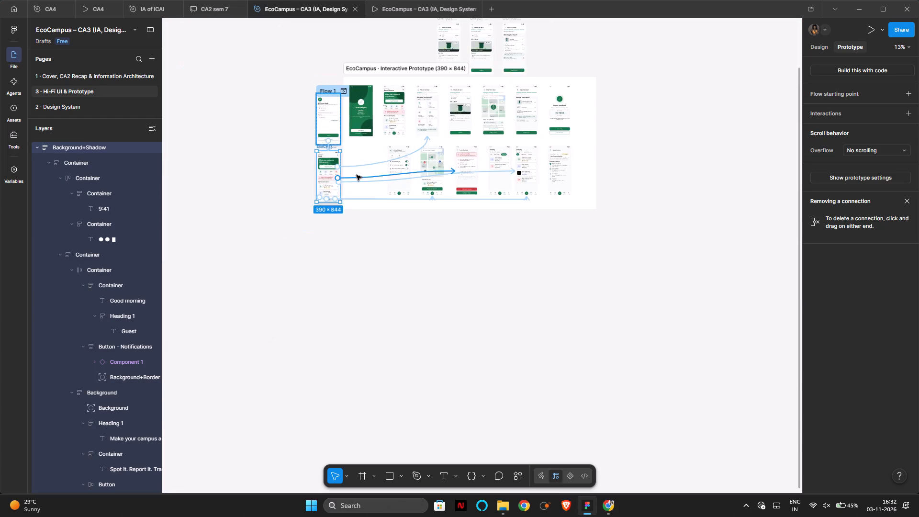
scroll(357, 175, up, 2)
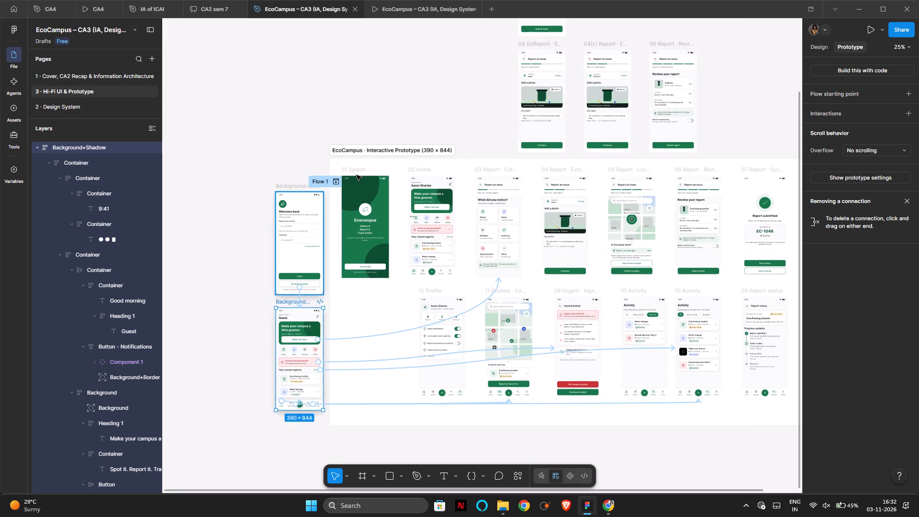
double_click(304, 377)
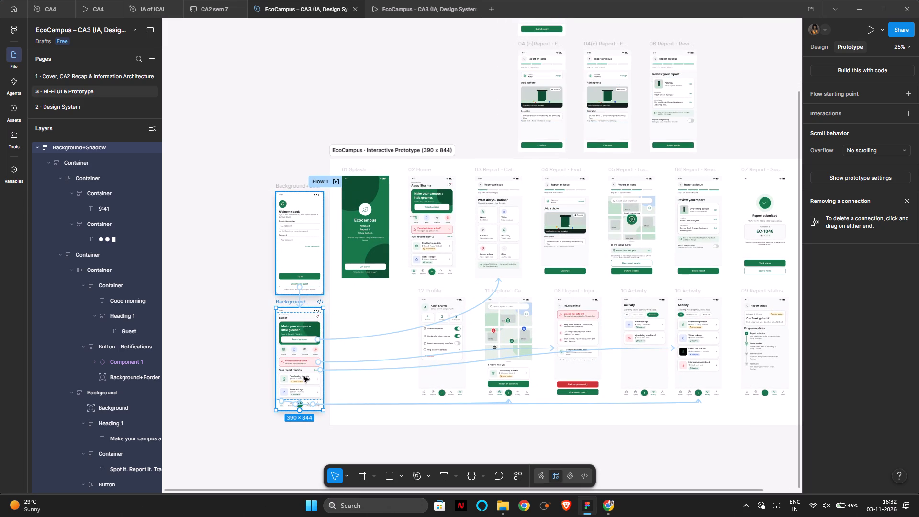
double_click(312, 382)
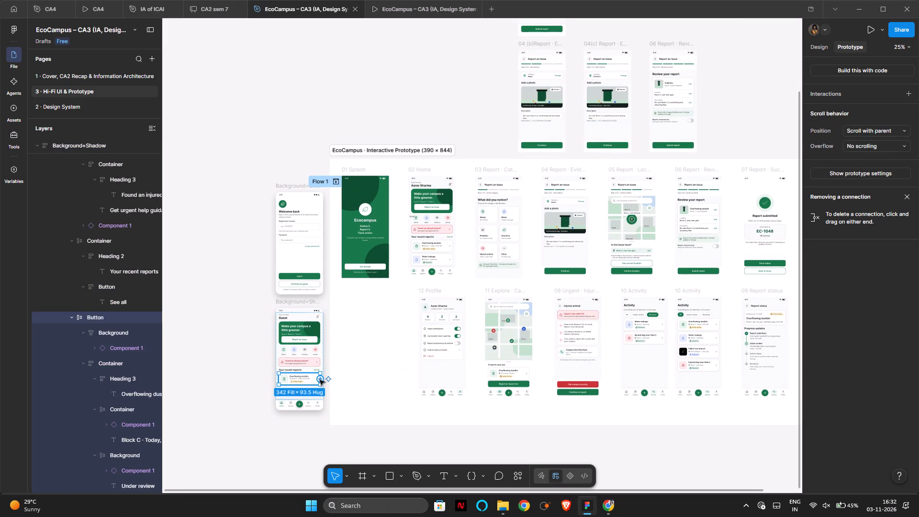
drag(320, 380, 737, 377)
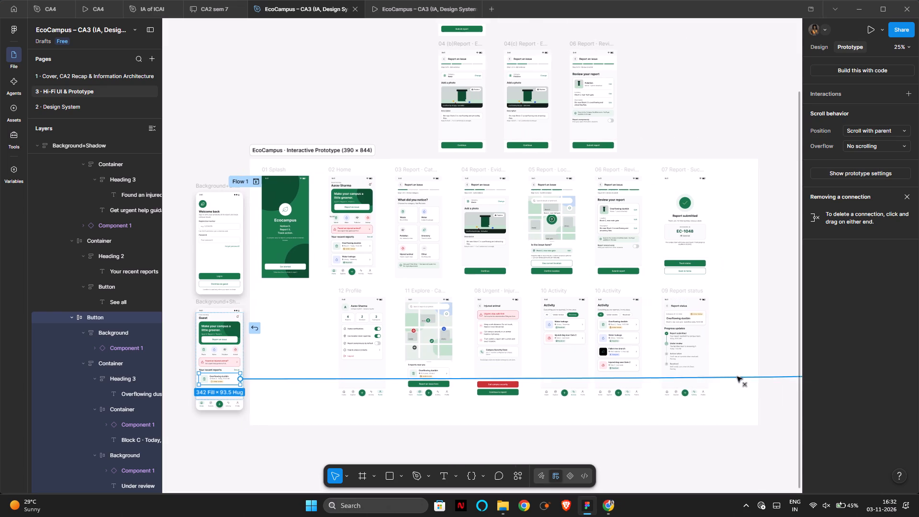
drag(737, 377, 673, 354)
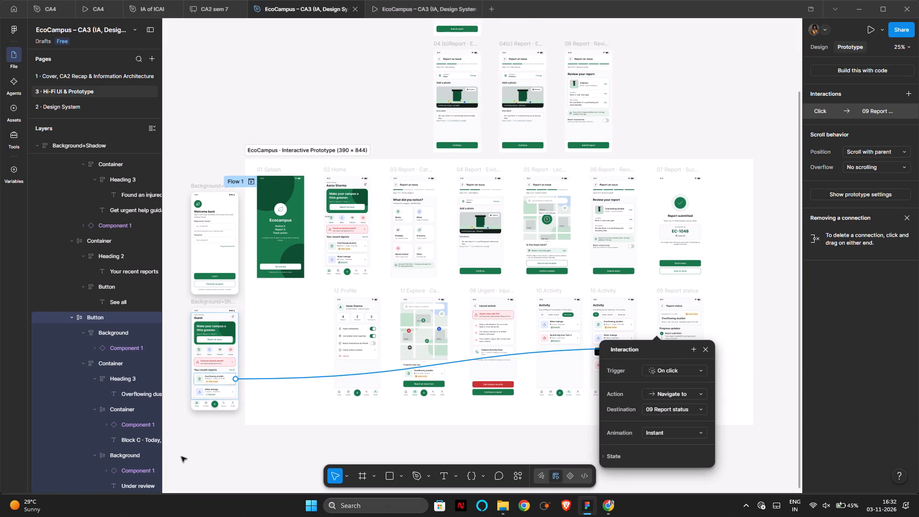
click(181, 457)
Look over the Guest home screen's connections and the surrounding report evidence and review screens of the prototype.
double_click(254, 347)
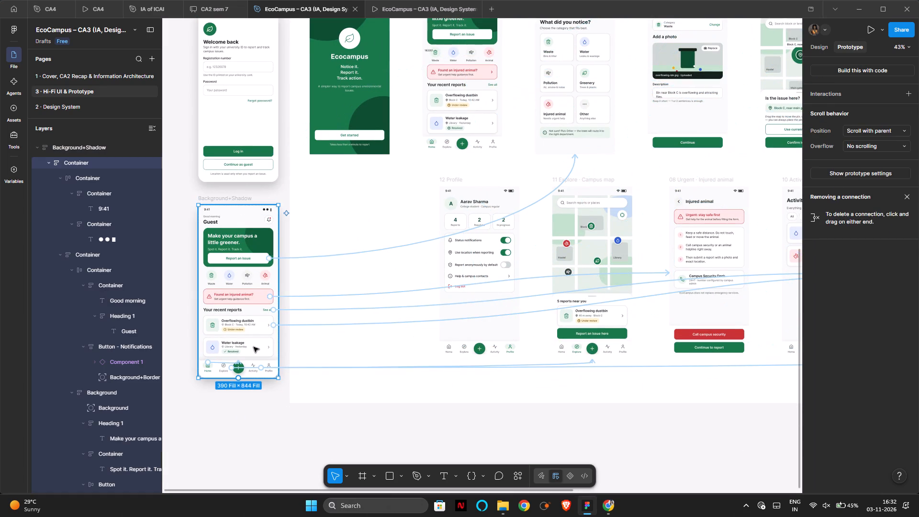
scroll(258, 347, left, 1)
scroll(258, 347, up, 3)
scroll(258, 347, down, 1)
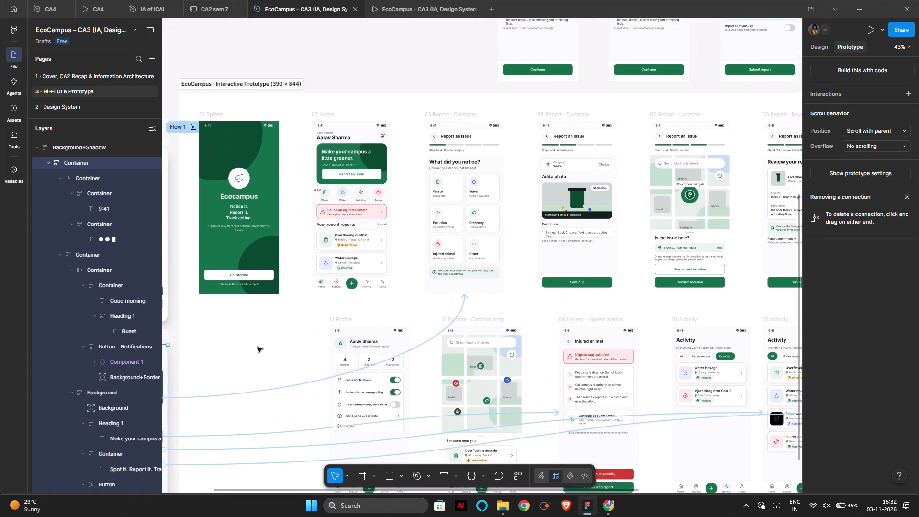
scroll(258, 347, down, 2)
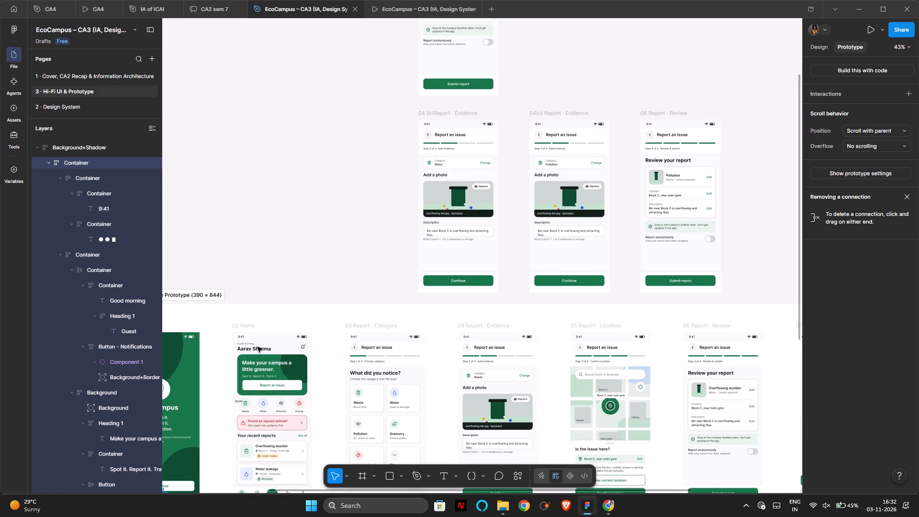
scroll(258, 347, down, 1)
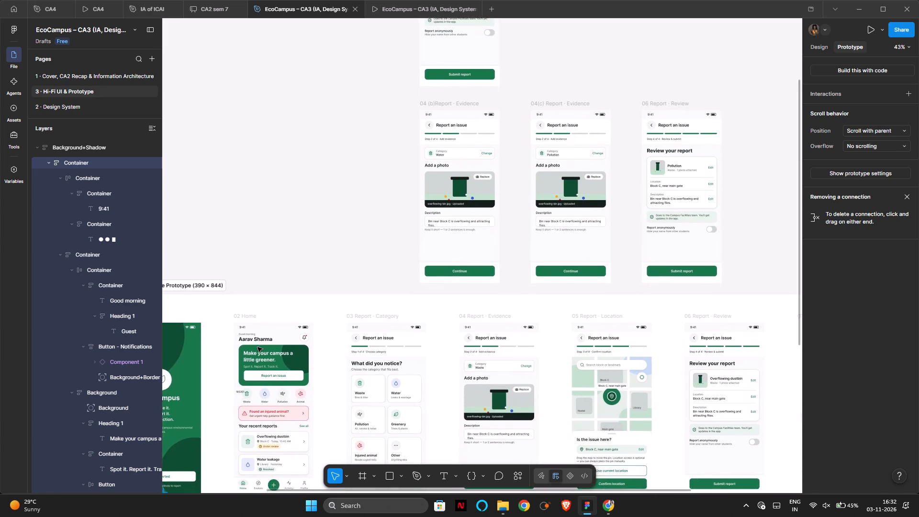
scroll(258, 347, down, 1)
scroll(258, 347, up, 1)
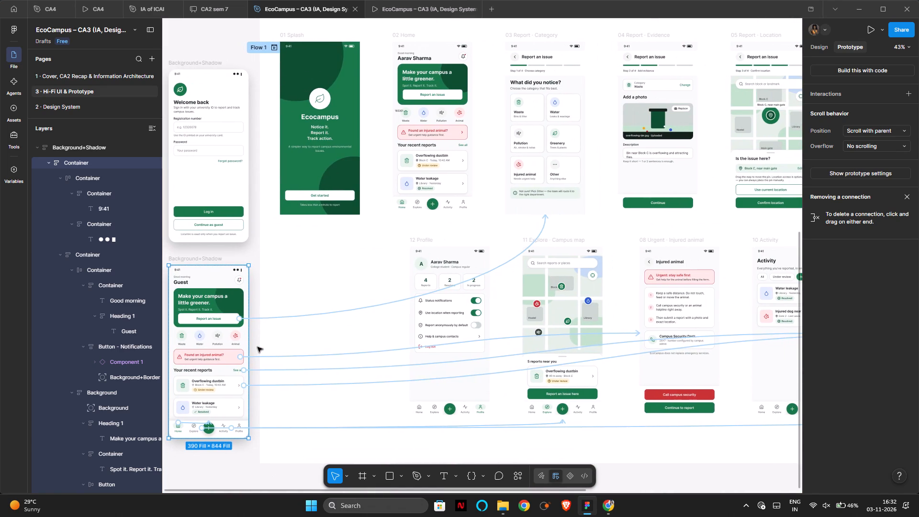
Look over the report evidence and review screens, the Guest home screen's connections, and the Activity and Report status screens.
scroll(258, 347, up, 4)
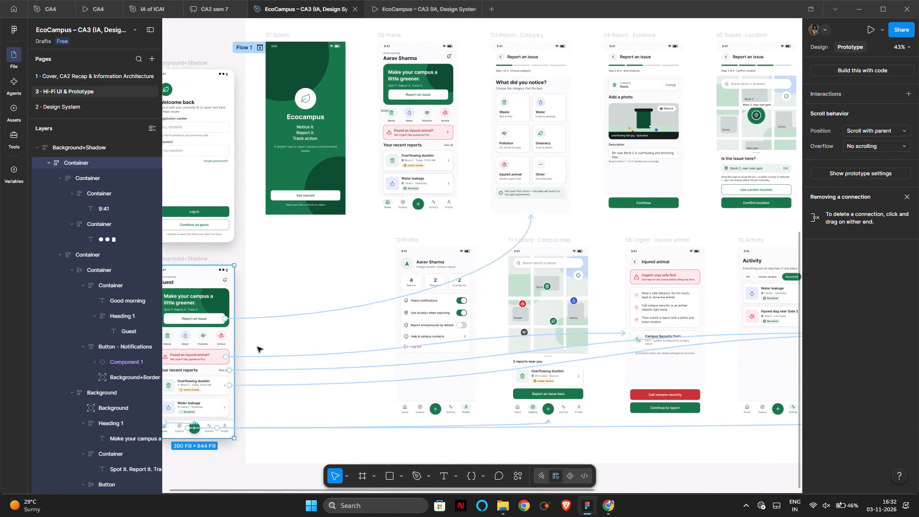
scroll(258, 347, up, 3)
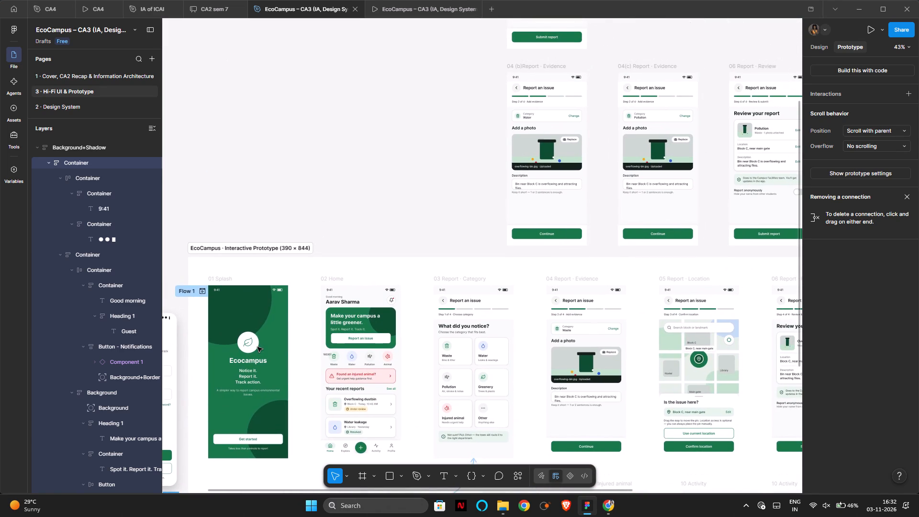
scroll(258, 347, up, 2)
scroll(258, 347, right, 1)
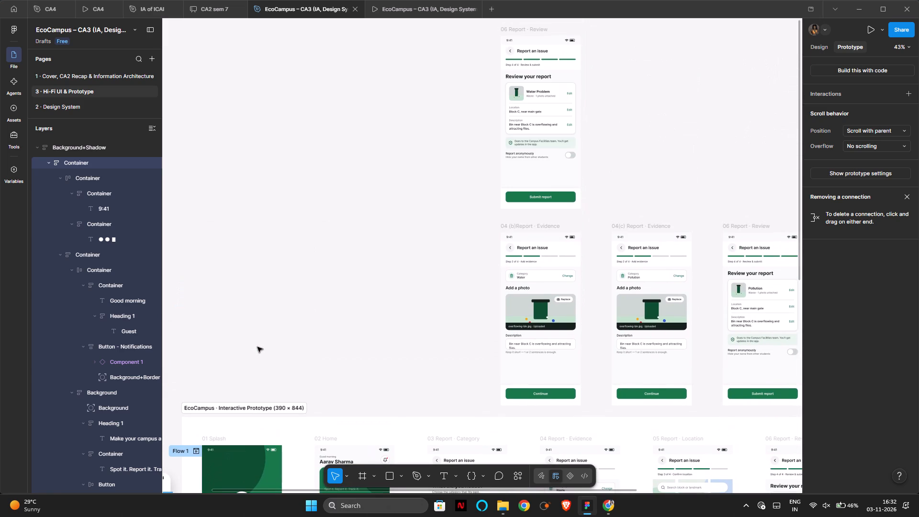
scroll(258, 347, right, 2)
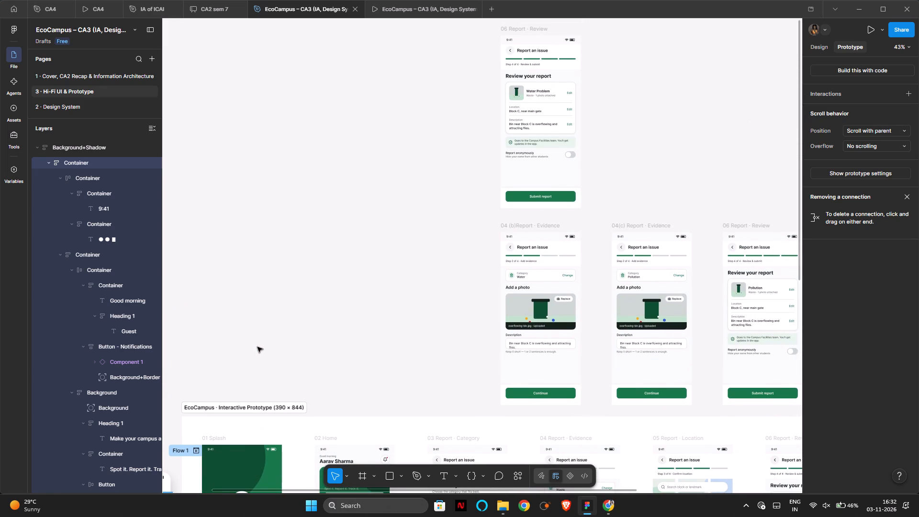
scroll(258, 347, right, 1)
scroll(258, 347, down, 3)
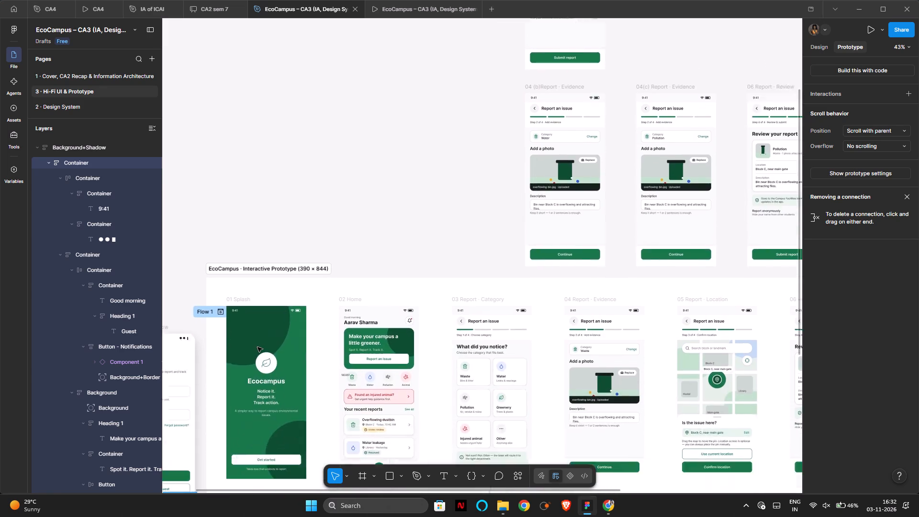
scroll(258, 347, left, 2)
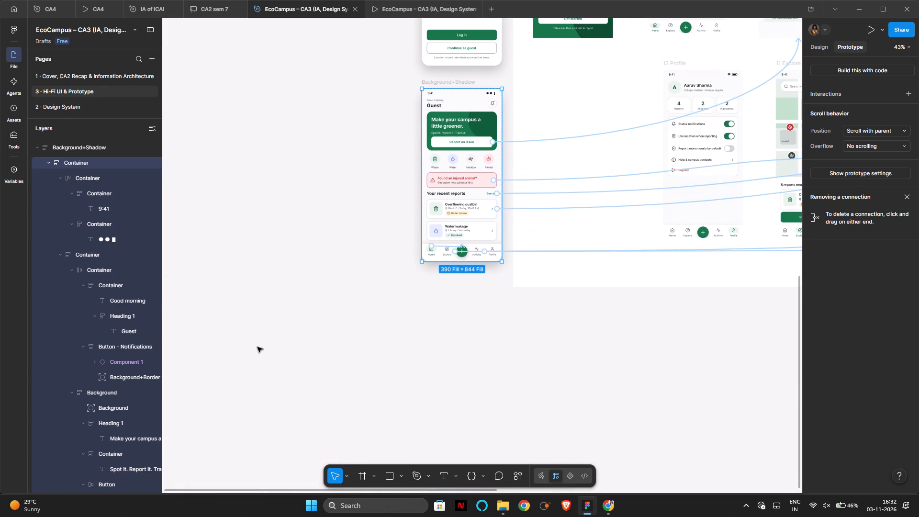
scroll(258, 347, left, 6)
scroll(258, 347, right, 1)
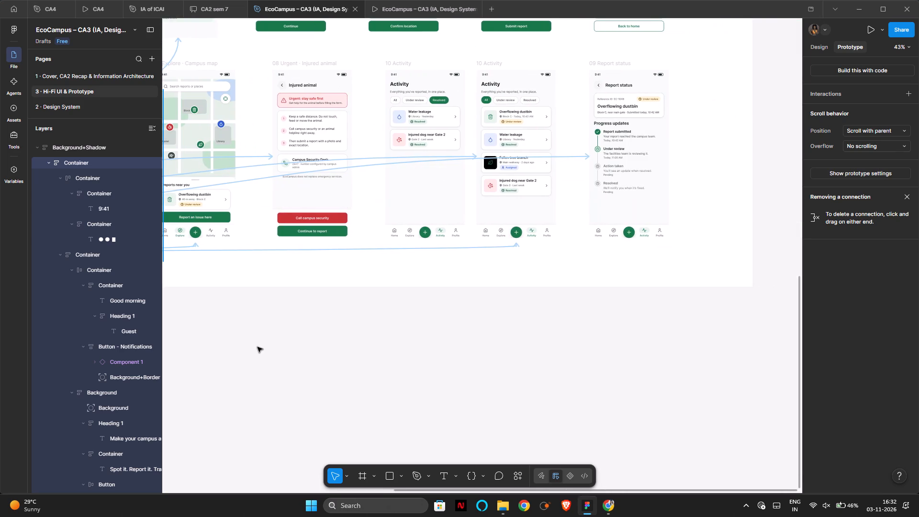
scroll(258, 347, right, 1)
Connect the Guest home screen's Water leakage card to the 10 Activity screen showing resolved reports, on click with Instant animation.
double_click(299, 231)
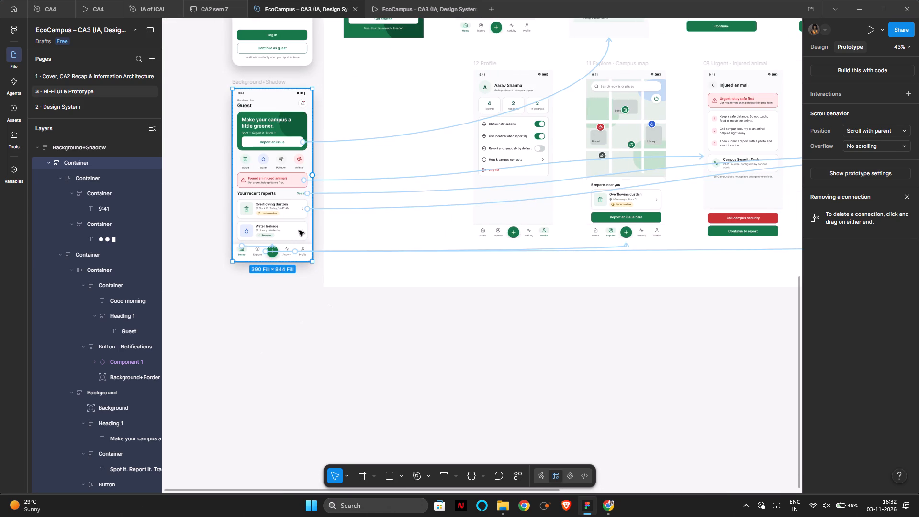
double_click(303, 232)
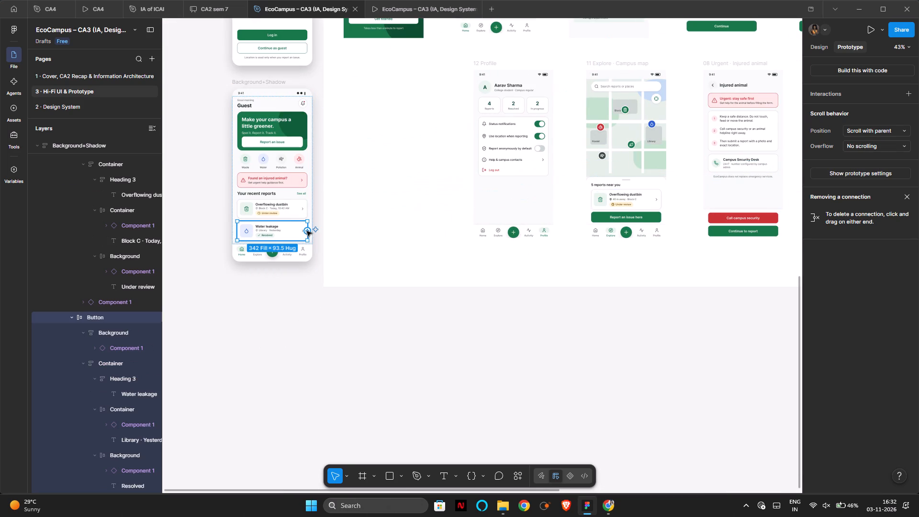
drag(307, 231, 768, 176)
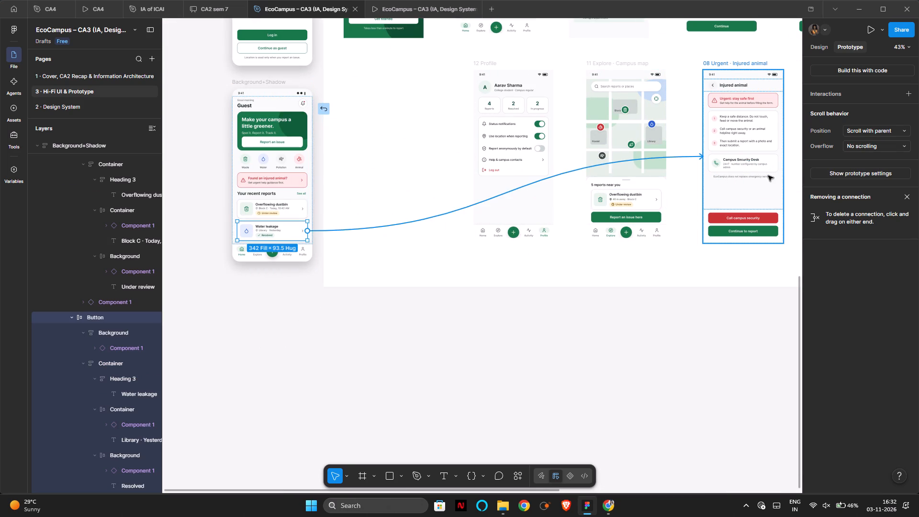
drag(768, 176, 656, 147)
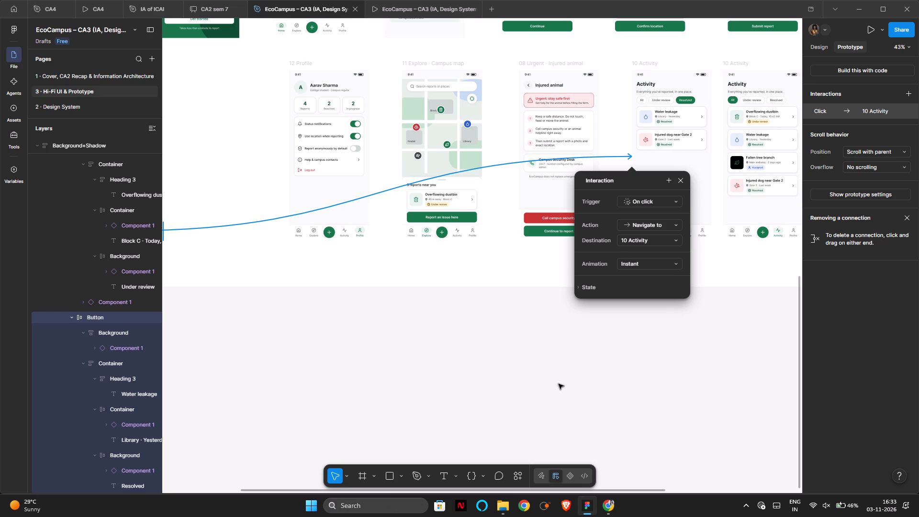
scroll(559, 384, right, 6)
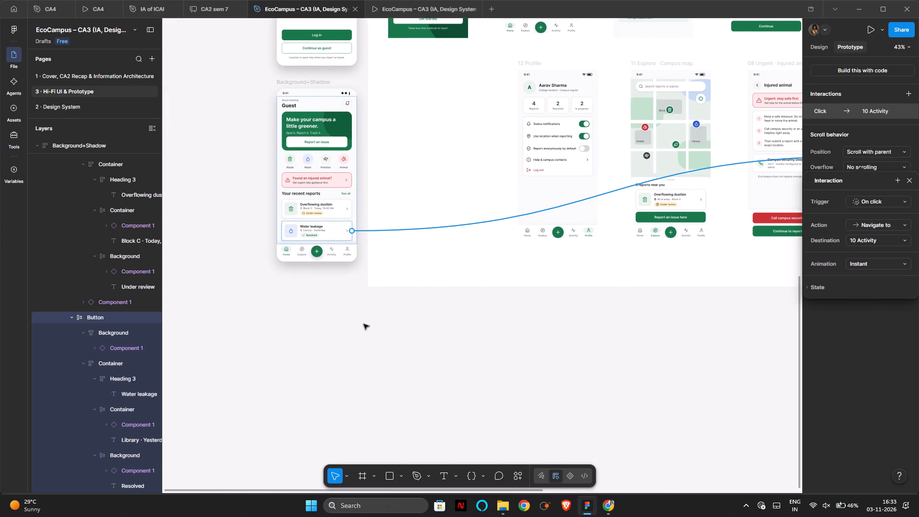
click(358, 322)
Run the html.to.design plugin and import profile_guest.h2d from the Download folder.
right_click(283, 332)
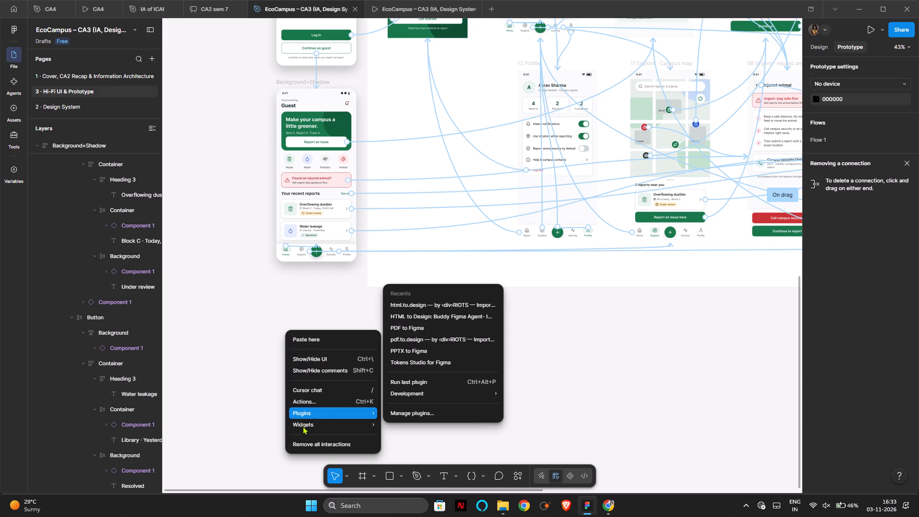
click(325, 414)
click(427, 305)
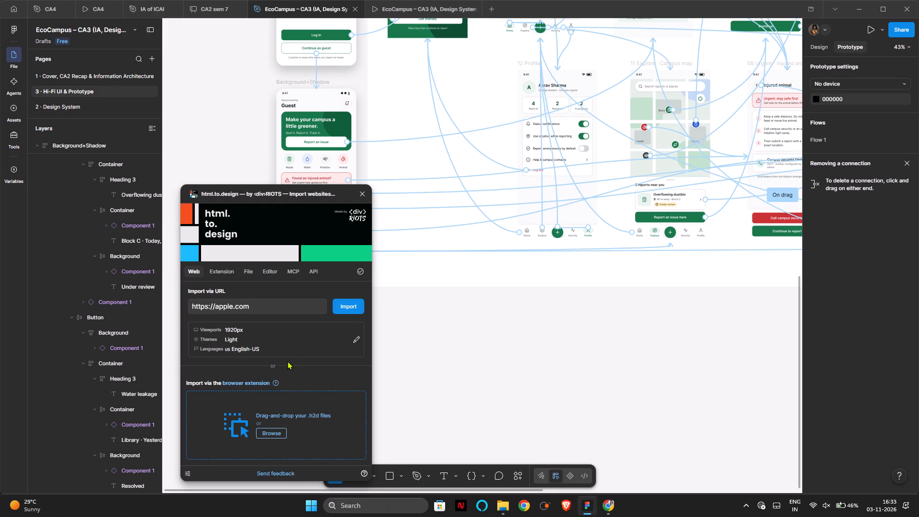
click(268, 436)
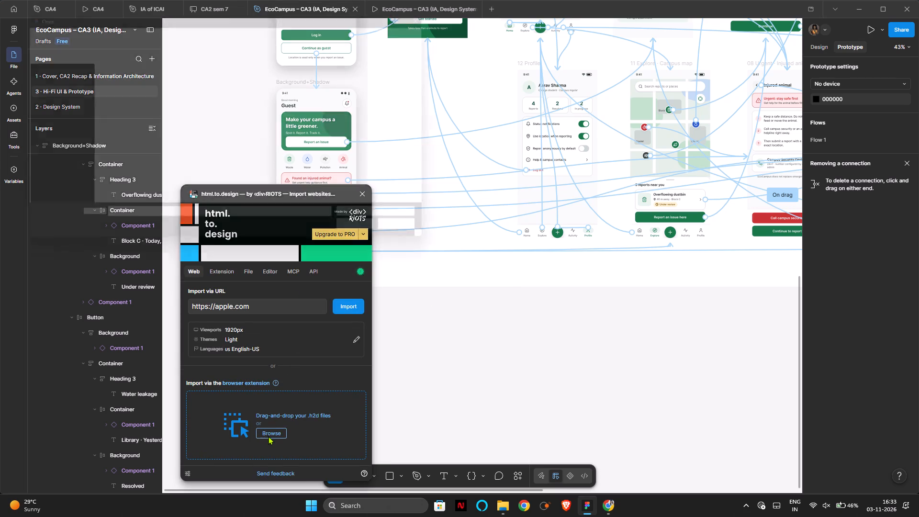
text(prog)
key(BackSpace)
key(BackSpace)
key(g)
key(BackSpace)
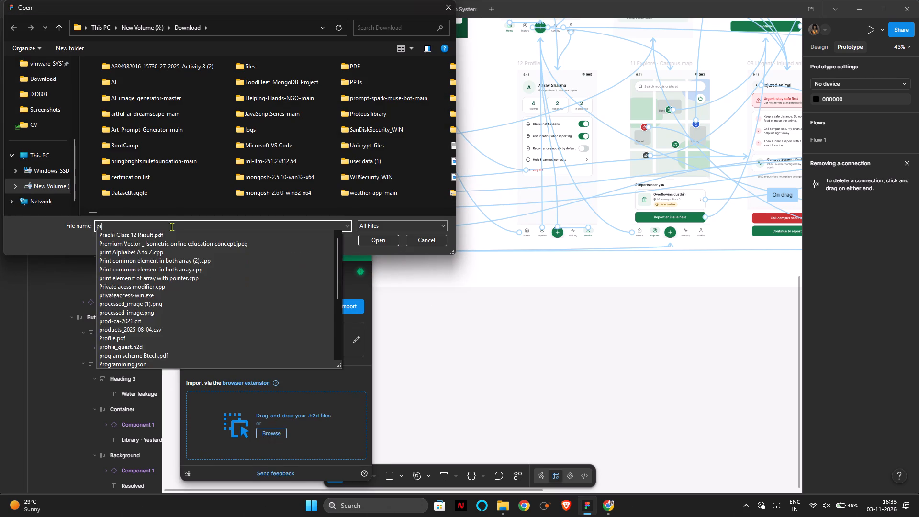
text(ogi)
key(BackSpace)
key(BackSpace)
text(fi)
click(164, 248)
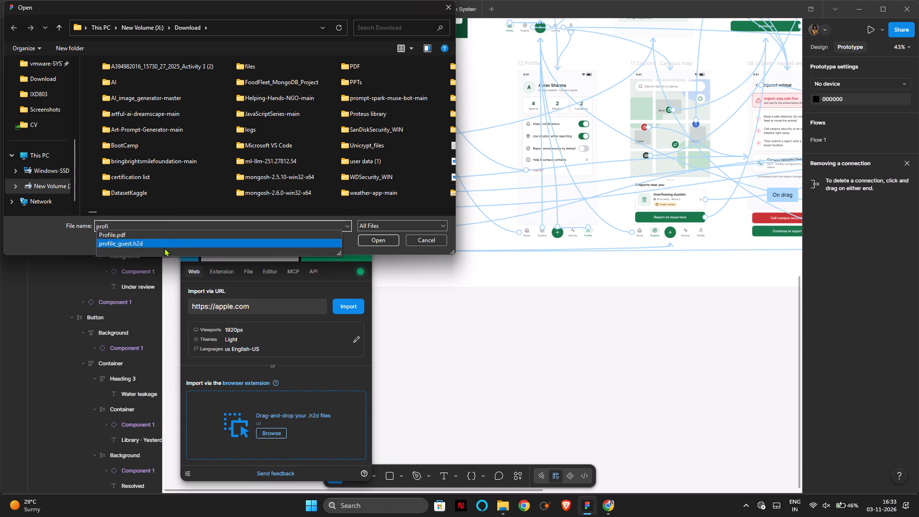
click(164, 248)
click(182, 243)
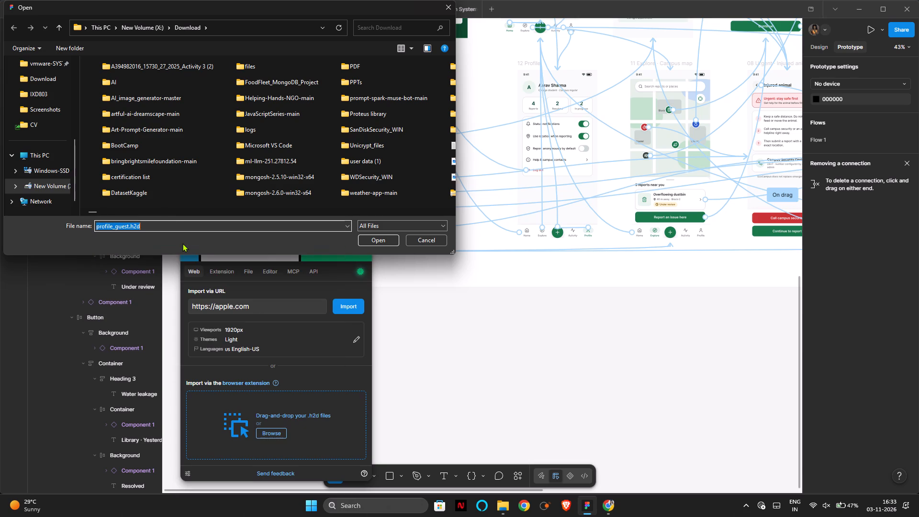
click(182, 243)
click(389, 241)
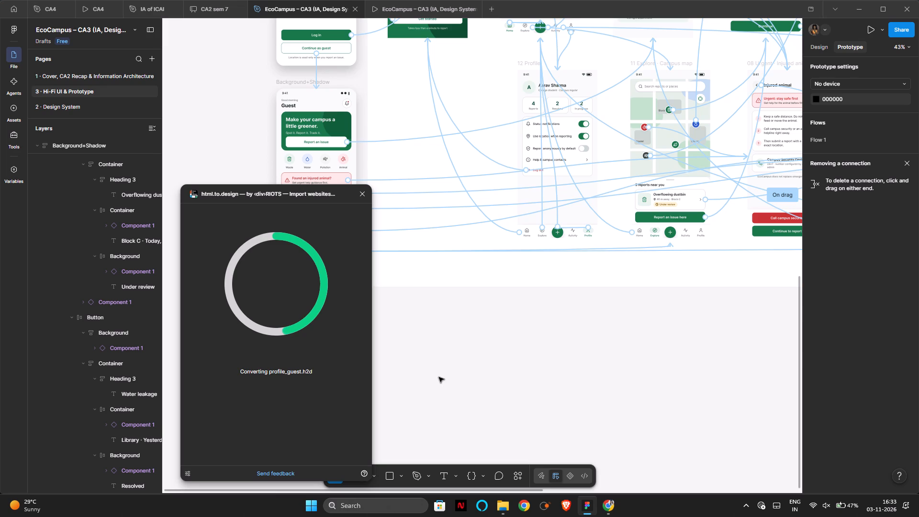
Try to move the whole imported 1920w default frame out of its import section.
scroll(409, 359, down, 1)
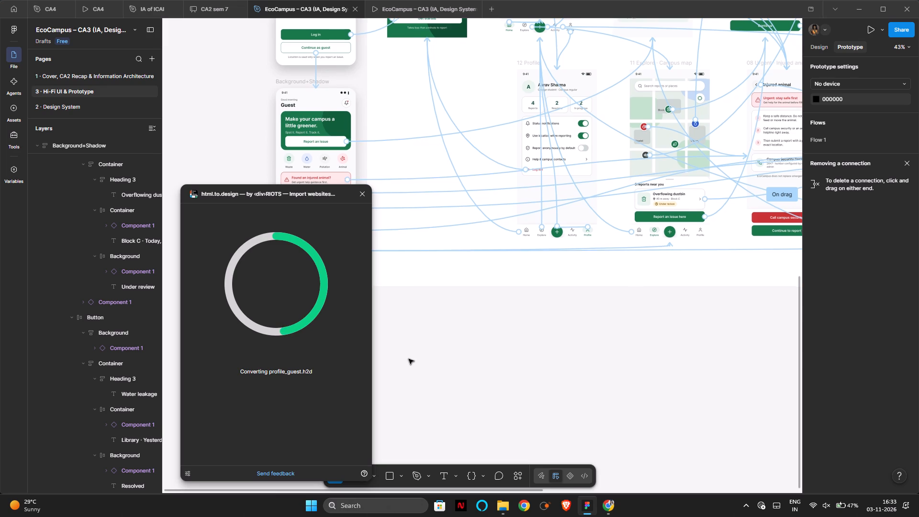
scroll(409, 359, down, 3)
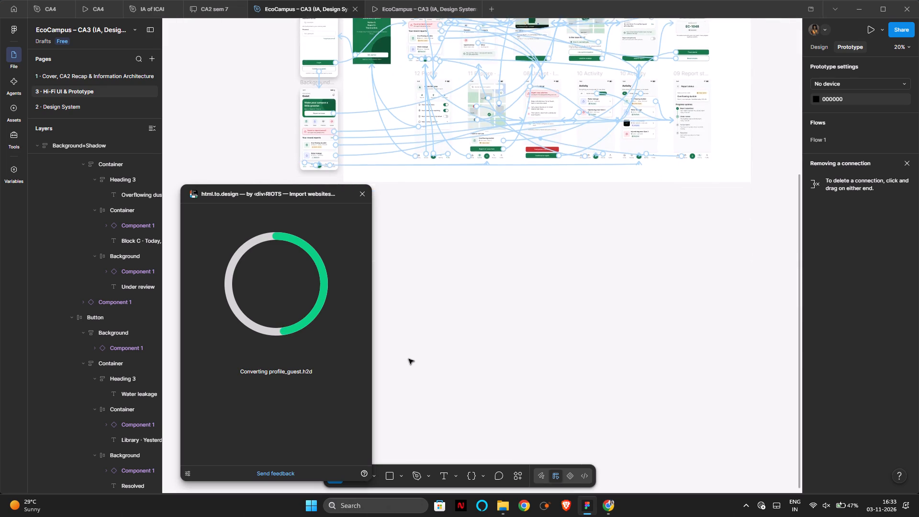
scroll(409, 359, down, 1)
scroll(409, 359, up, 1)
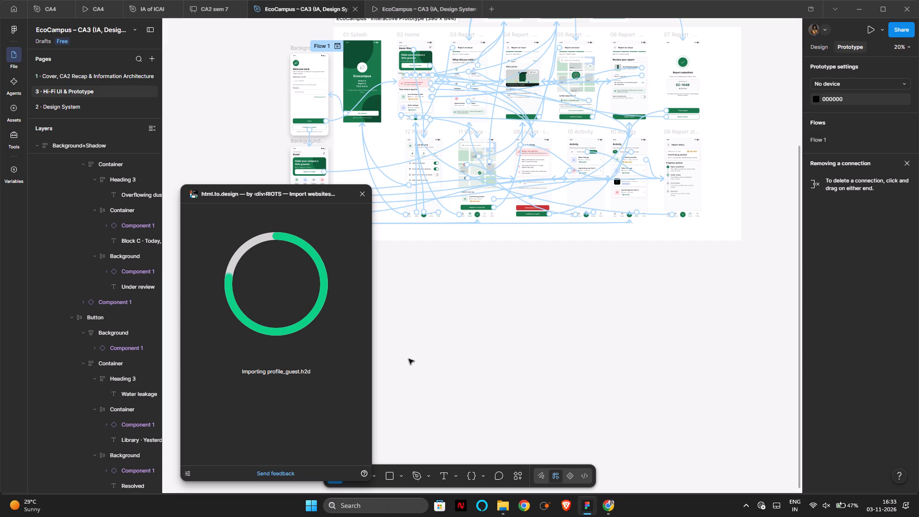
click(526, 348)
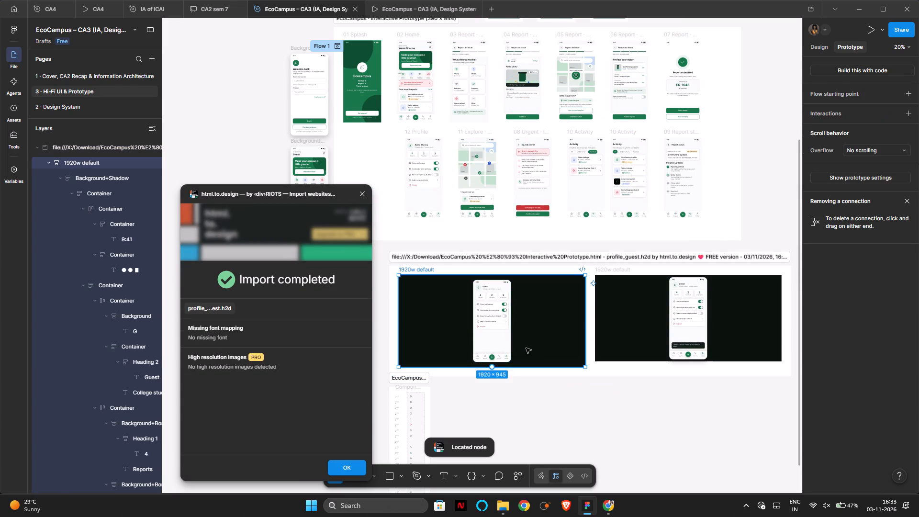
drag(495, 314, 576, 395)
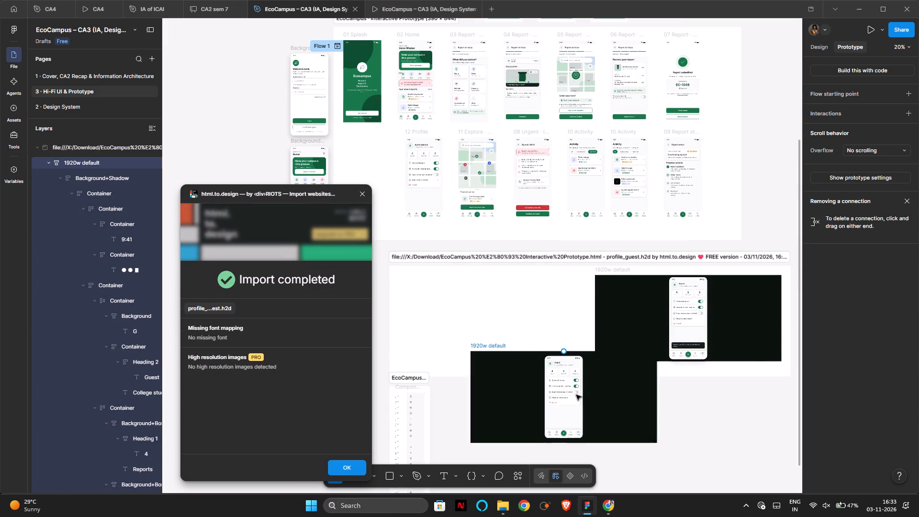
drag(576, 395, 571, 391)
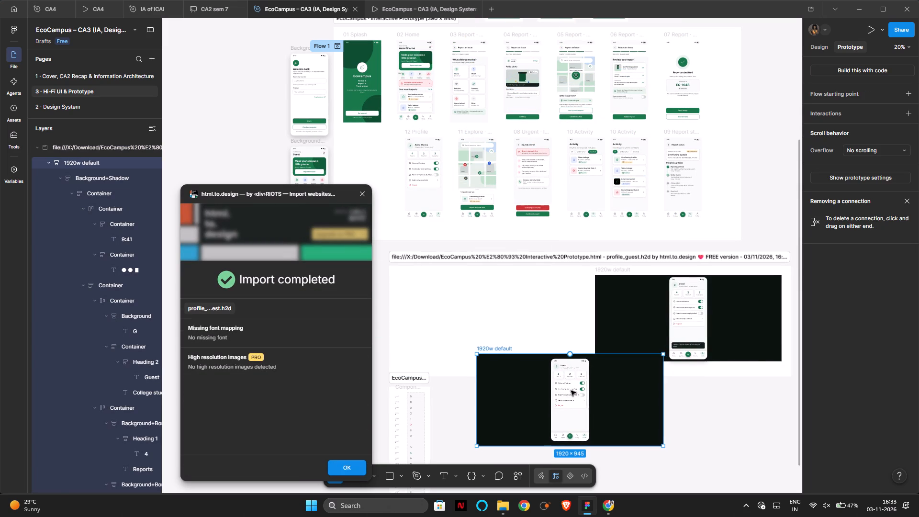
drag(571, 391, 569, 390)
Move the Guest profile phone screen out of the first 1920w default frame into the prototype, below 01 Splash and beside 12 Profile.
click(494, 317)
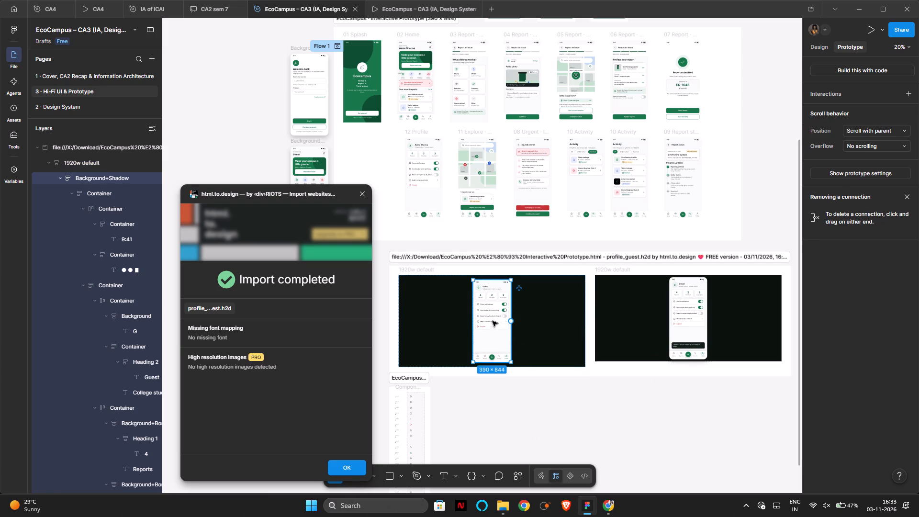
drag(491, 335, 366, 193)
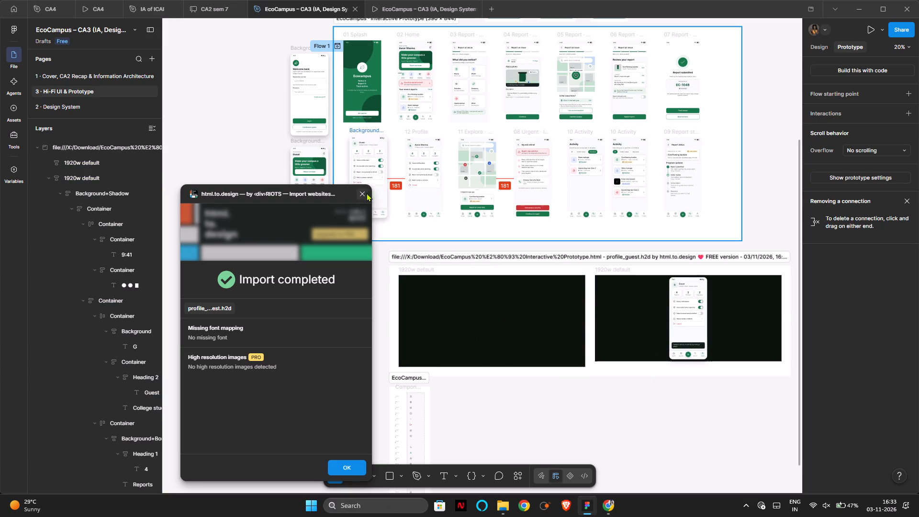
drag(366, 193, 363, 195)
click(744, 446)
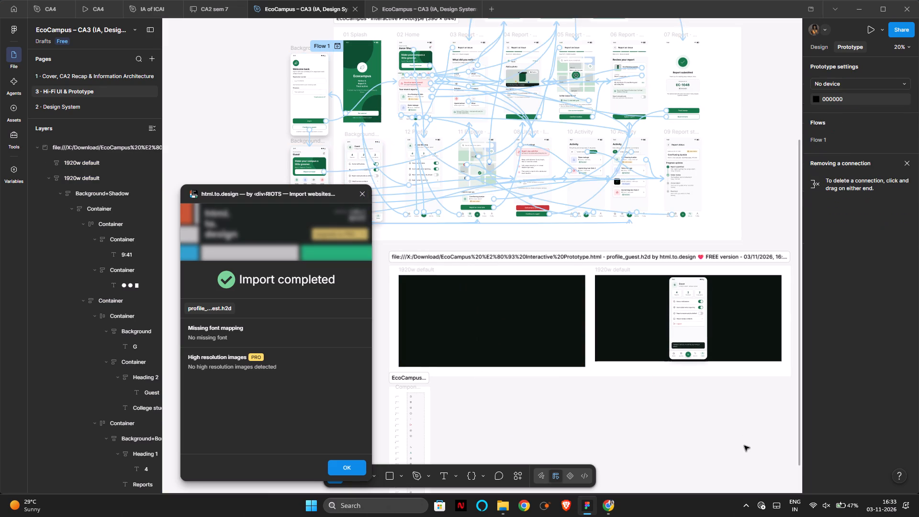
Move the second Guest profile phone screen, the one with the campus contacts message, directly below the first Guest profile screen.
scroll(744, 446, right, 1)
drag(727, 308, 403, 278)
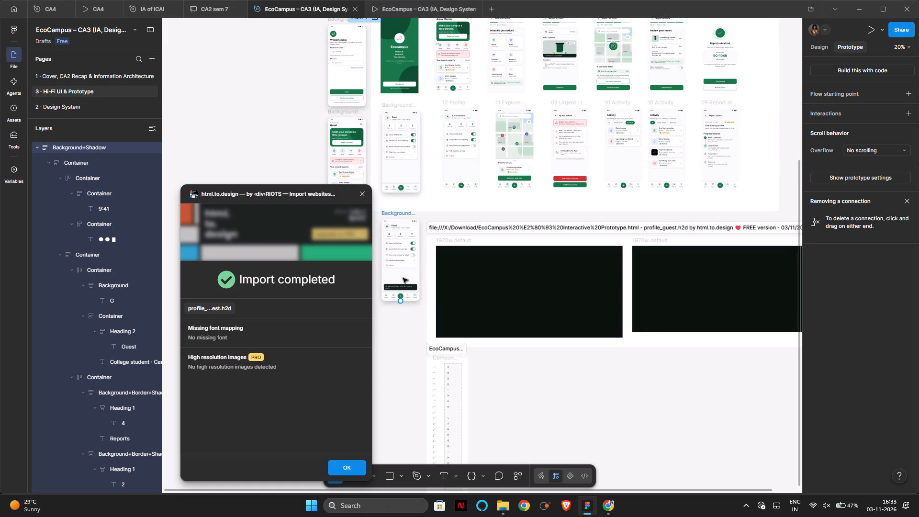
drag(403, 278, 403, 279)
Delete the two emptied 1920w default frames and the leftover profile_guest.h2d import section.
click(542, 315)
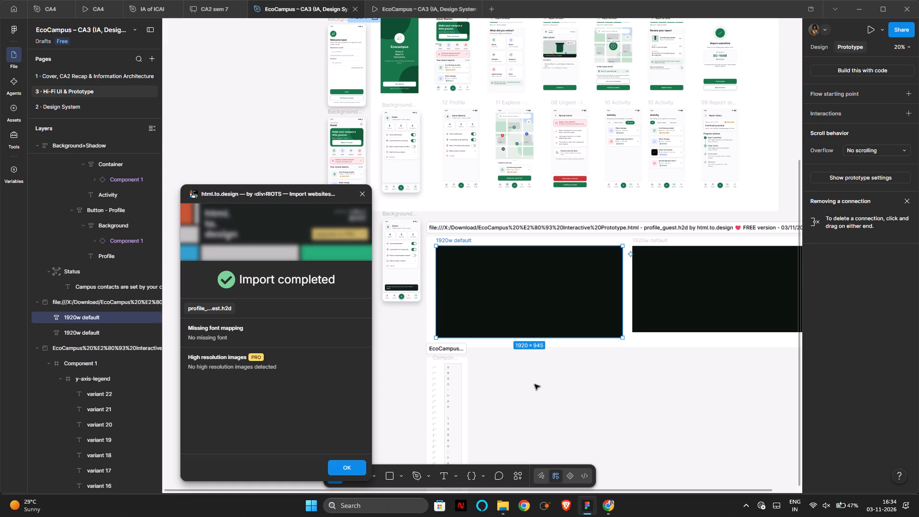
drag(564, 414, 549, 248)
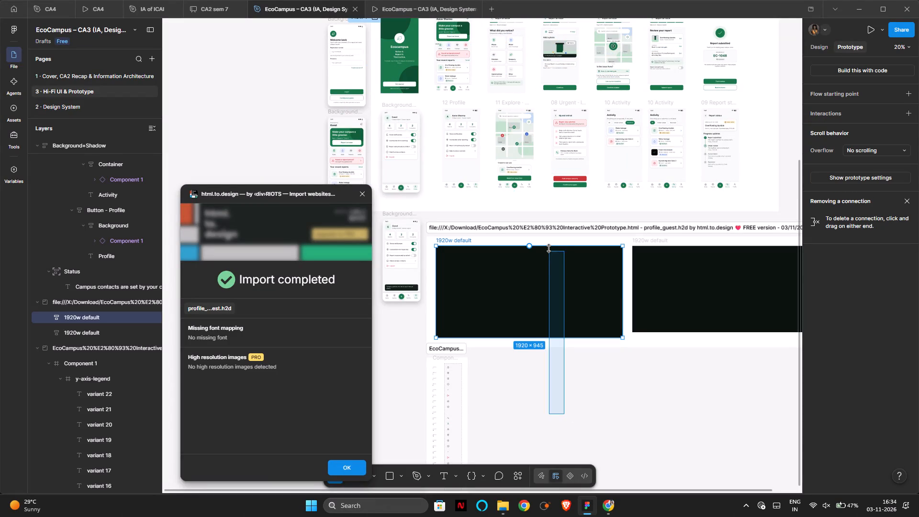
key(Delete)
drag(665, 354, 534, 272)
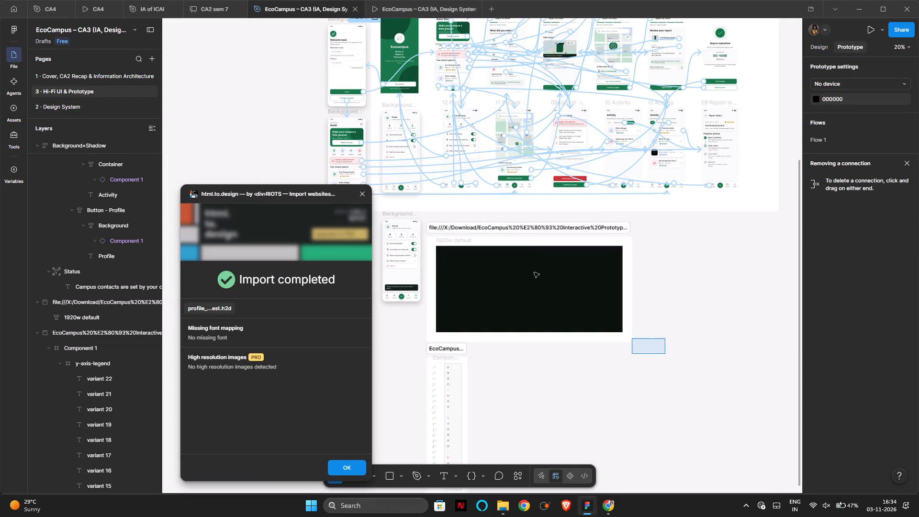
drag(534, 272, 505, 245)
key(Delete)
scroll(505, 245, down, 1)
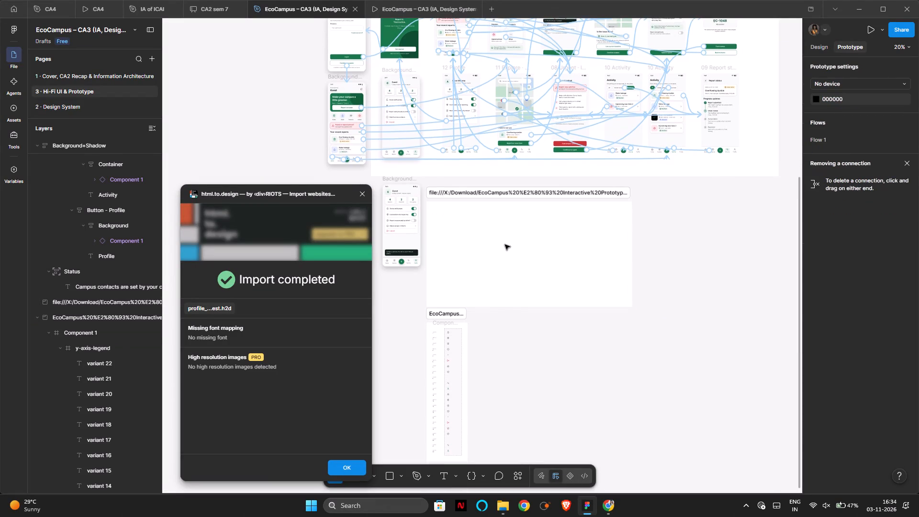
drag(595, 321, 549, 233)
key(Delete)
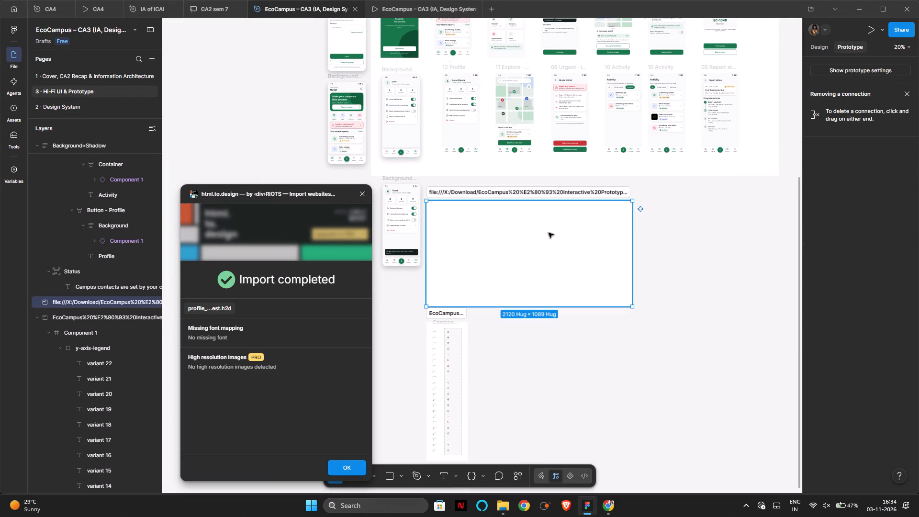
Delete the empty file import section and the leftover EcoCampus component section below it.
scroll(520, 287, down, 3)
drag(485, 160, 583, 328)
key(Delete)
Connect the Profile button in the Guest home screen's navigation bar to the first Guest profile screen.
scroll(583, 328, up, 1)
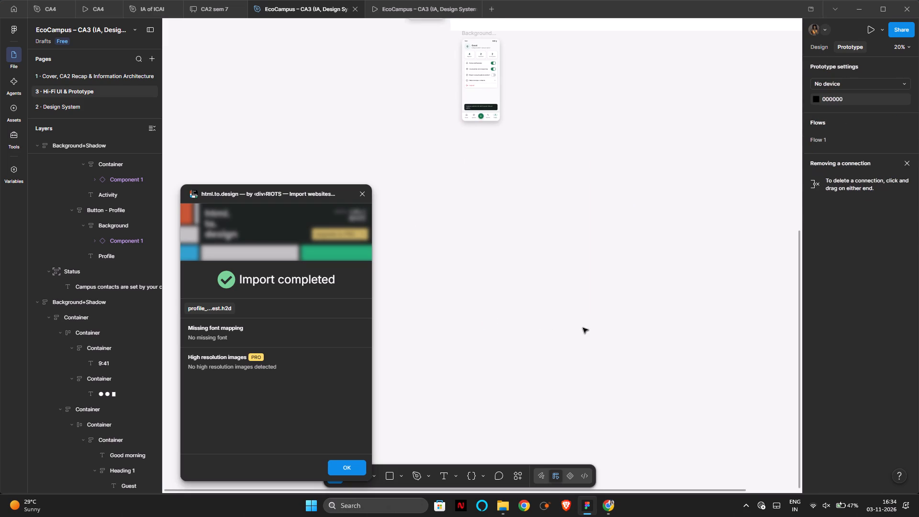
scroll(583, 328, up, 3)
scroll(583, 328, right, 4)
scroll(583, 328, up, 2)
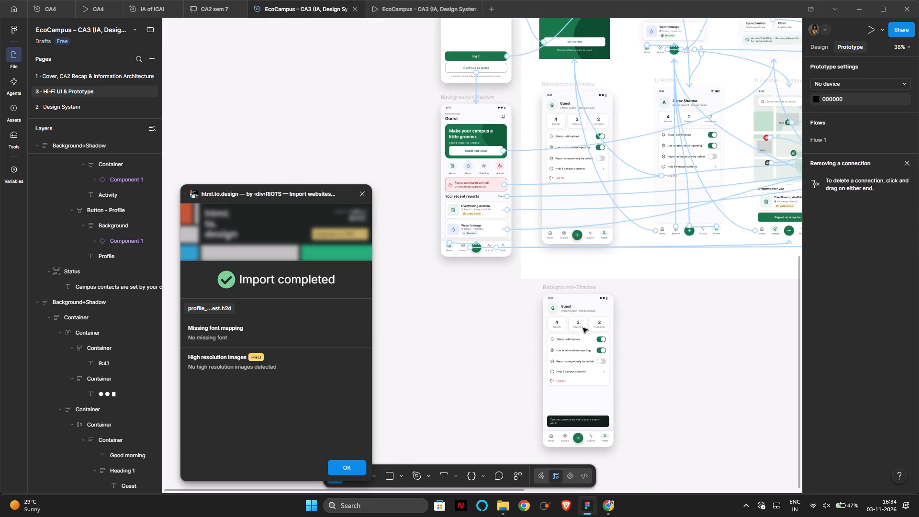
double_click(440, 190)
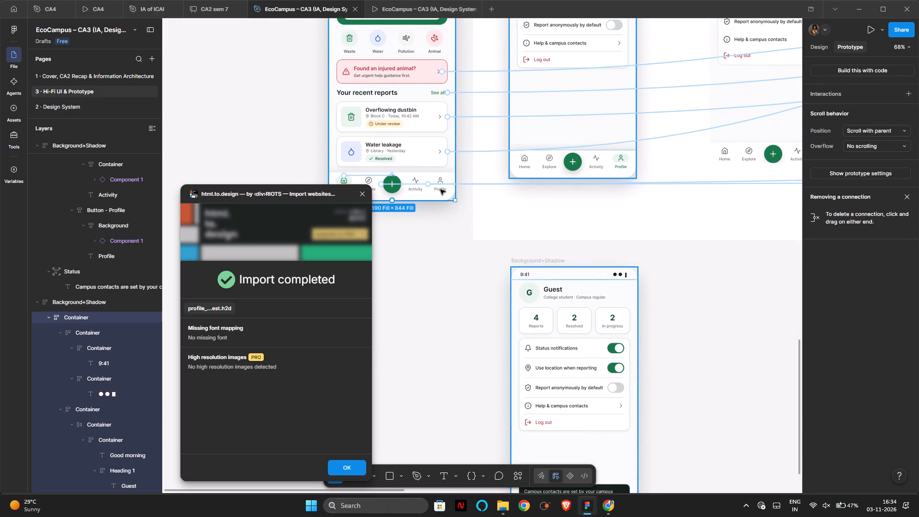
double_click(440, 190)
double_click(440, 190)
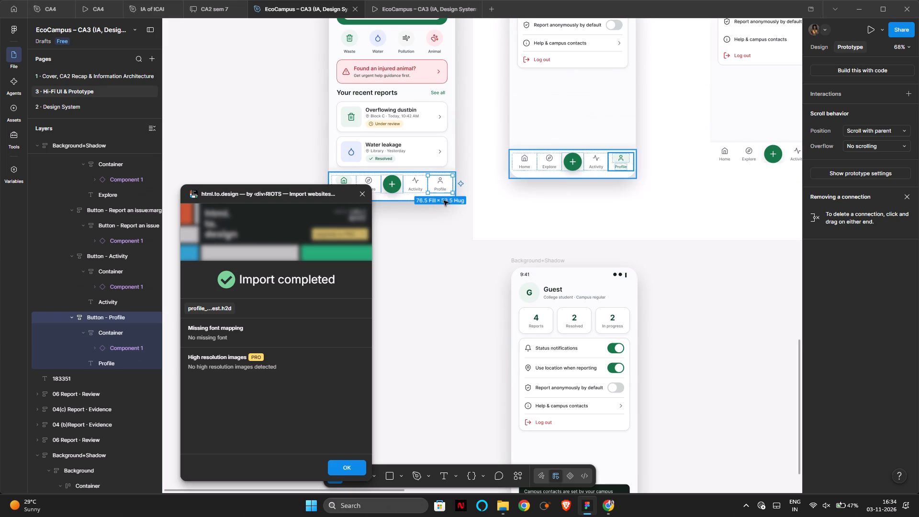
drag(441, 194, 556, 124)
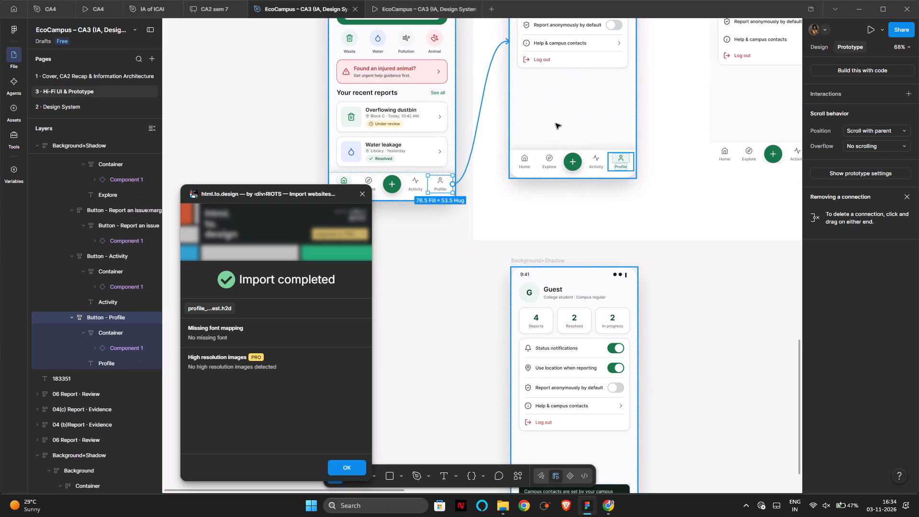
drag(556, 124, 557, 124)
click(532, 213)
Connect the settings card containing Log out on the first Guest profile screen to the login screen.
scroll(532, 213, up, 4)
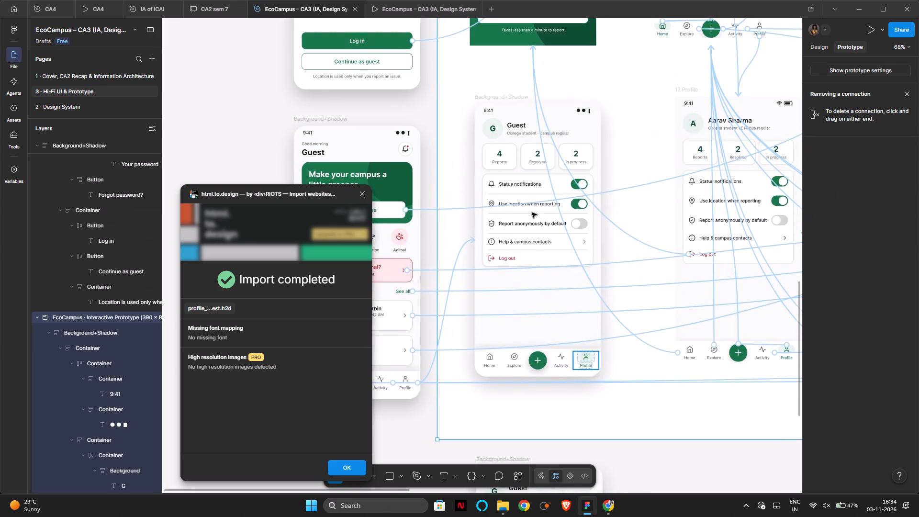
double_click(509, 261)
double_click(509, 261)
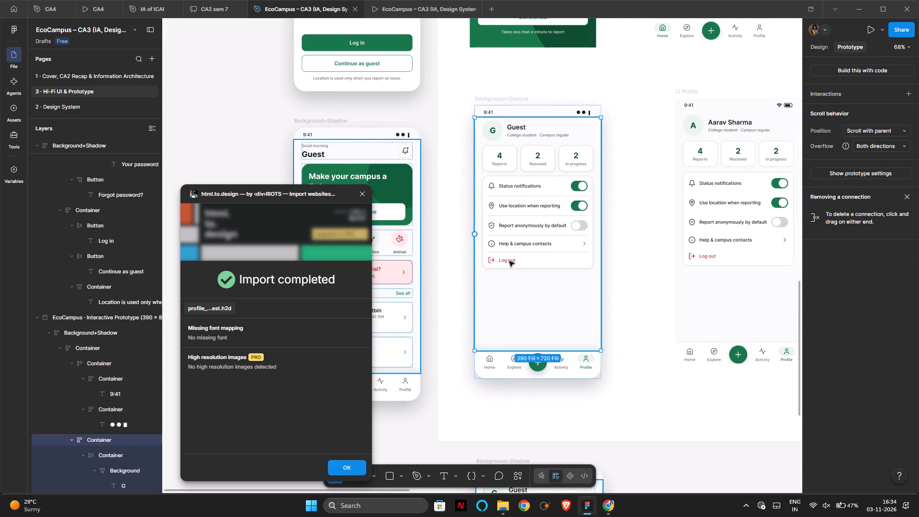
drag(538, 268, 417, 107)
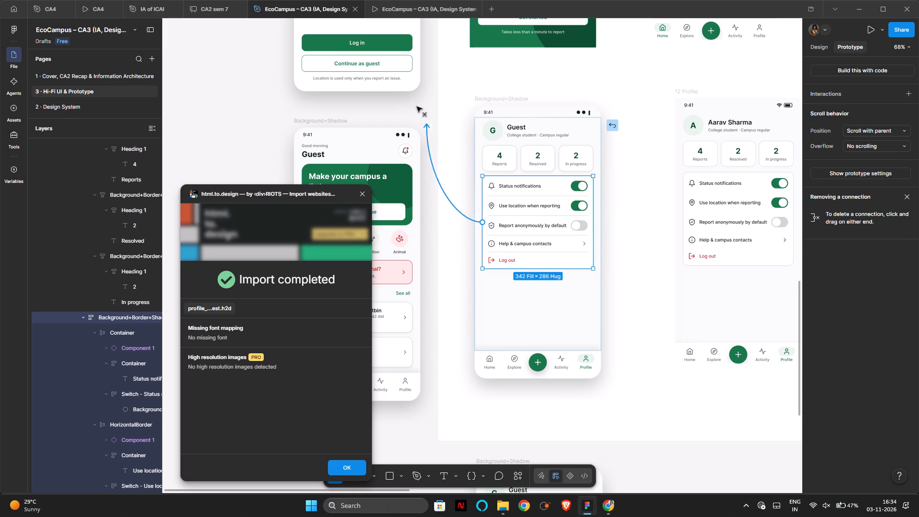
drag(417, 107, 408, 37)
click(446, 289)
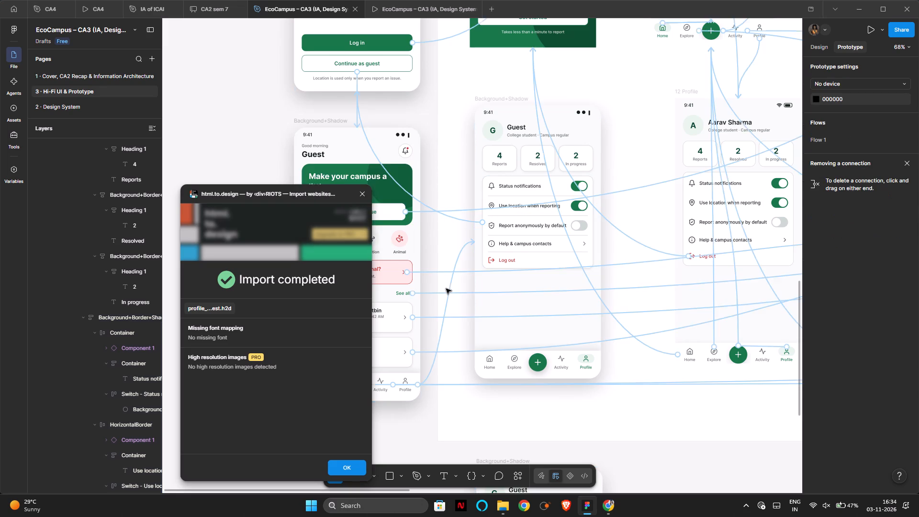
Connect the Help & campus contacts row on the first Guest profile screen to the Guest profile screen with the campus contacts message.
scroll(446, 289, right, 1)
double_click(577, 220)
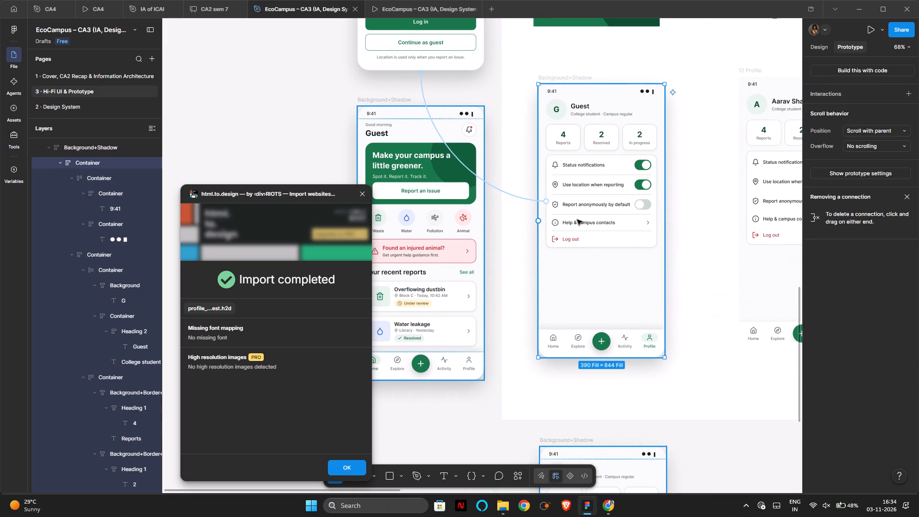
double_click(577, 220)
double_click(577, 220)
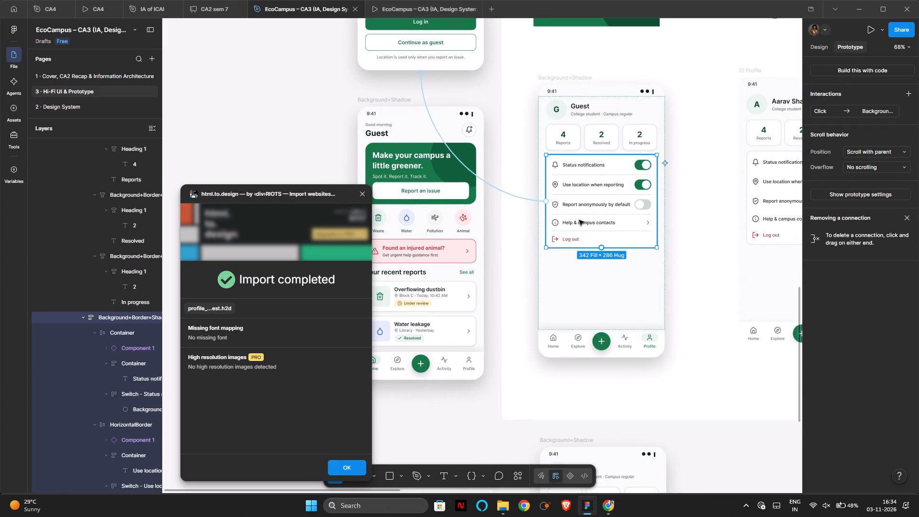
double_click(579, 220)
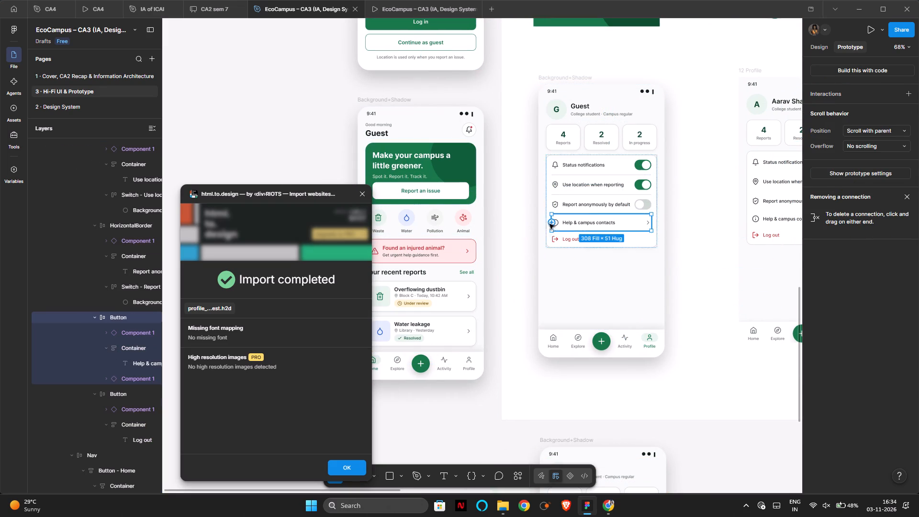
drag(551, 224, 557, 466)
scroll(557, 466, down, 4)
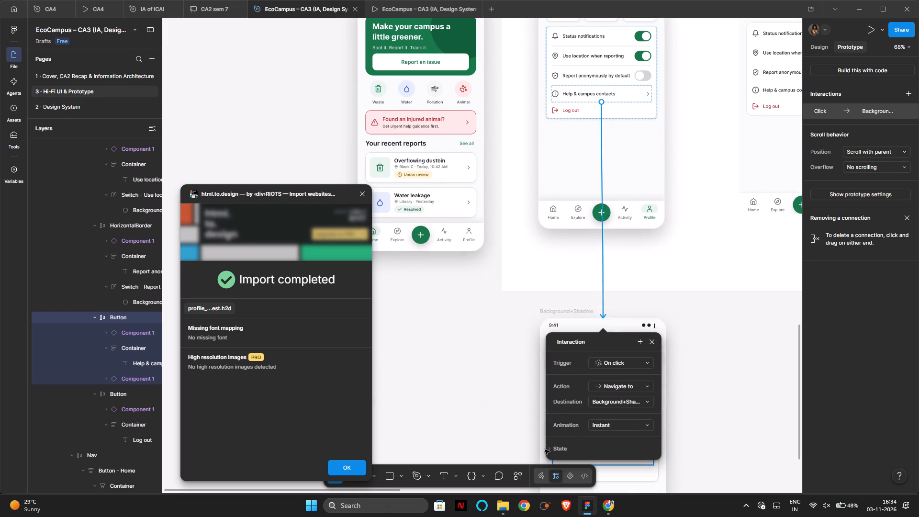
right_click(508, 404)
click(471, 333)
scroll(471, 333, down, 3)
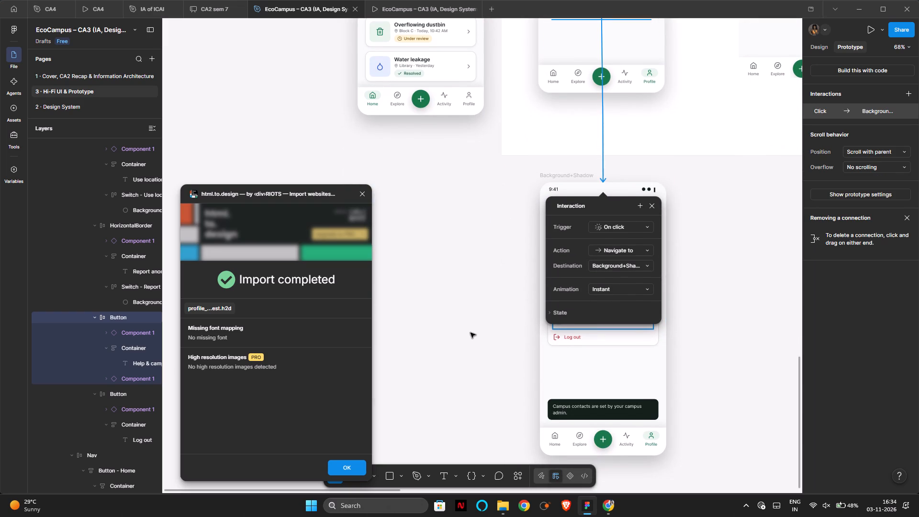
click(471, 333)
Connect the Log out row on the second Guest profile screen to the Guest home screen.
double_click(577, 337)
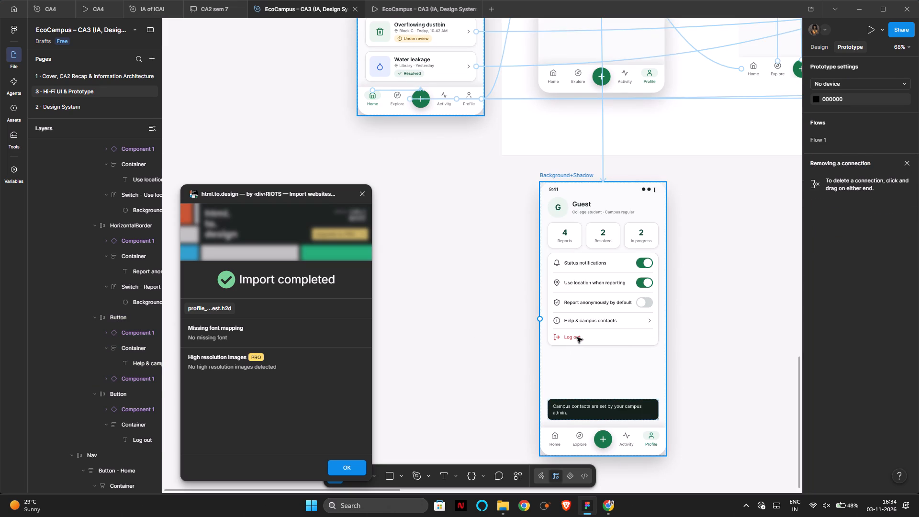
double_click(577, 337)
double_click(577, 337)
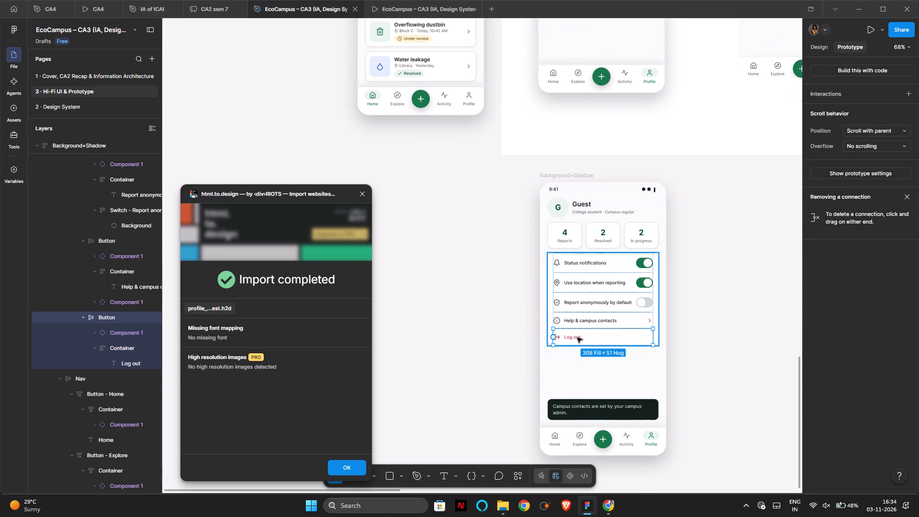
drag(604, 345, 484, 196)
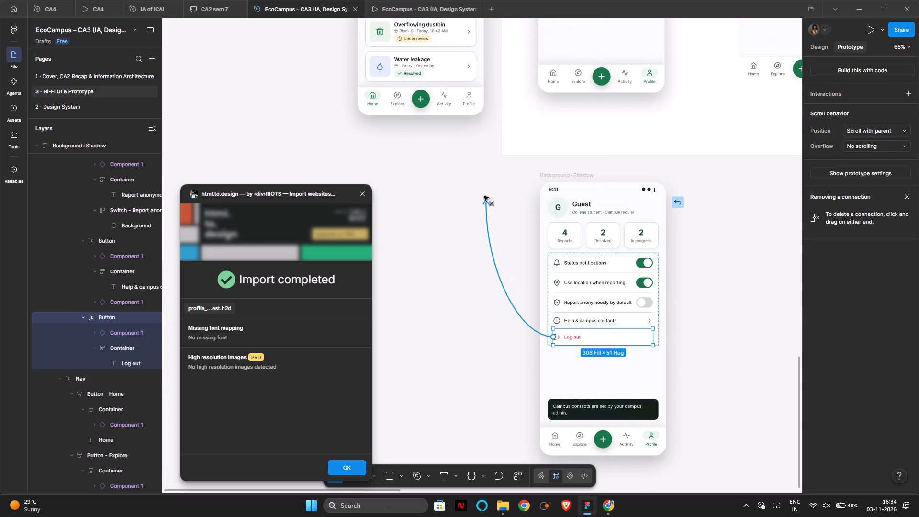
drag(484, 196, 429, 4)
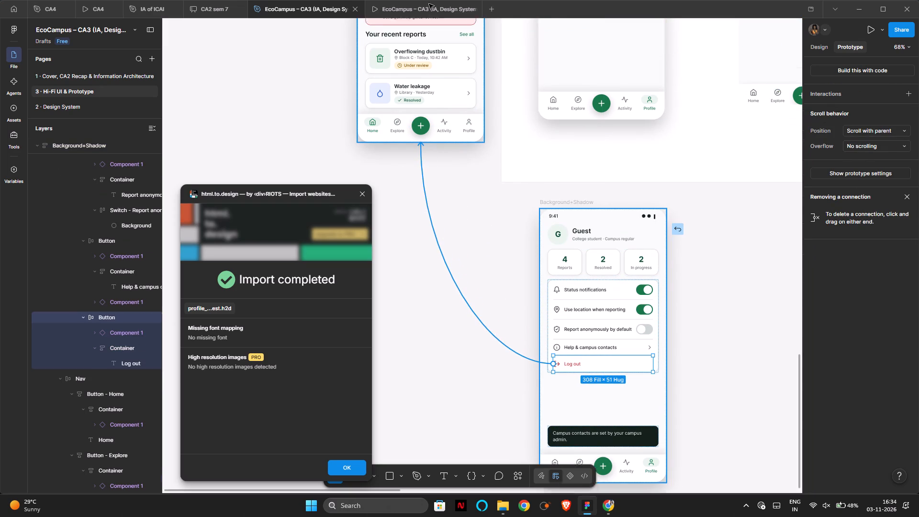
drag(429, 4, 557, 78)
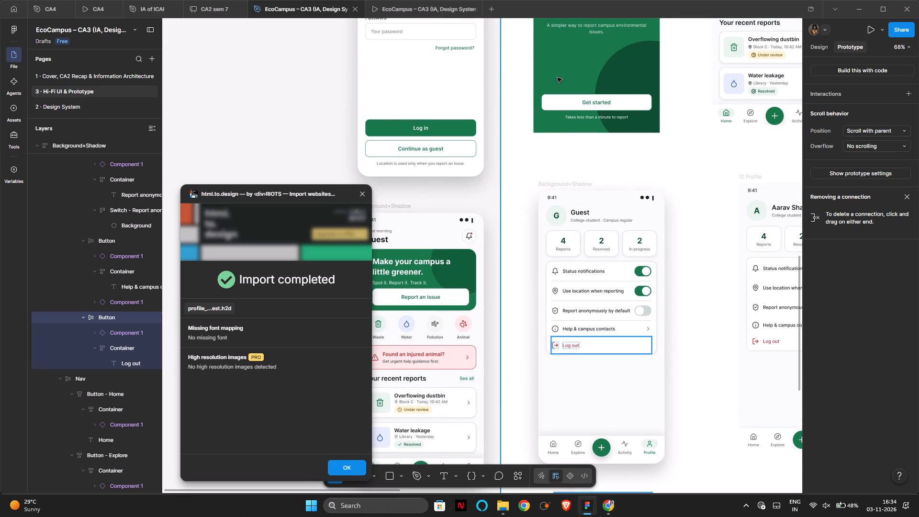
drag(557, 78, 397, 216)
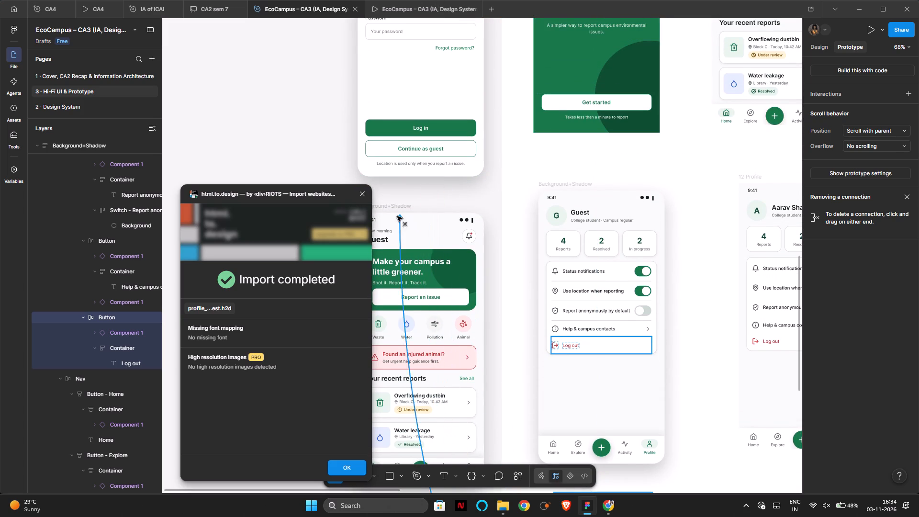
drag(397, 216, 408, 464)
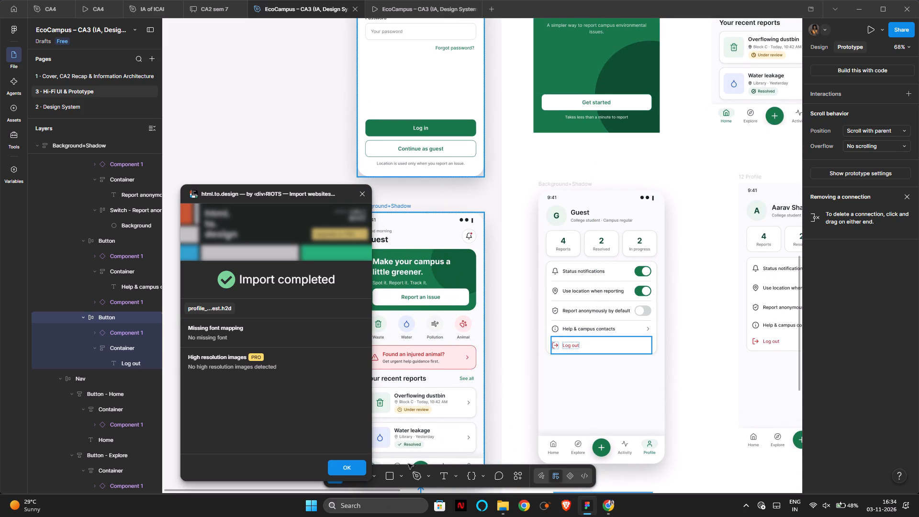
drag(408, 464, 399, 405)
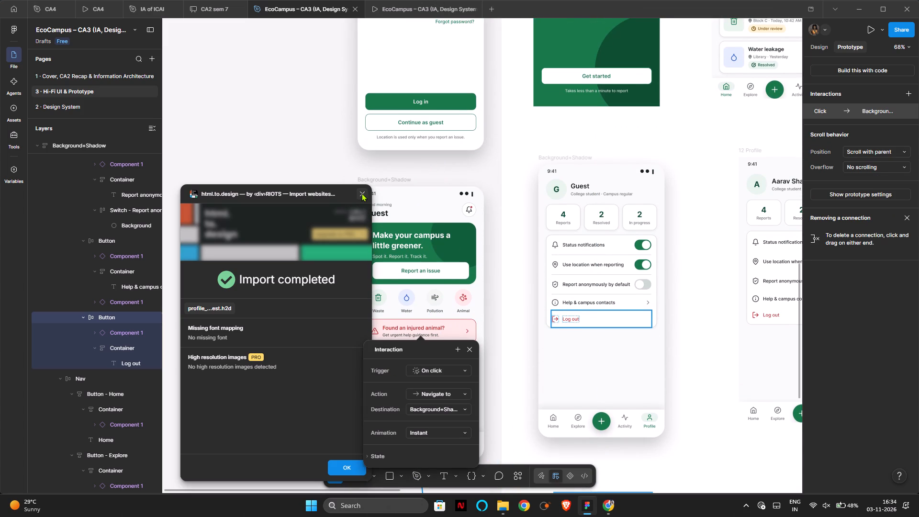
Close the html.to.design import window.
click(360, 192)
Connect the Home button in the second Guest profile screen's navigation bar to the Guest home screen.
scroll(573, 300, down, 7)
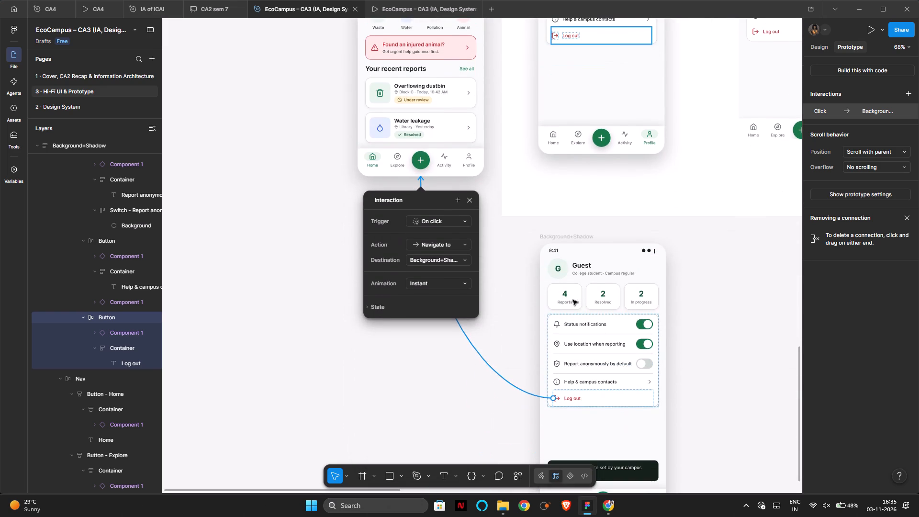
scroll(583, 427, down, 2)
double_click(560, 376)
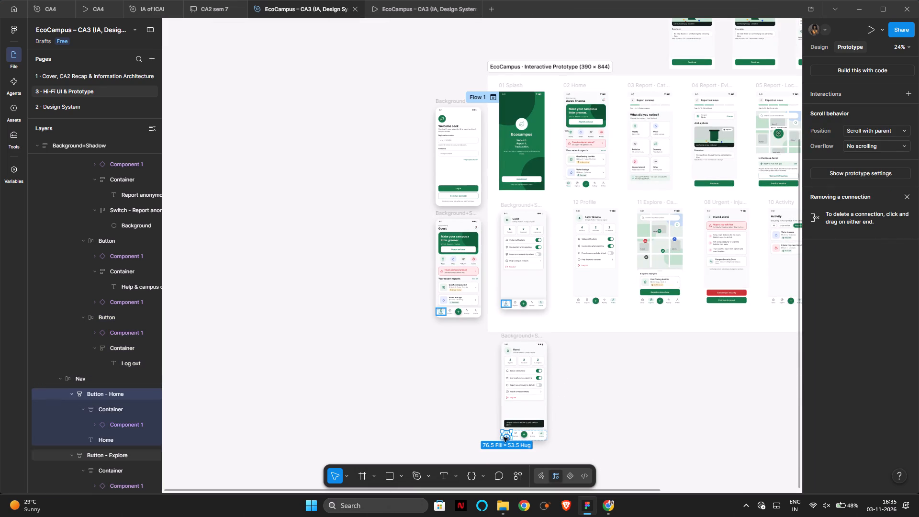
drag(506, 438, 550, 231)
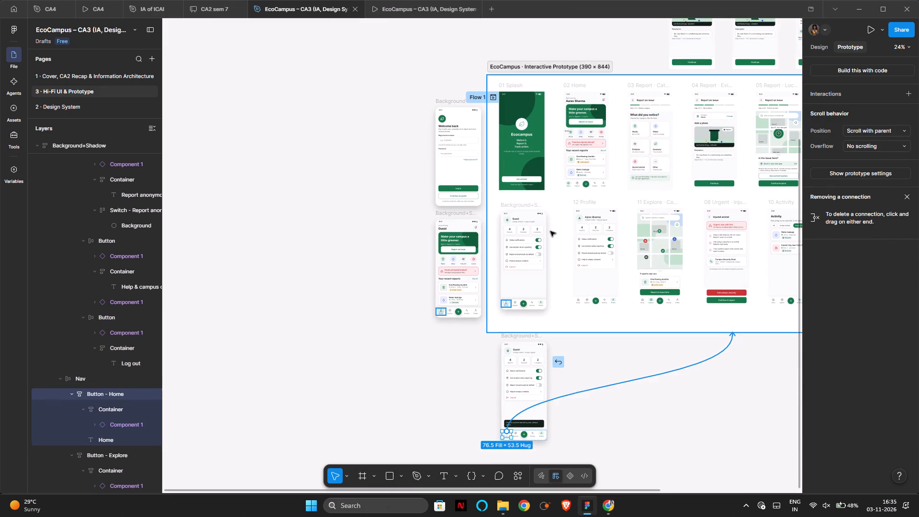
drag(550, 231, 518, 183)
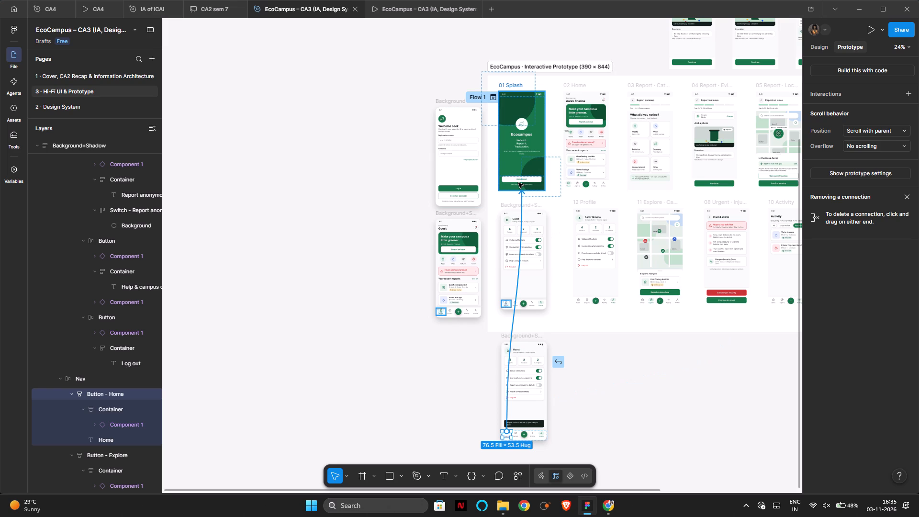
drag(518, 183, 457, 267)
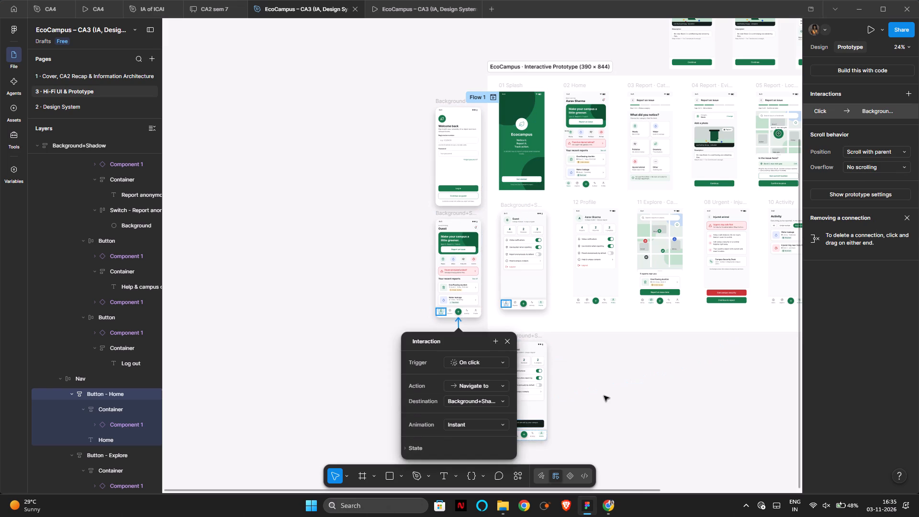
click(607, 399)
Connect the Explore button in the second Guest profile screen's navigation bar to the 11 Explore screen.
scroll(607, 399, down, 2)
scroll(498, 247, up, 2)
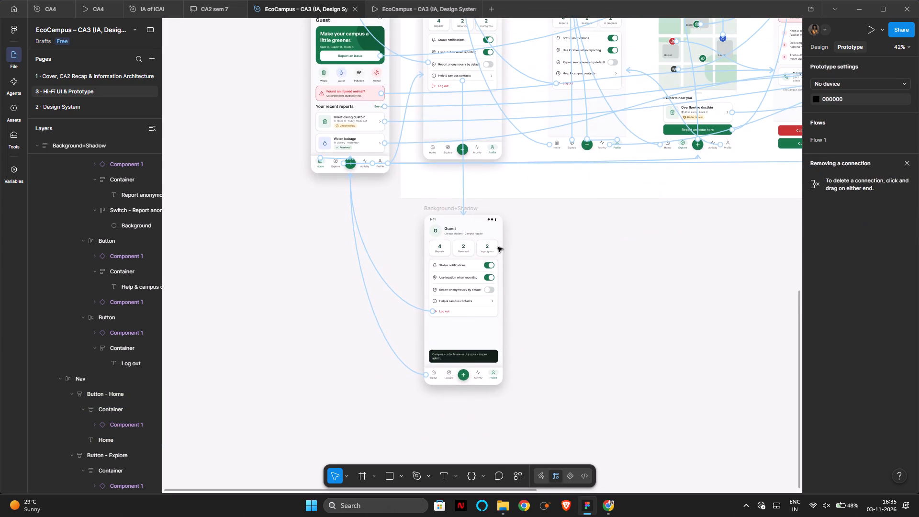
triple_click(448, 374)
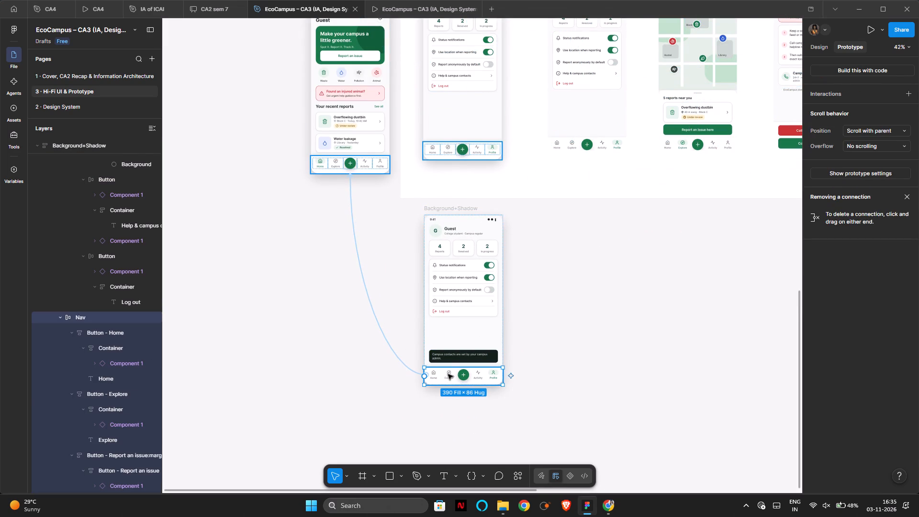
double_click(448, 374)
drag(448, 369, 735, 185)
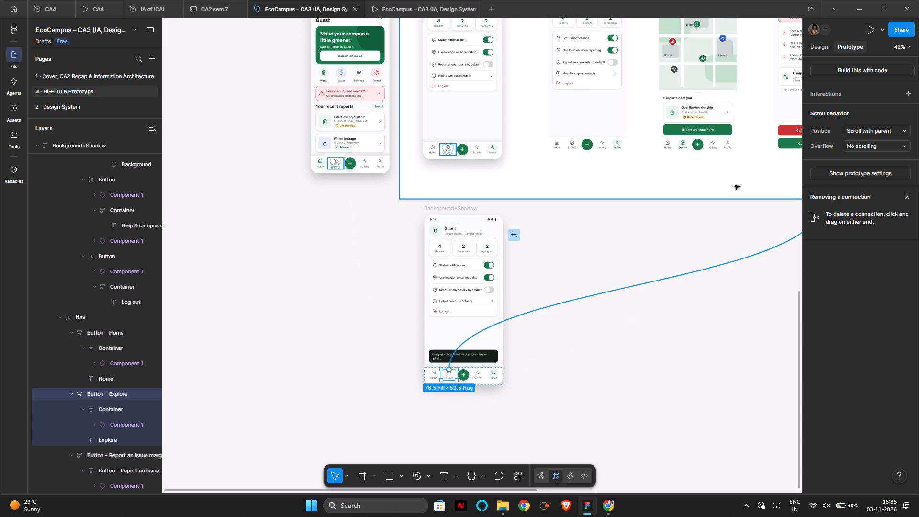
drag(735, 185, 687, 145)
click(516, 421)
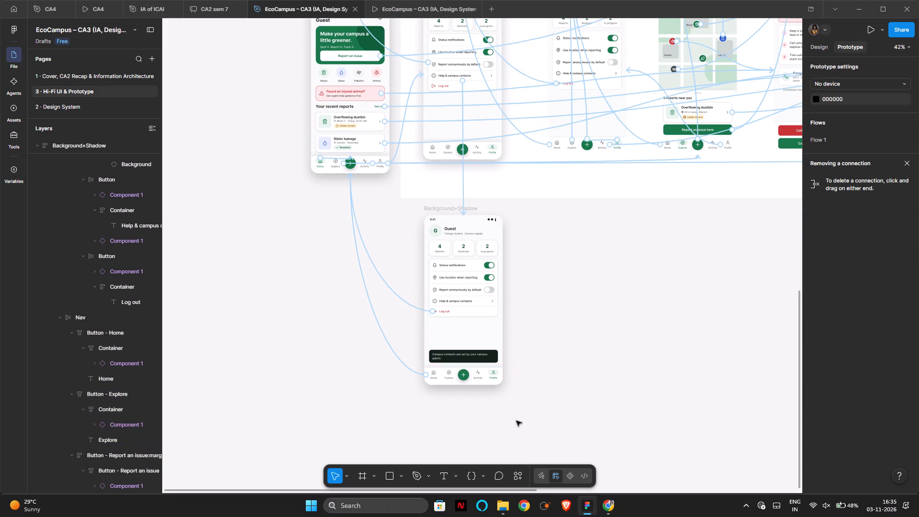
Connect the Report an issue plus button in the second Guest profile screen's navigation bar to the 03 Report · Category screen.
triple_click(464, 374)
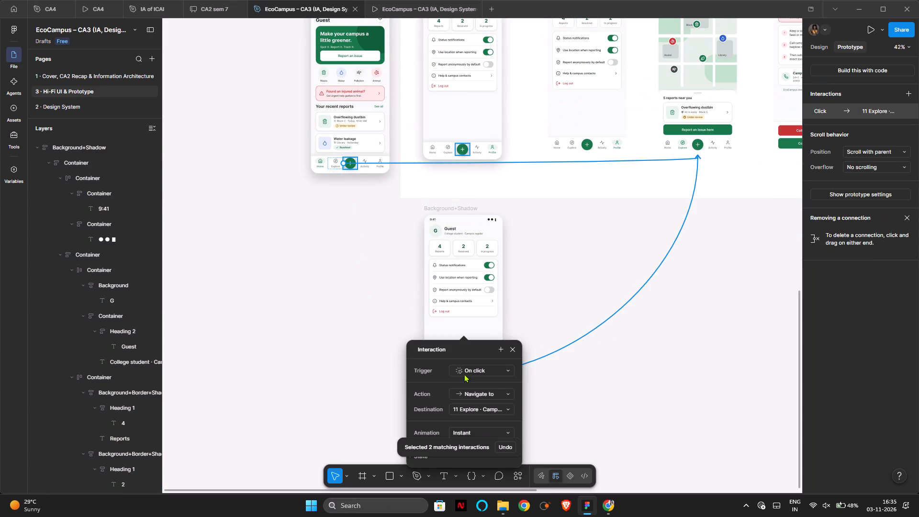
click(614, 375)
triple_click(465, 376)
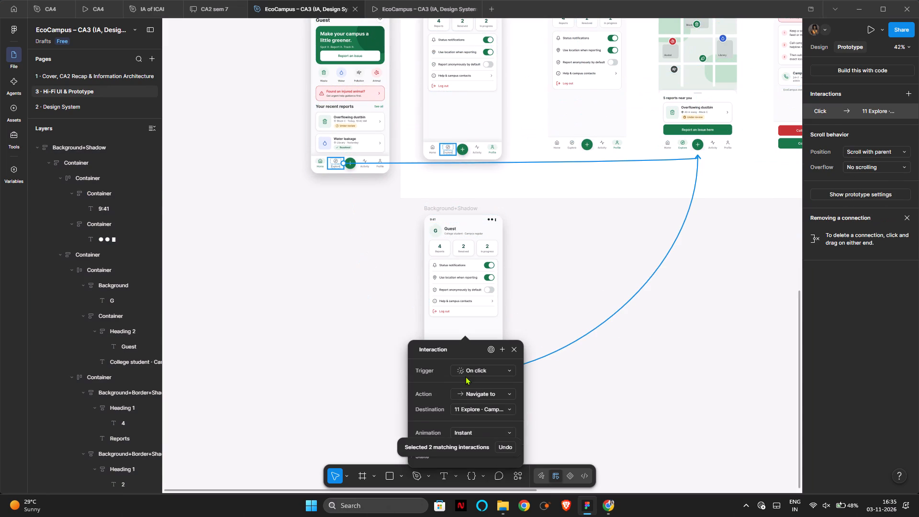
click(616, 353)
scroll(525, 354, right, 1)
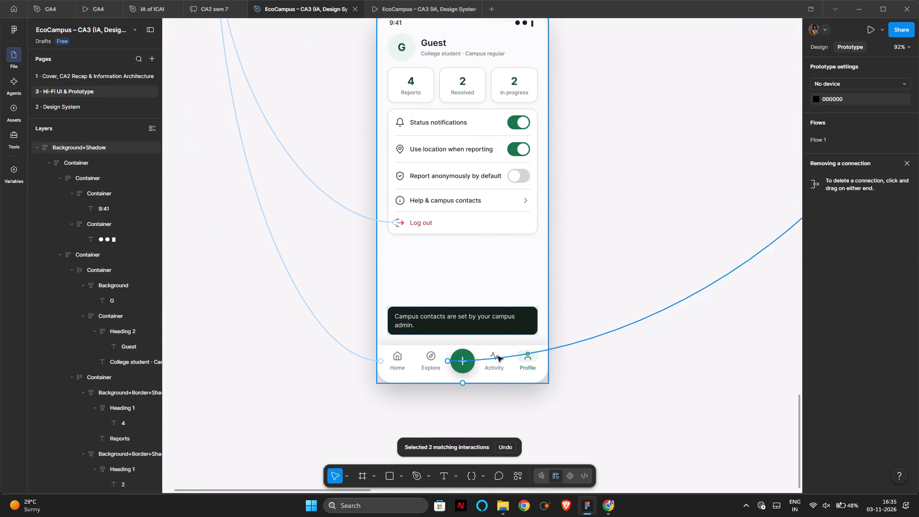
double_click(461, 367)
double_click(461, 367)
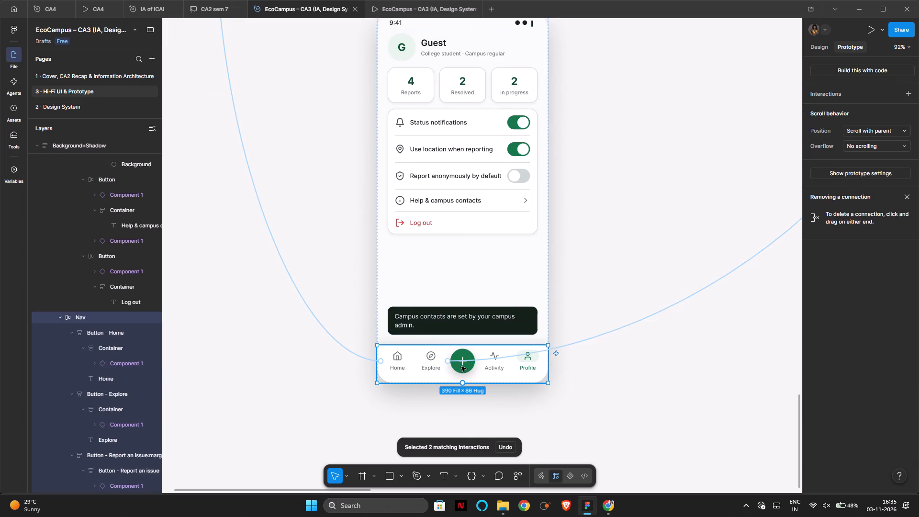
double_click(461, 367)
drag(462, 373, 612, 212)
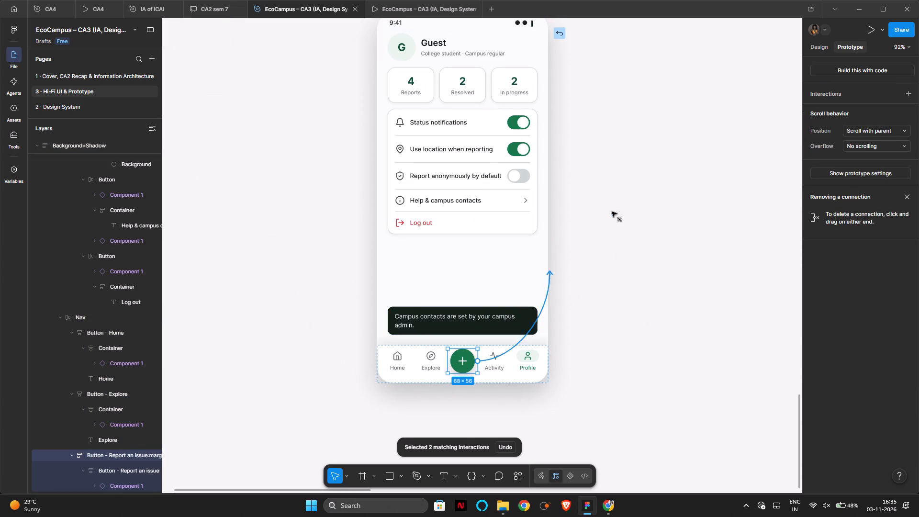
drag(612, 212, 681, 26)
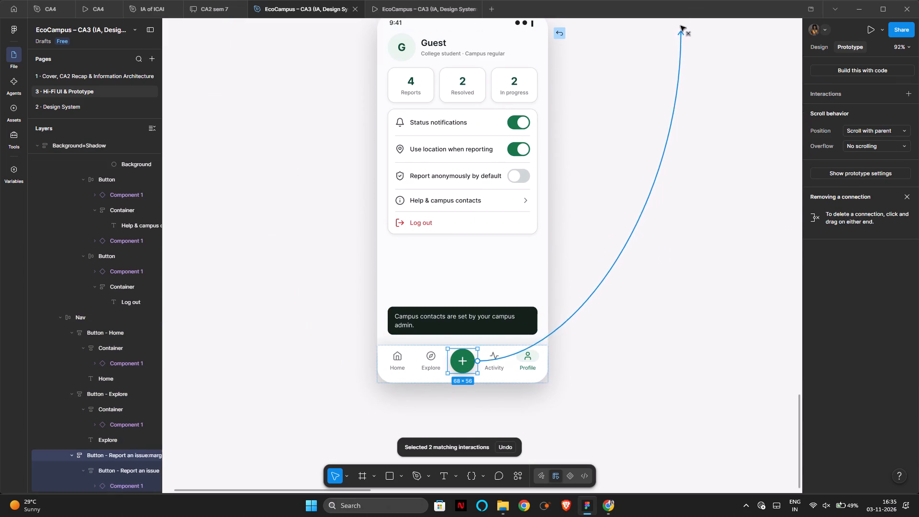
drag(681, 26, 823, 26)
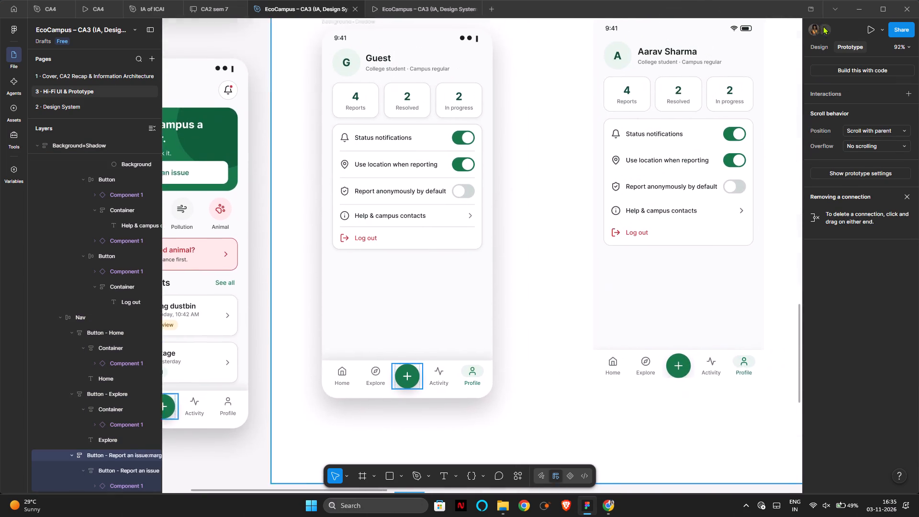
drag(823, 26, 607, 131)
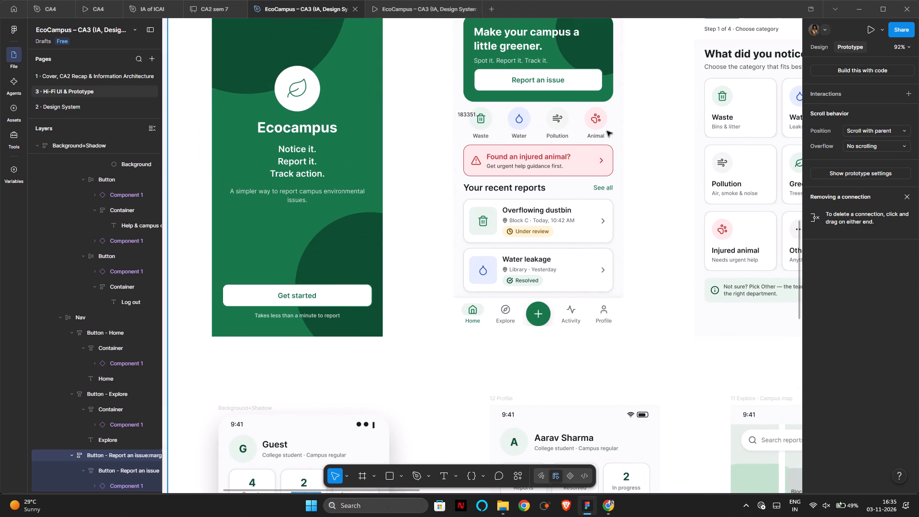
drag(607, 131, 741, 83)
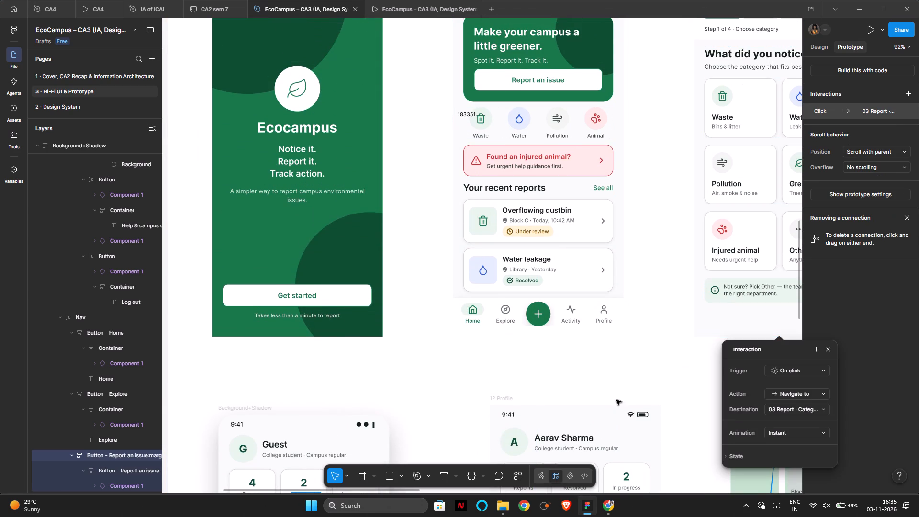
click(667, 372)
Look over the prototype's screens and connections around the login, Guest home and Guest profile screens.
scroll(667, 372, down, 8)
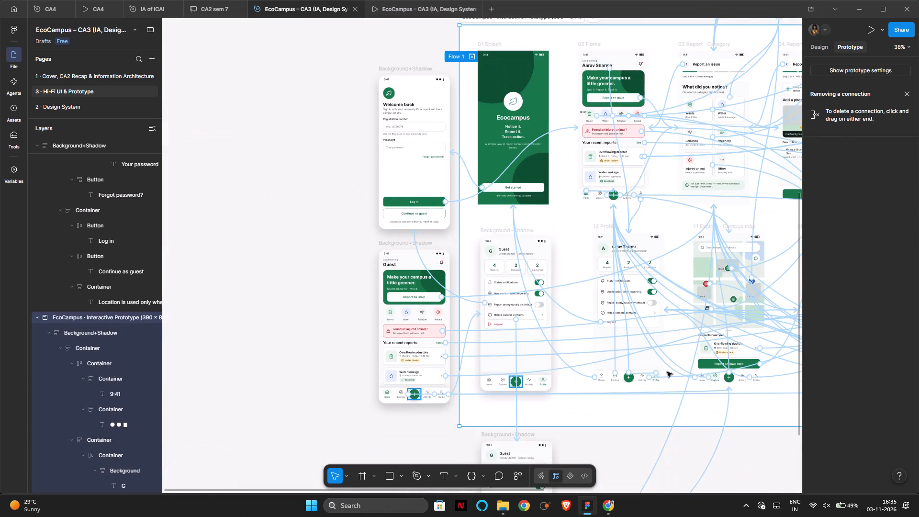
scroll(667, 372, down, 1)
scroll(667, 372, up, 2)
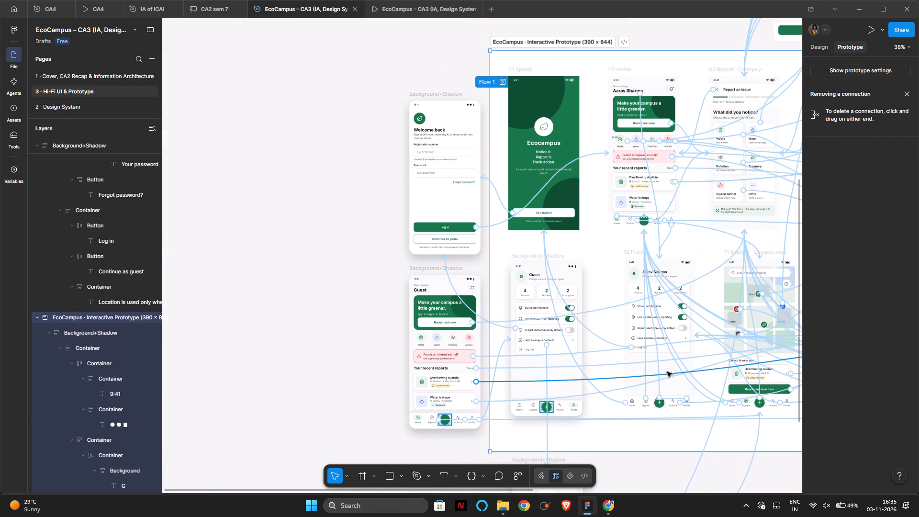
scroll(667, 372, up, 1)
double_click(457, 240)
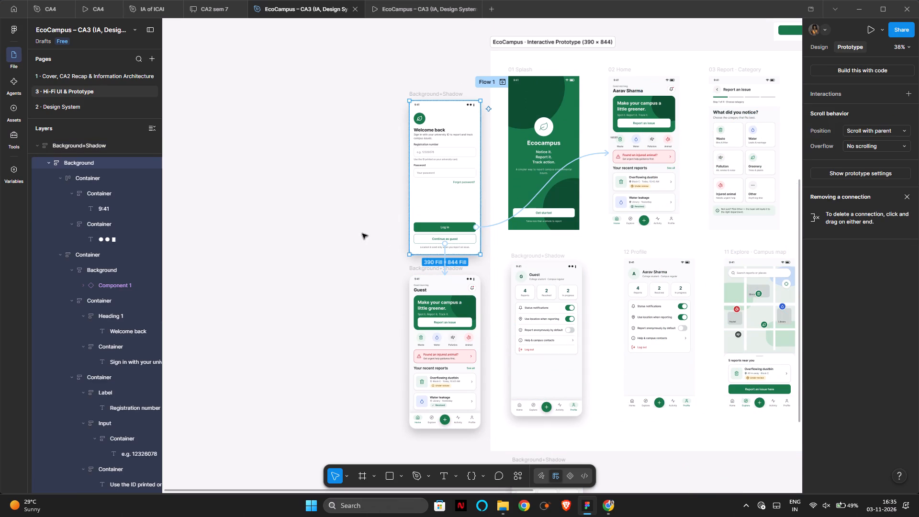
click(342, 226)
scroll(401, 216, left, 4)
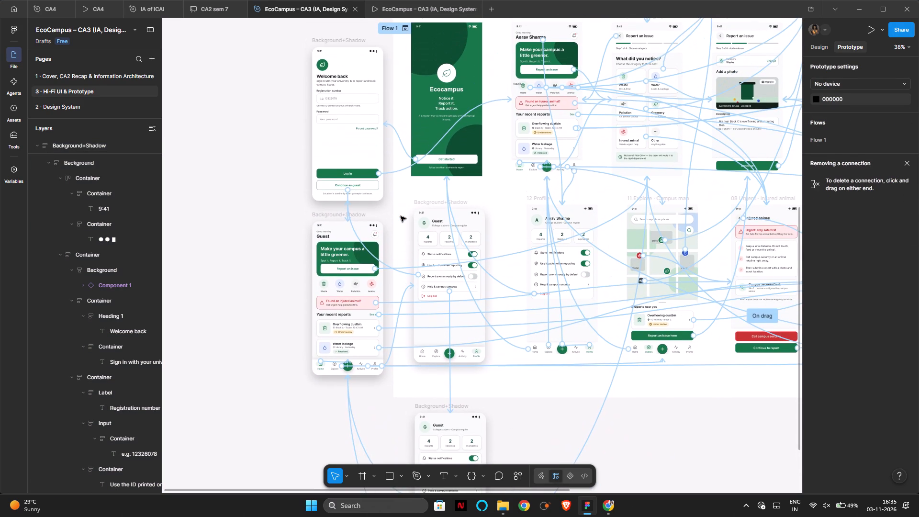
scroll(401, 216, left, 1)
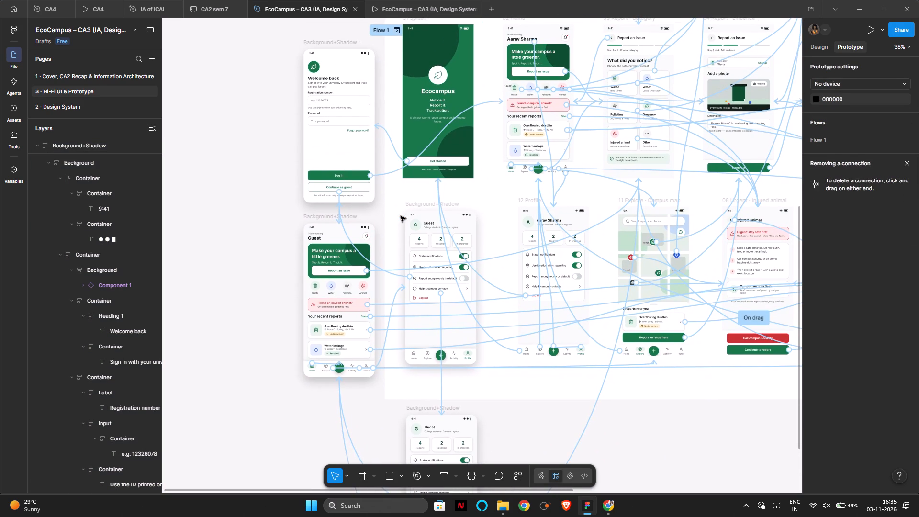
scroll(401, 216, left, 1)
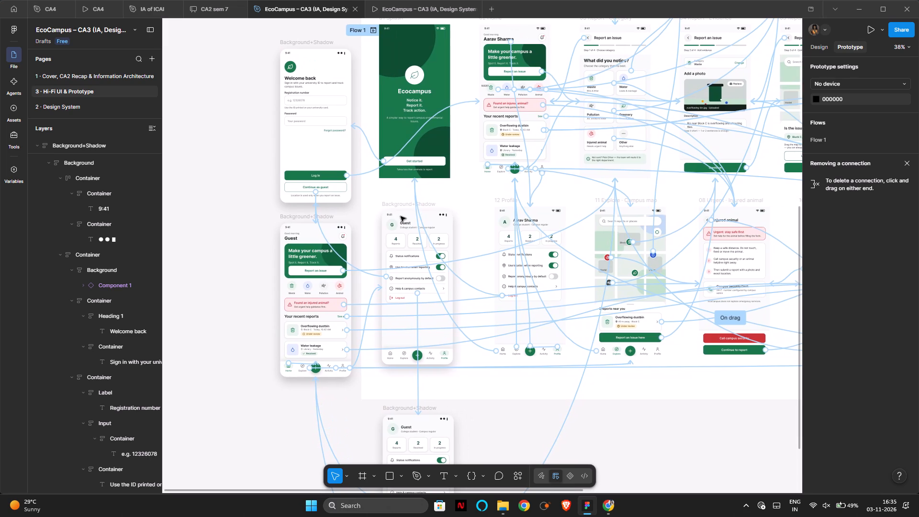
scroll(401, 216, left, 1)
triple_click(314, 97)
click(314, 97)
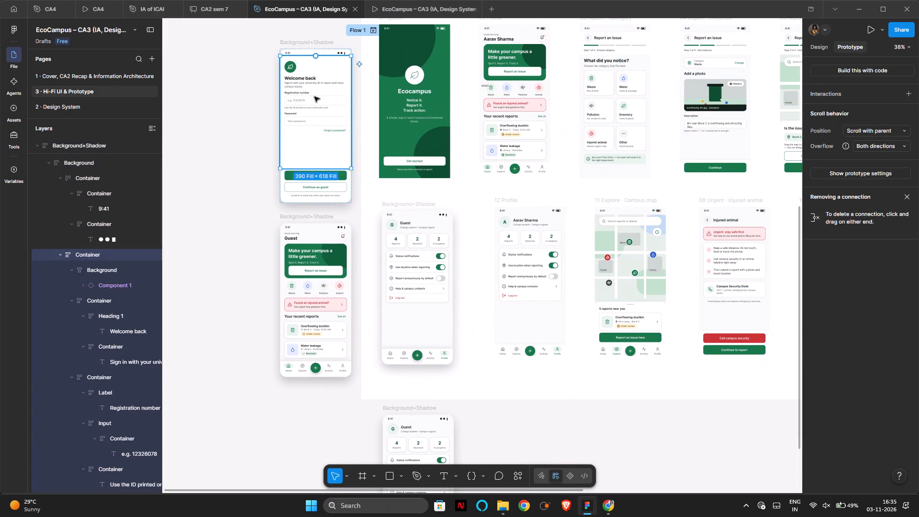
double_click(314, 97)
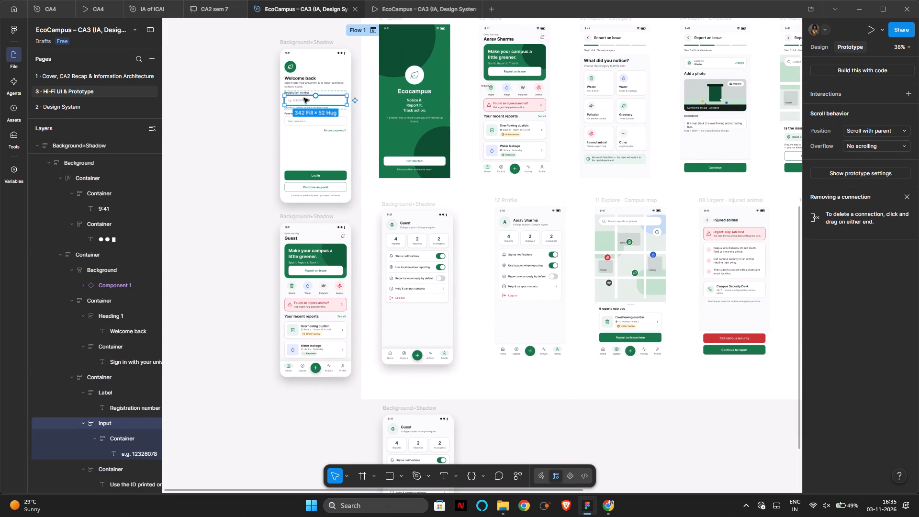
click(126, 452)
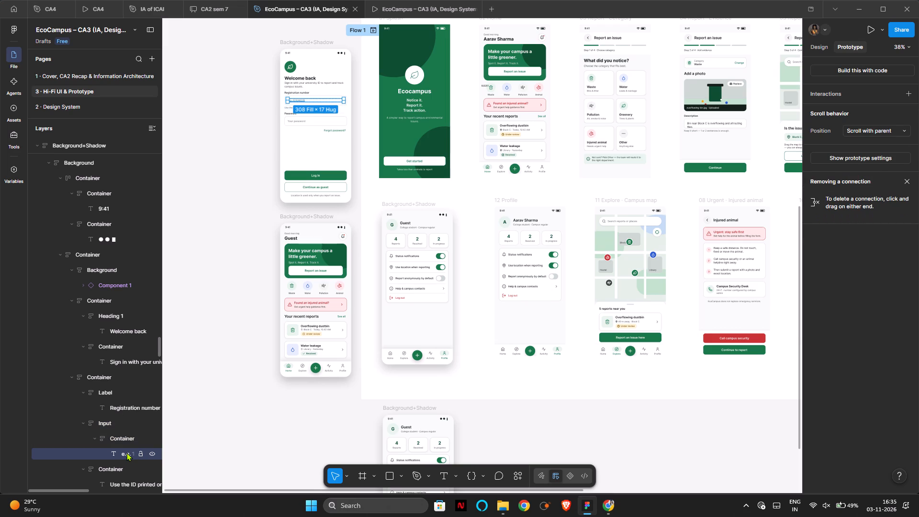
double_click(126, 452)
double_click(150, 453)
key(Right)
key(Right)
key(Right)
key(Right)
key(BackSpace)
key(BackSpace)
key(BackSpace)
key(BackSpace)
key(BackSpace)
key(BackSpace)
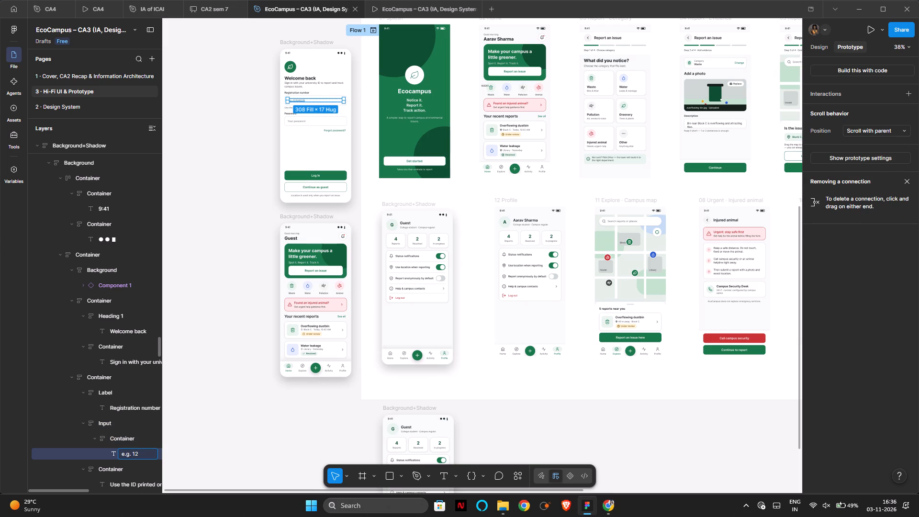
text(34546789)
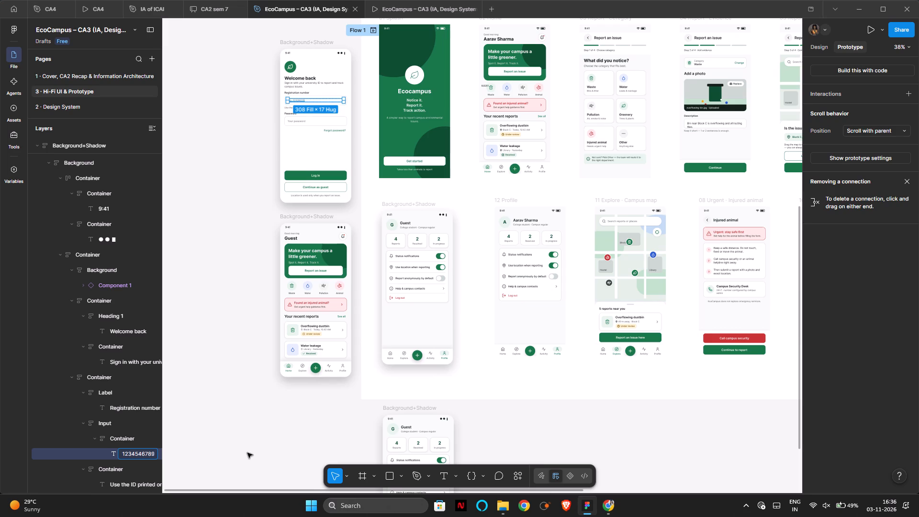
click(262, 448)
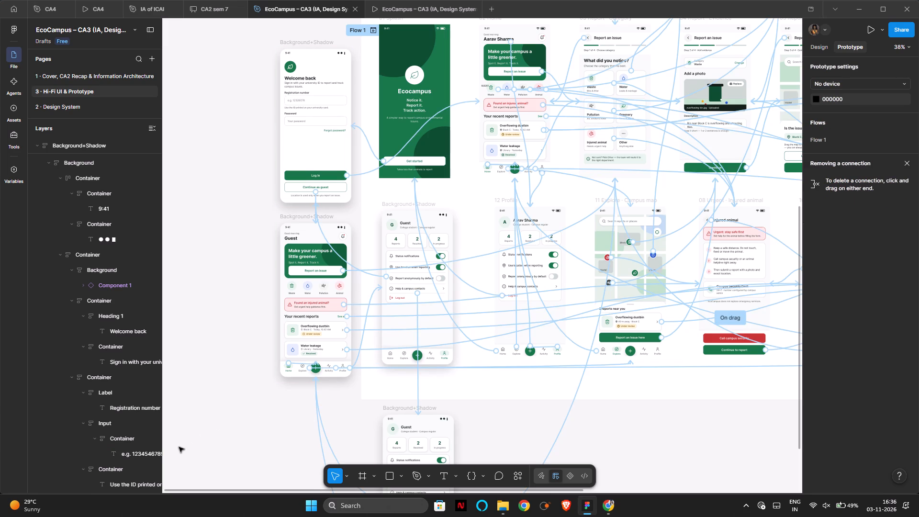
Connect the Home button in the first Guest profile screen's navigation bar to the Guest home screen.
scroll(264, 214, left, 1)
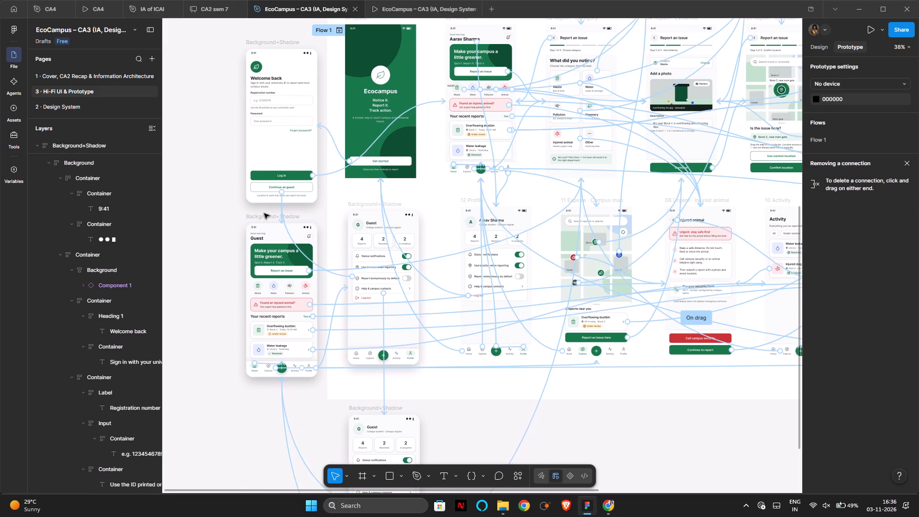
scroll(264, 214, left, 1)
click(431, 381)
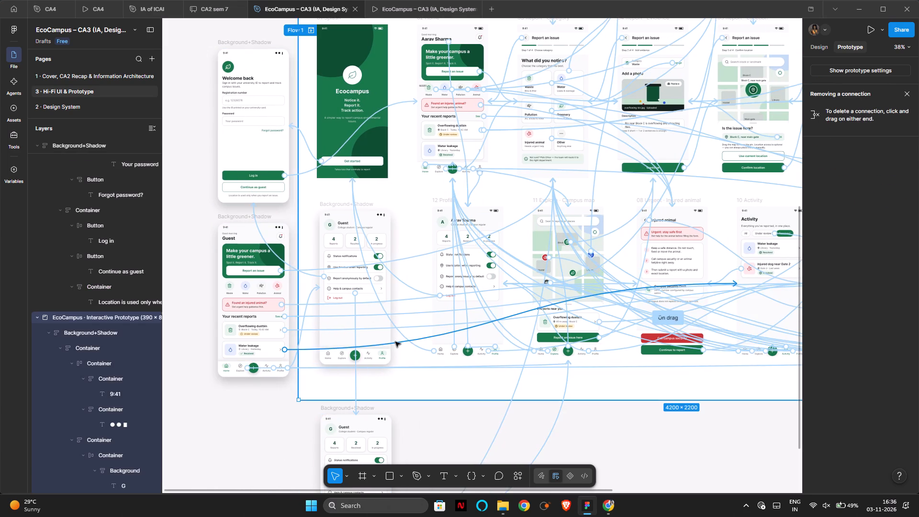
click(325, 328)
click(294, 328)
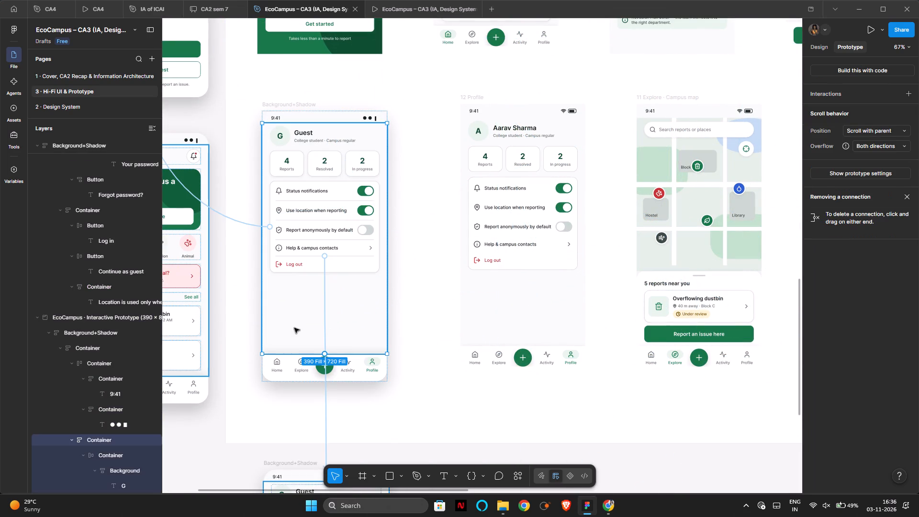
double_click(283, 365)
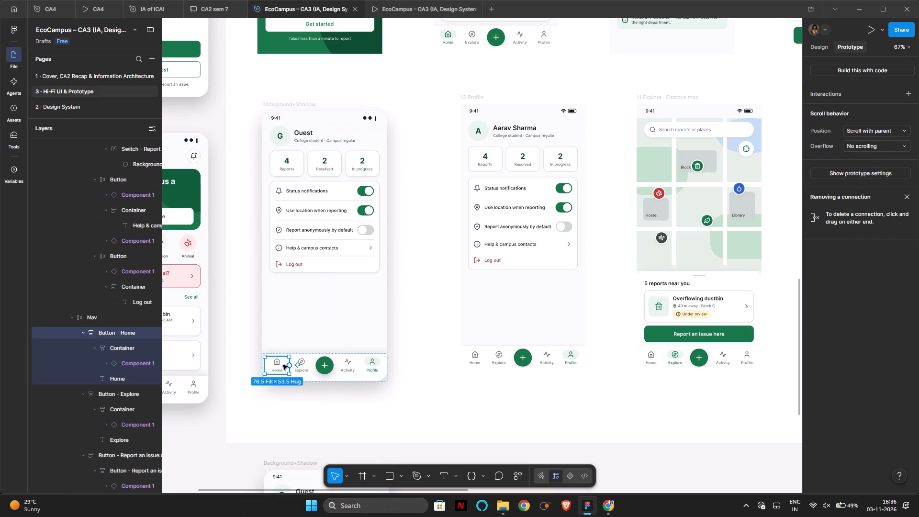
drag(290, 365, 242, 211)
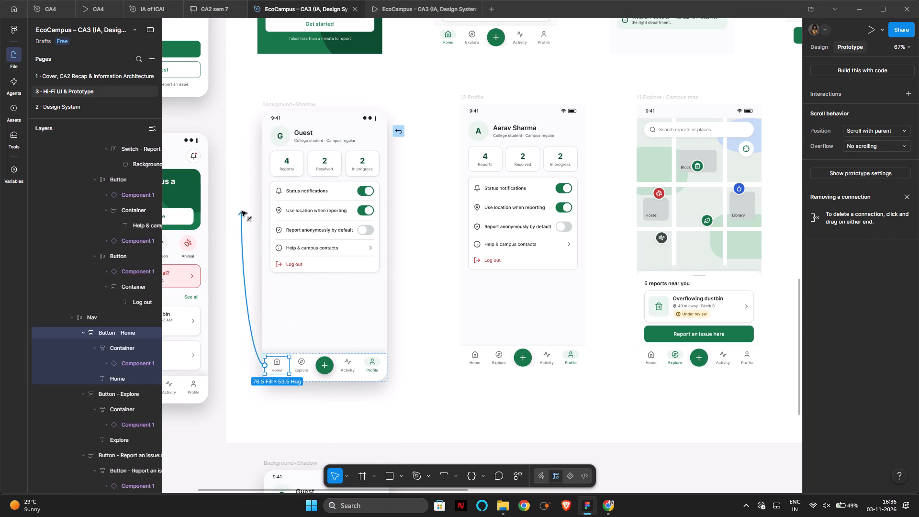
drag(242, 211, 205, 242)
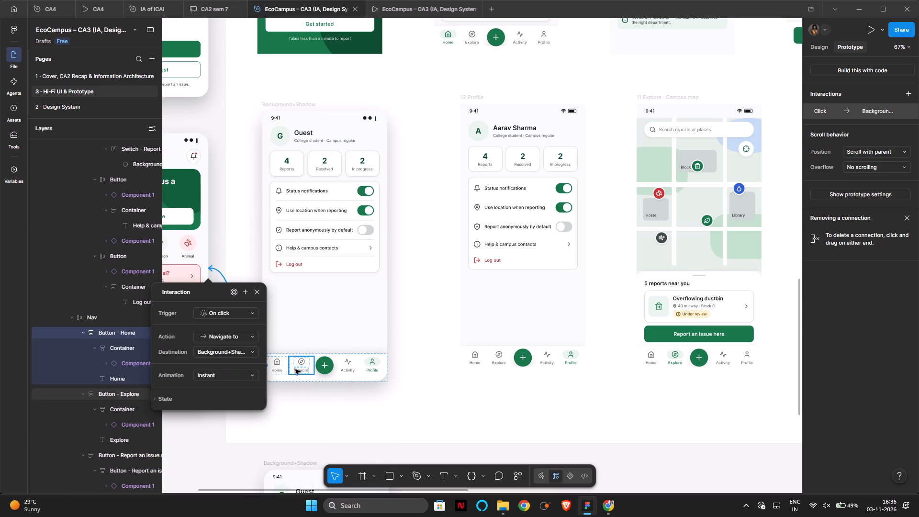
Connect the Explore button in the first Guest profile screen's navigation bar to the 03 Report · Category screen.
click(299, 368)
drag(301, 374, 487, 190)
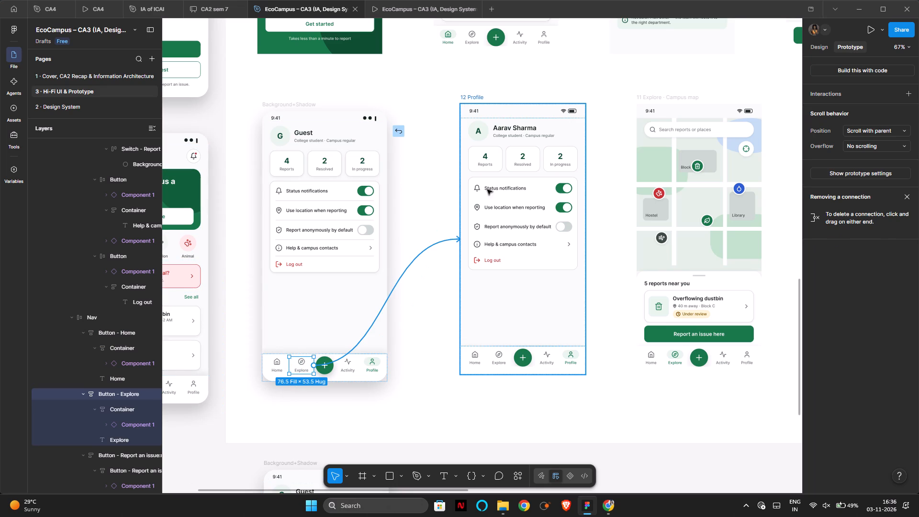
drag(487, 190, 589, 62)
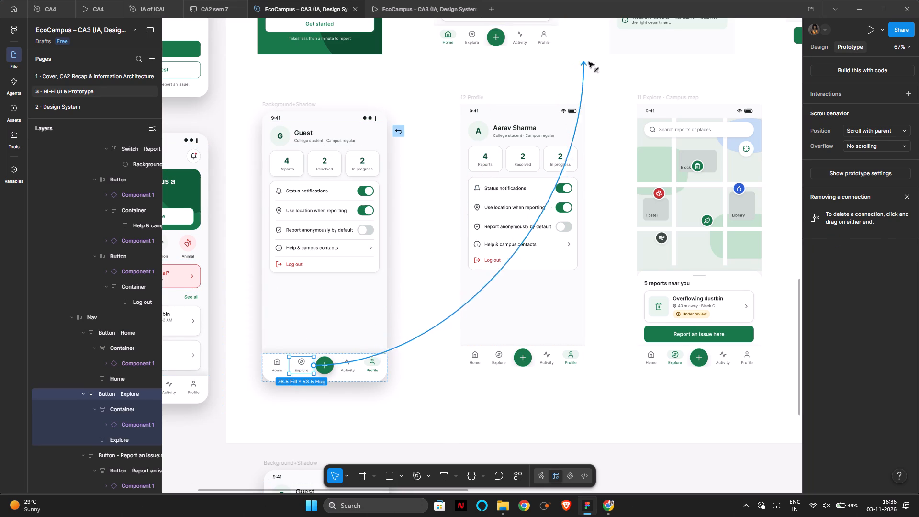
drag(589, 62, 628, 55)
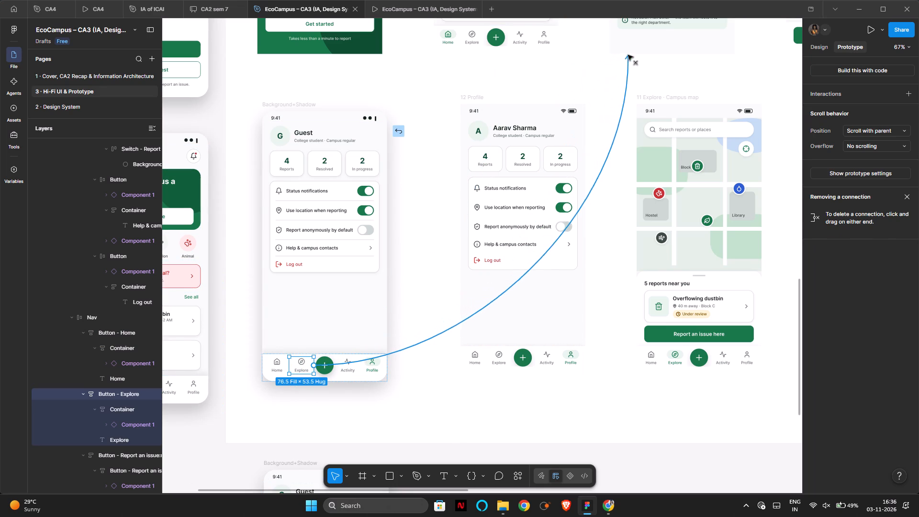
drag(628, 55, 629, 52)
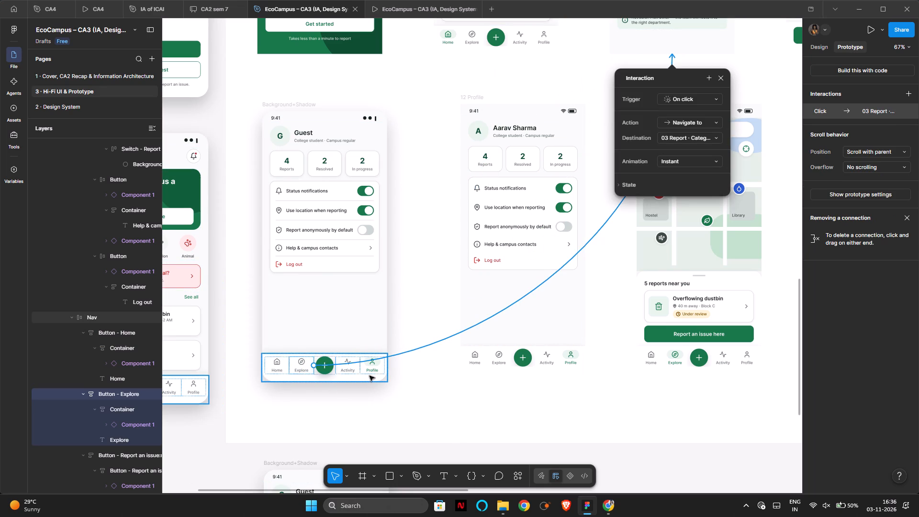
Connect the Profile button in the first Guest profile screen's navigation bar to the second Guest profile screen.
click(373, 371)
drag(372, 374, 368, 380)
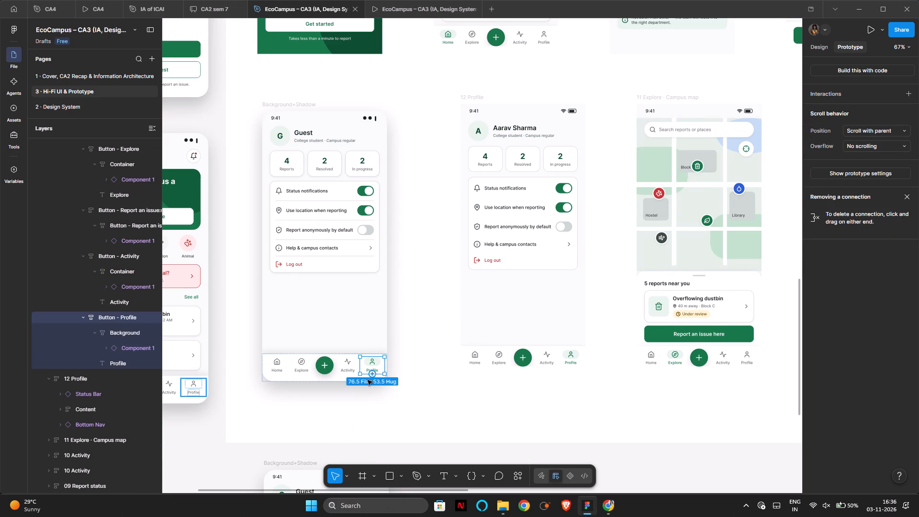
drag(368, 380, 356, 305)
scroll(456, 272, up, 2)
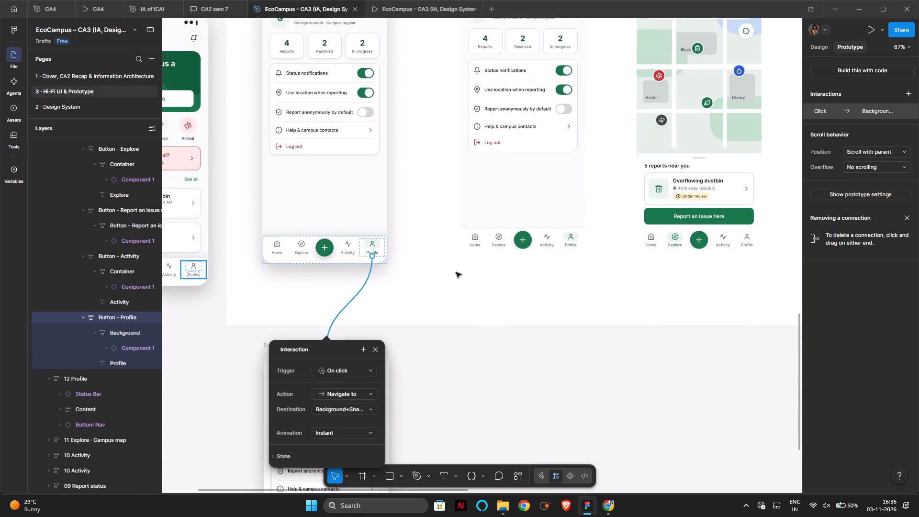
click(363, 129)
Replace the Log out row's connection on the 12 Profile screen with one leading to the login screen.
scroll(363, 129, up, 2)
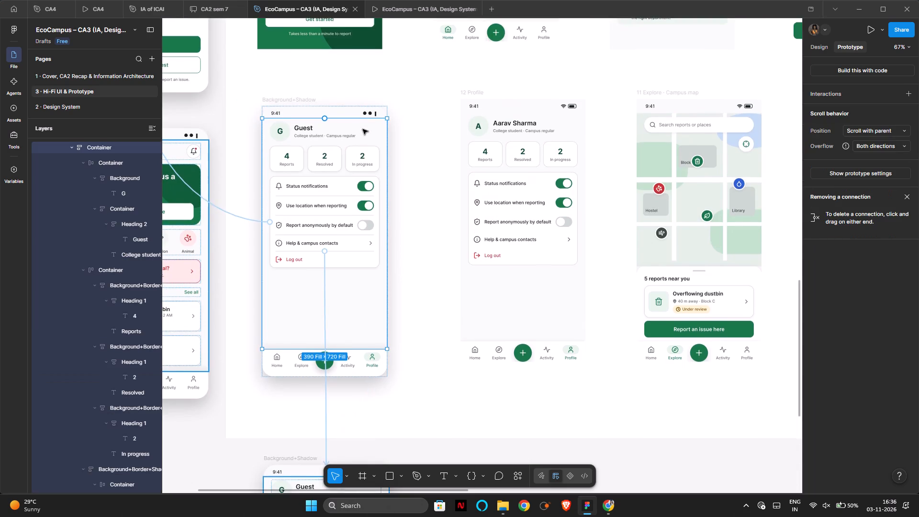
scroll(386, 149, up, 2)
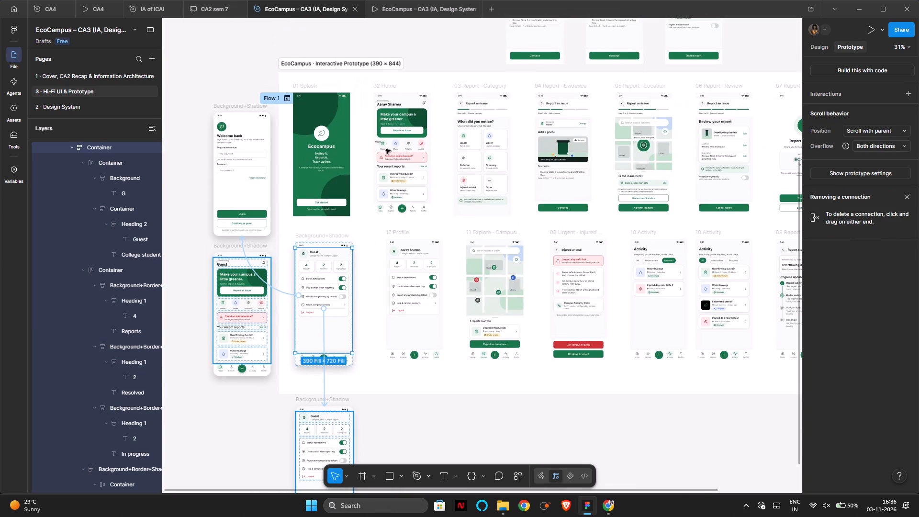
scroll(386, 149, left, 1)
click(370, 292)
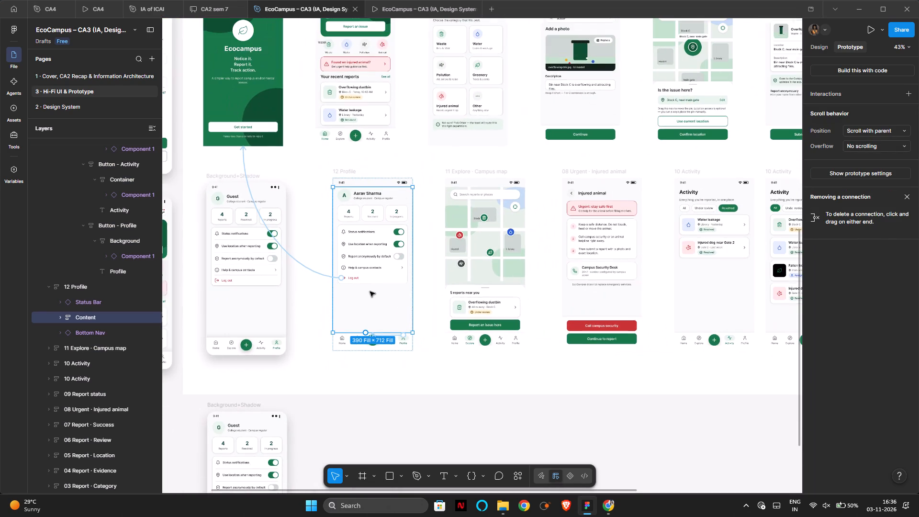
scroll(370, 292, right, 1)
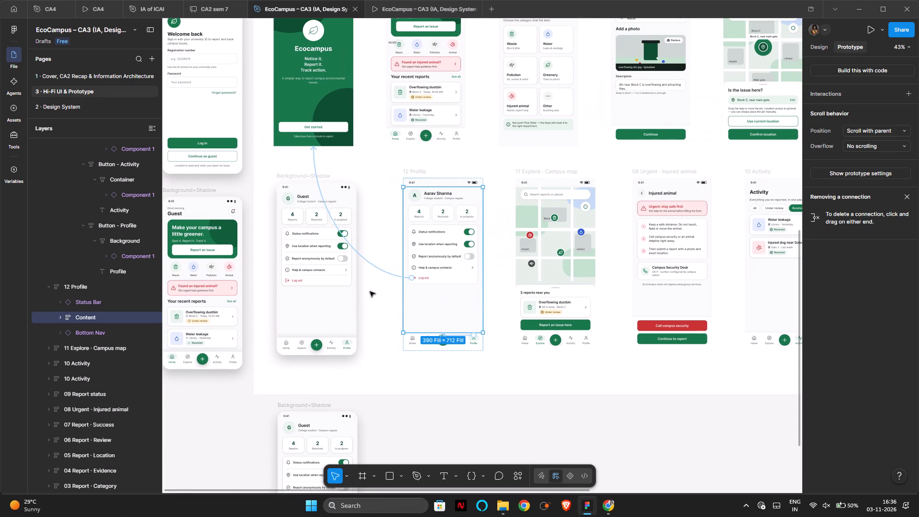
click(316, 157)
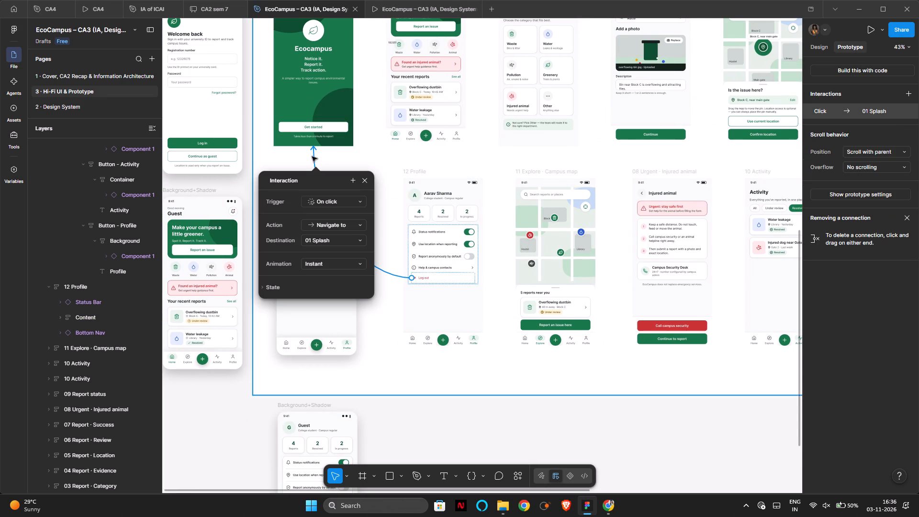
click(314, 156)
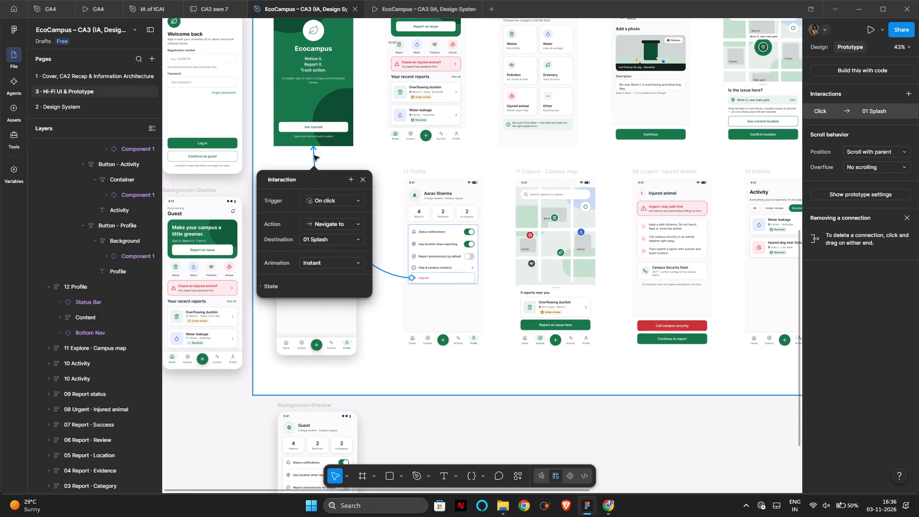
key(Delete)
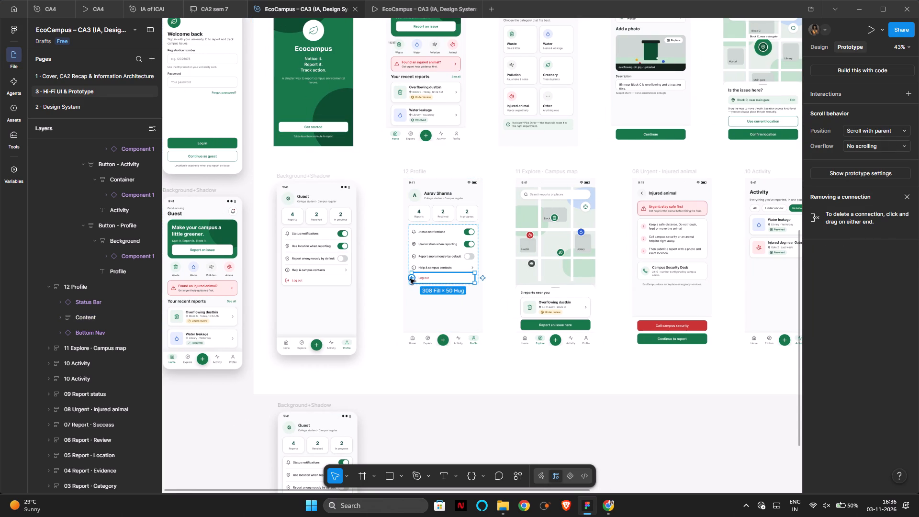
drag(410, 279, 227, 147)
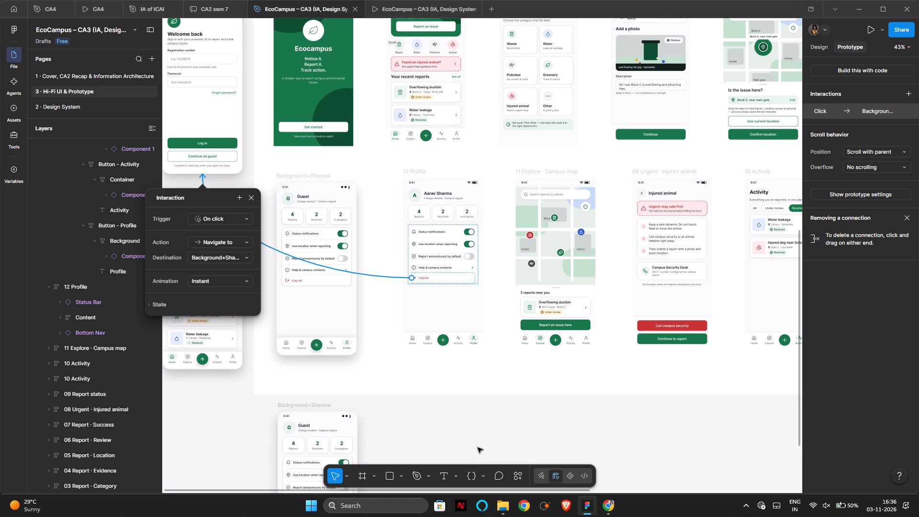
click(498, 422)
Look over the connections around the Guest home and Guest profile screens, including the Guest home category shortcuts.
scroll(498, 422, left, 3)
scroll(498, 422, right, 1)
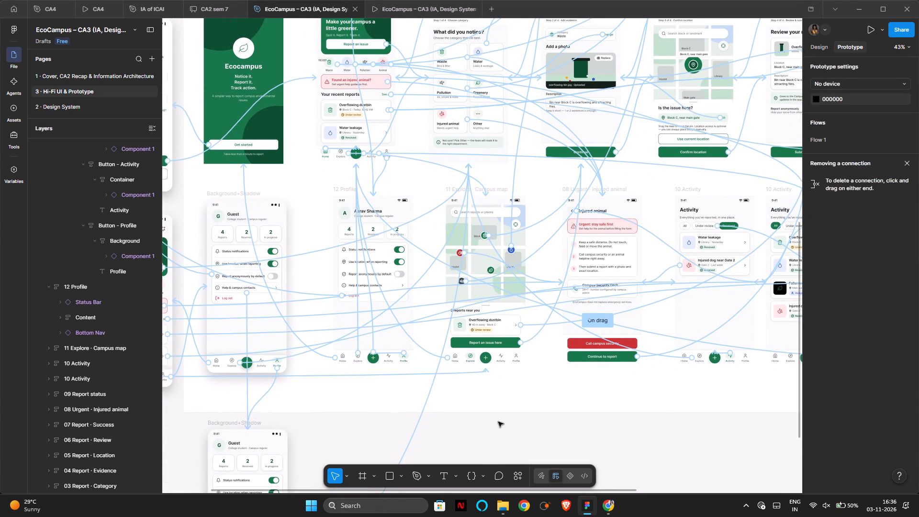
scroll(498, 422, left, 1)
scroll(369, 331, right, 3)
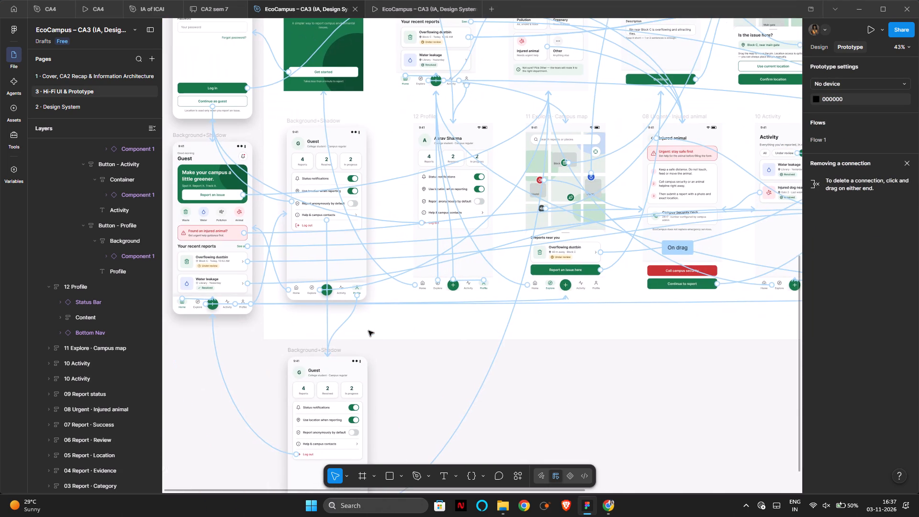
scroll(369, 331, left, 1)
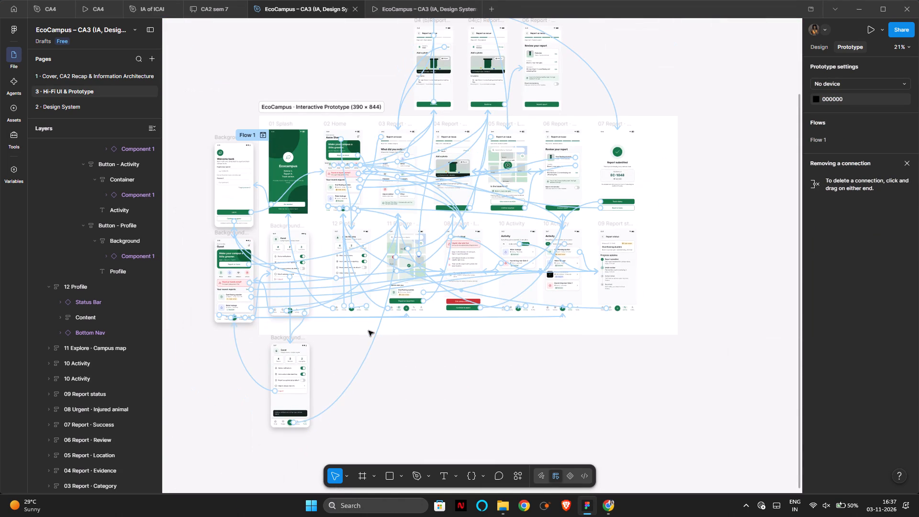
scroll(369, 331, right, 3)
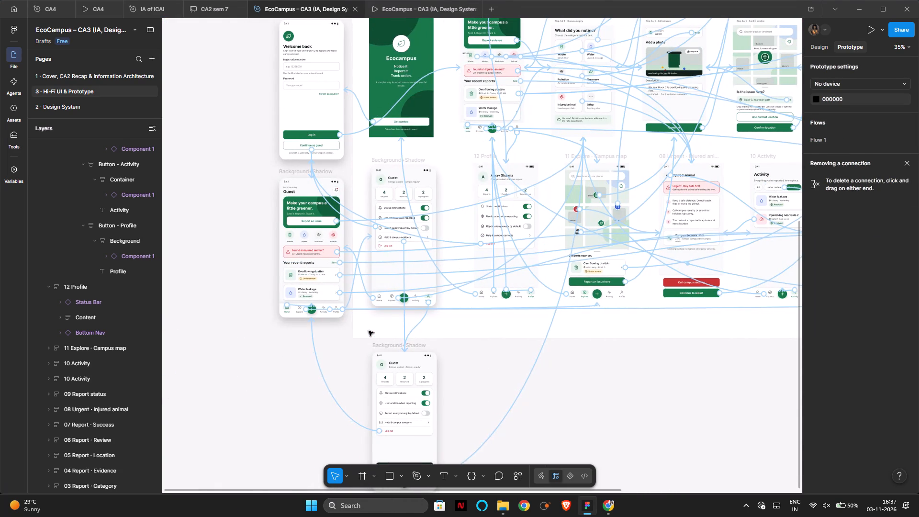
scroll(369, 331, right, 1)
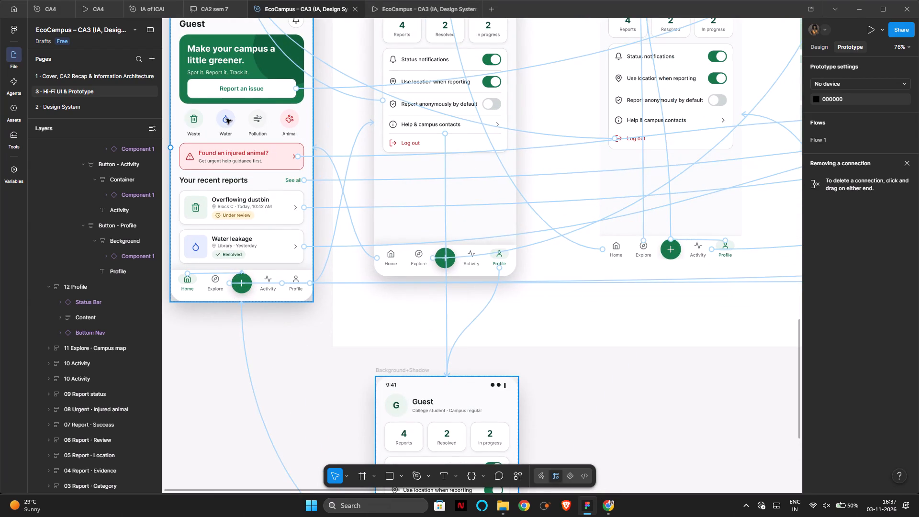
double_click(226, 119)
double_click(226, 119)
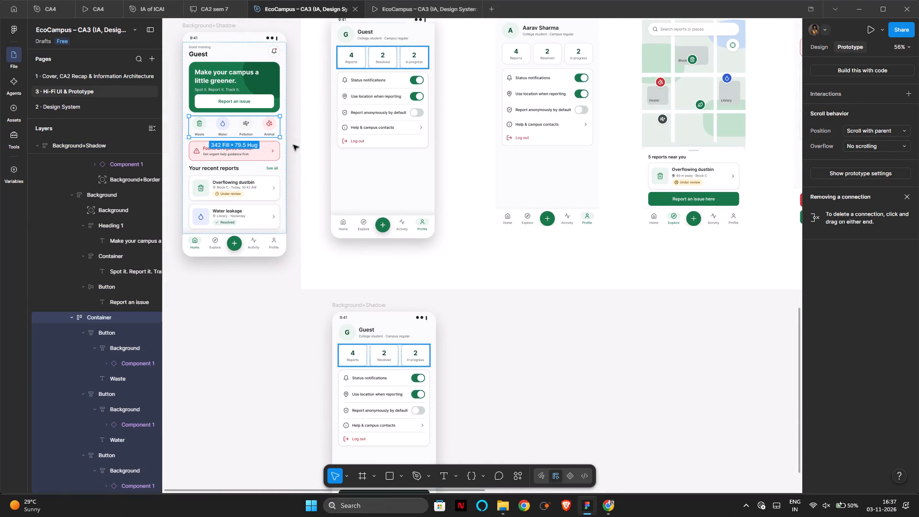
scroll(286, 179, down, 2)
scroll(428, 245, up, 5)
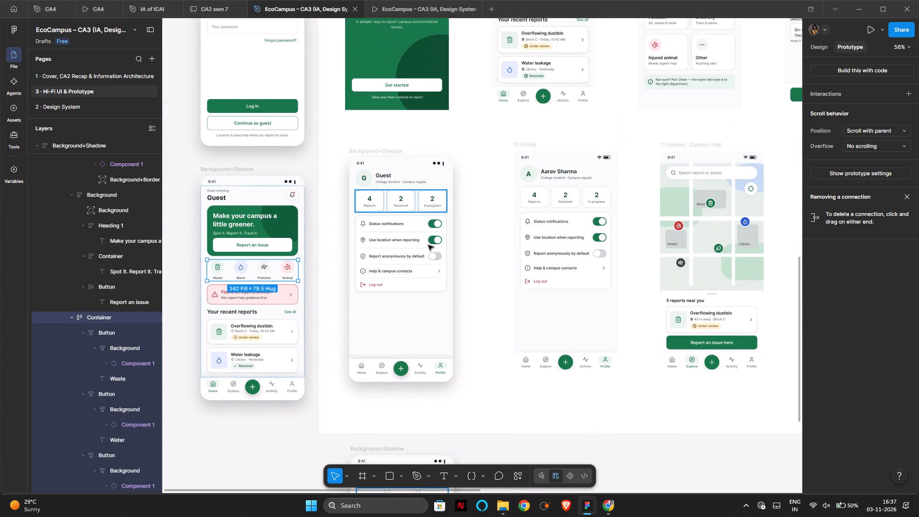
Replace the Guest home screen's Report an issue button connection with one leading to the login screen.
double_click(247, 250)
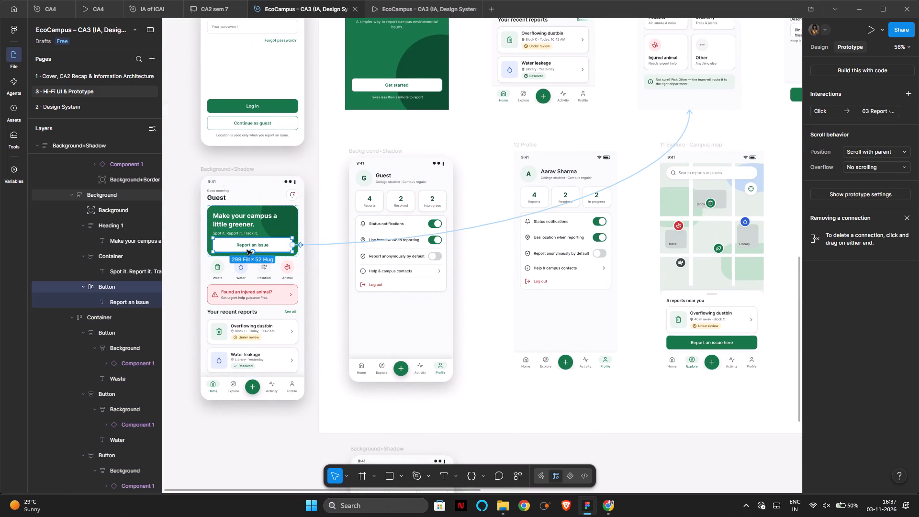
click(684, 129)
key(Delete)
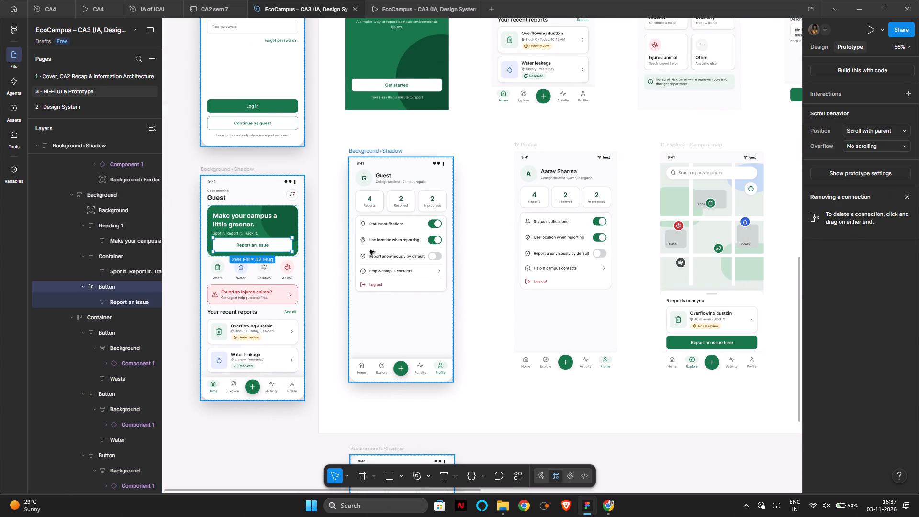
drag(253, 238, 265, 168)
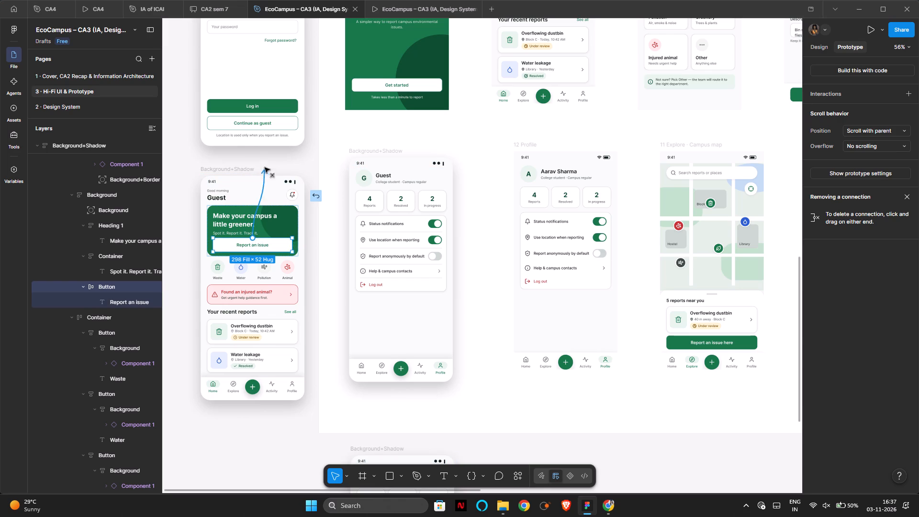
drag(265, 168, 255, 141)
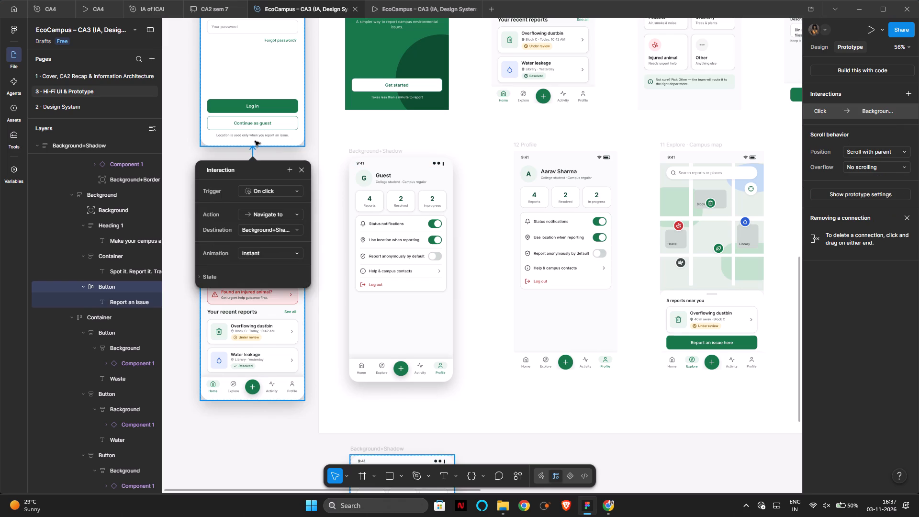
click(331, 357)
Connect the Waste and Water category buttons on the Guest home screen to the login screen.
double_click(222, 270)
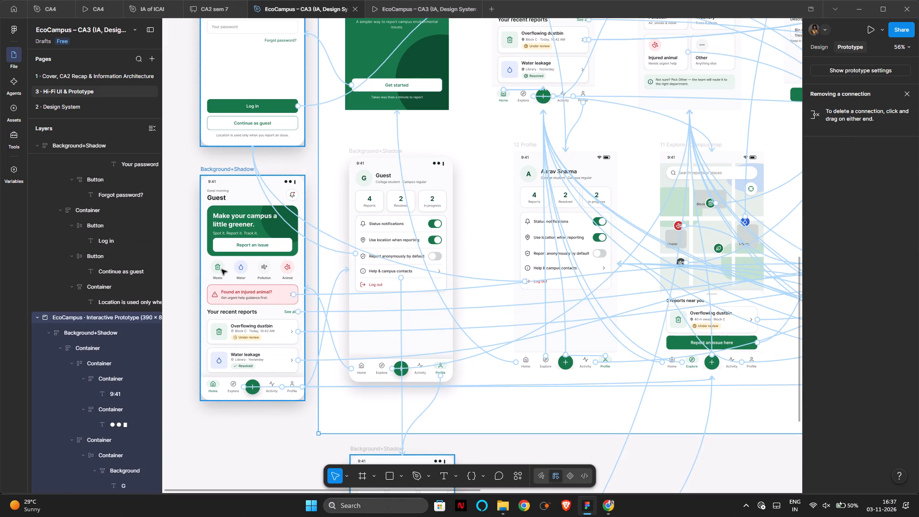
double_click(217, 268)
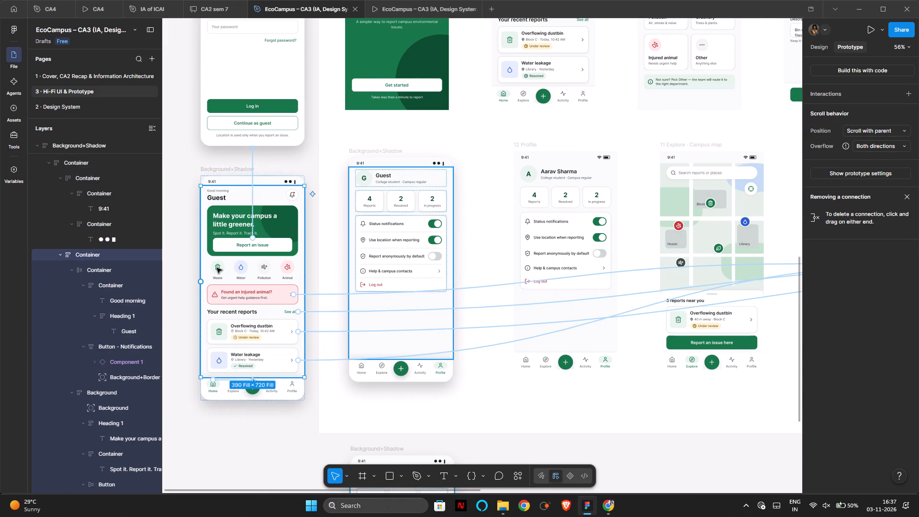
double_click(217, 268)
double_click(217, 268)
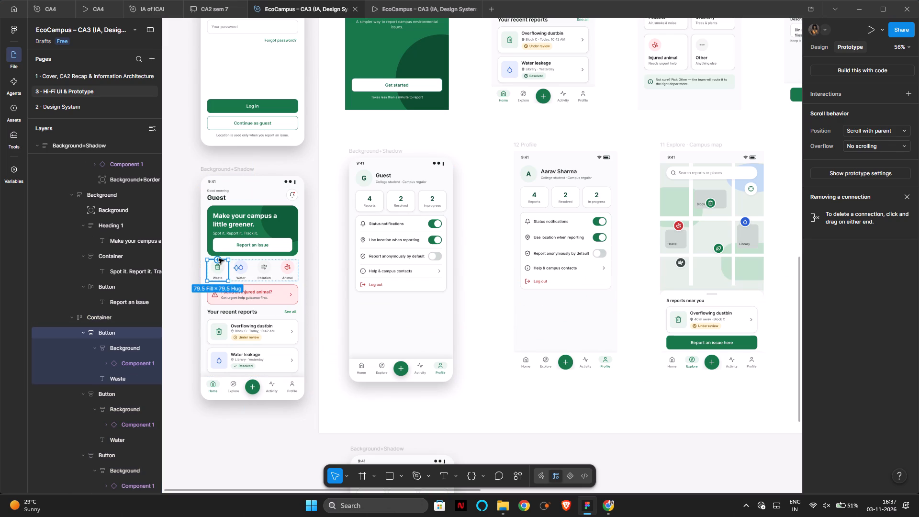
drag(217, 260, 245, 136)
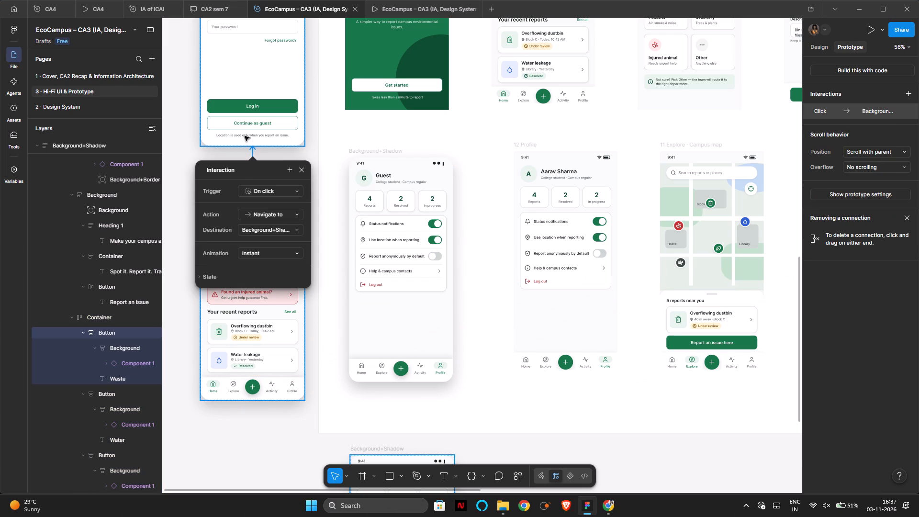
click(240, 301)
double_click(235, 270)
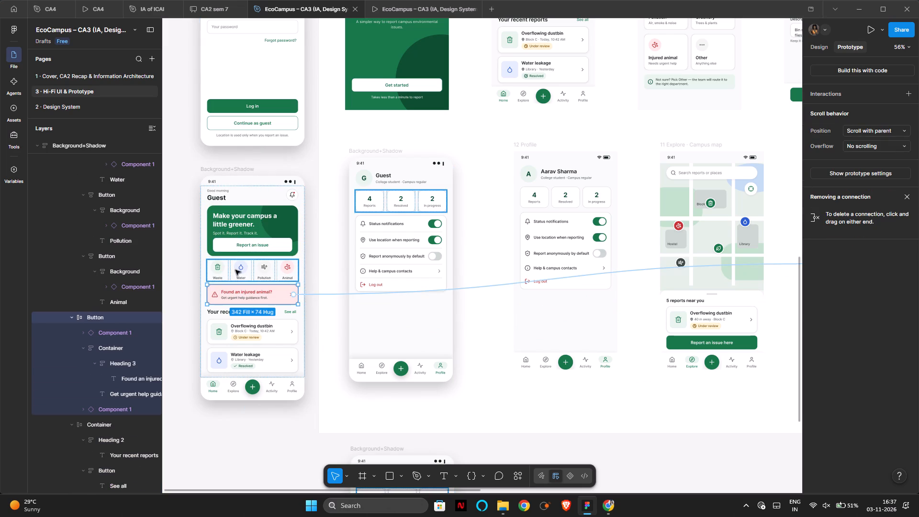
drag(241, 259, 249, 141)
Replace the Overflowing dustbin report card's connection on the Guest home screen with one leading to the login screen.
click(250, 327)
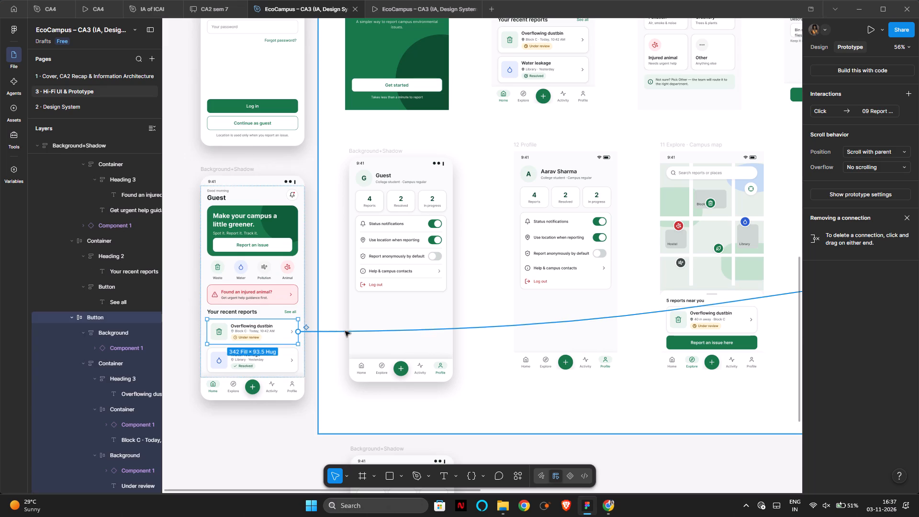
click(344, 332)
key(Delete)
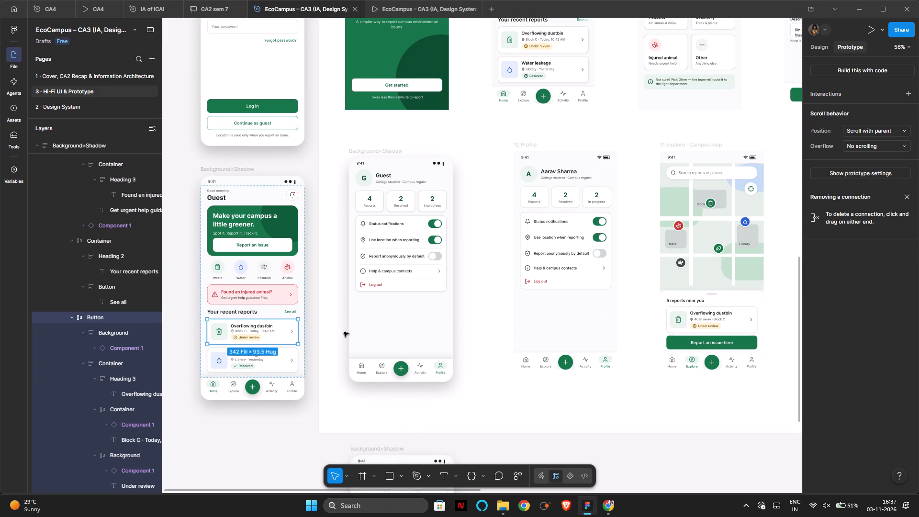
drag(251, 321, 243, 167)
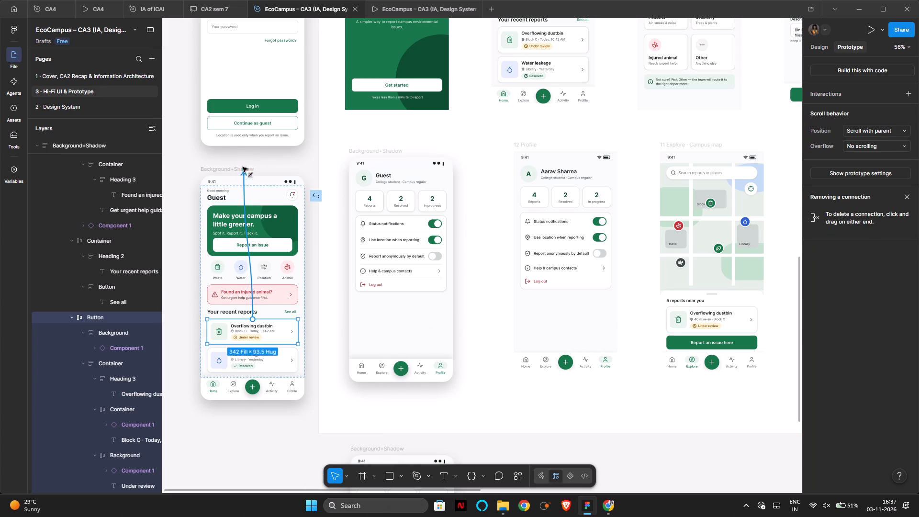
drag(243, 167, 241, 120)
click(323, 128)
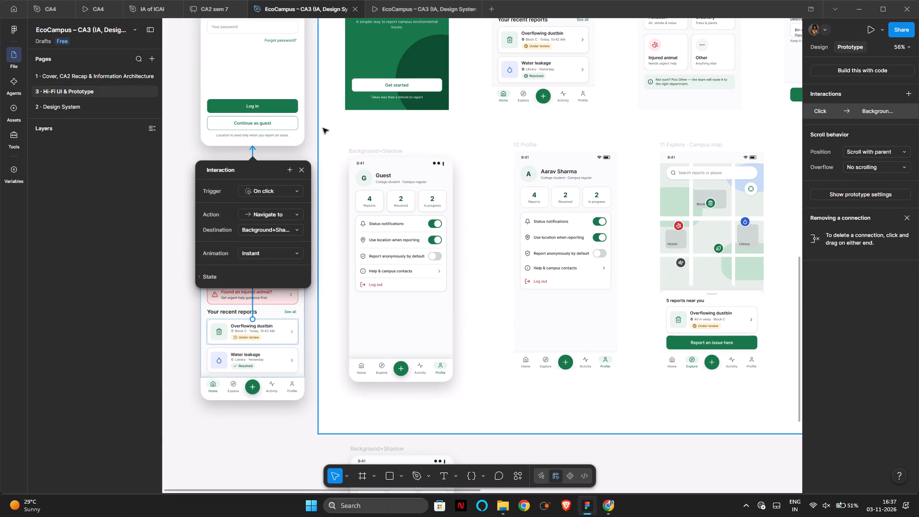
Look over the prototype's overall screens and connections around the login and Guest home screens.
scroll(323, 128, up, 2)
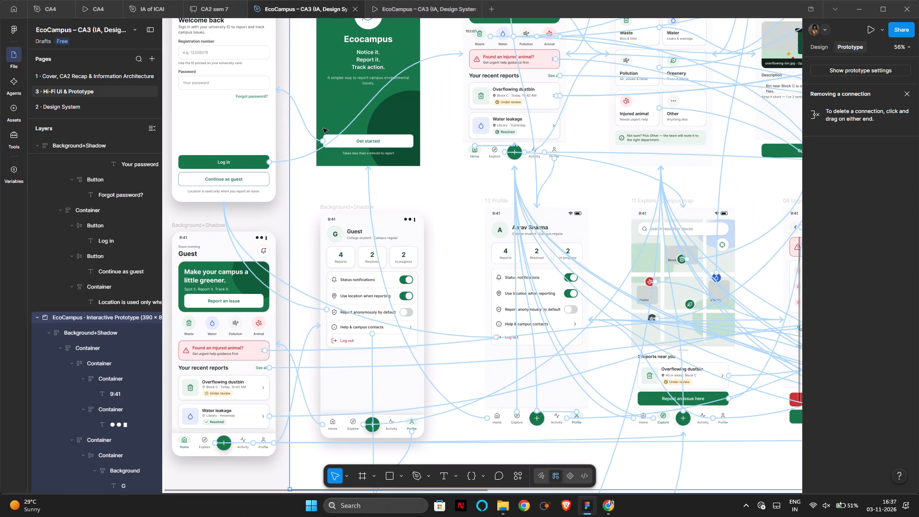
click(201, 167)
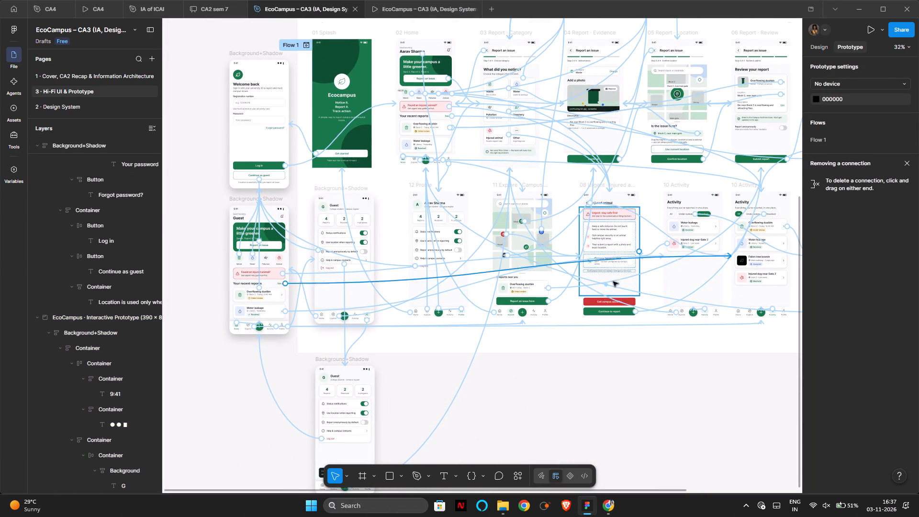
scroll(519, 391, down, 1)
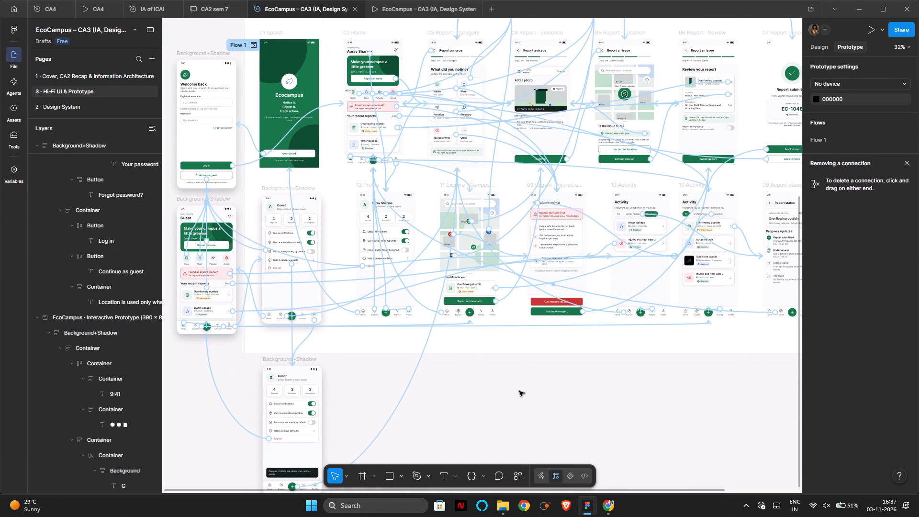
scroll(519, 391, down, 1)
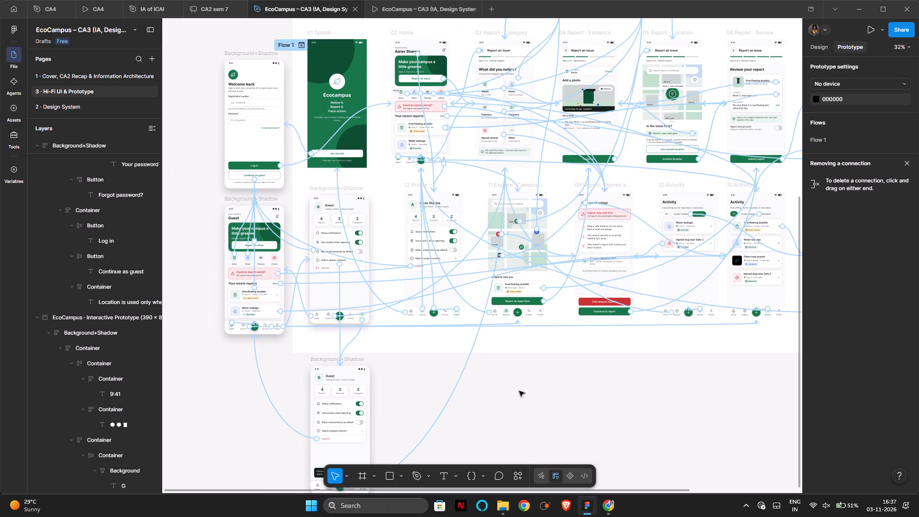
scroll(353, 121, up, 1)
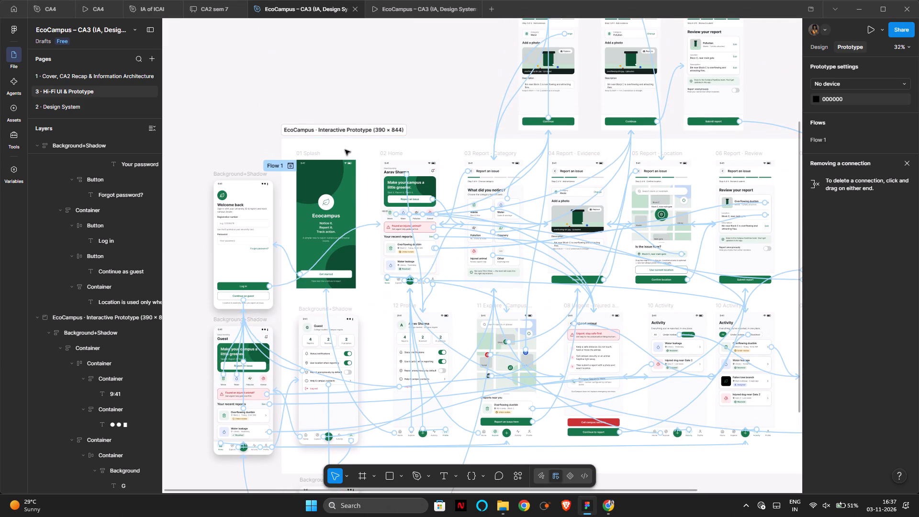
Enlarge the EcoCampus · Interactive Prototype frame to 6640 × 5717 so it encloses all the login, guest and report screens.
click(352, 148)
click(352, 148)
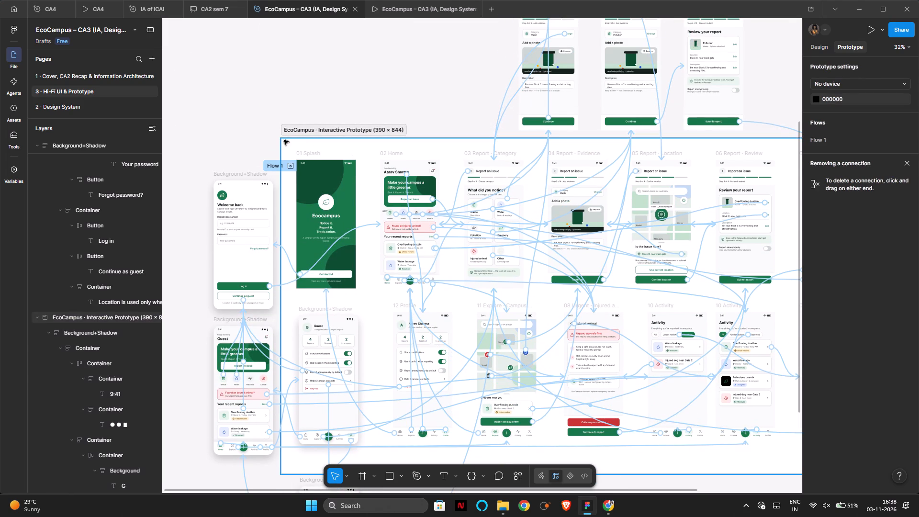
click(284, 142)
drag(280, 138, 211, 134)
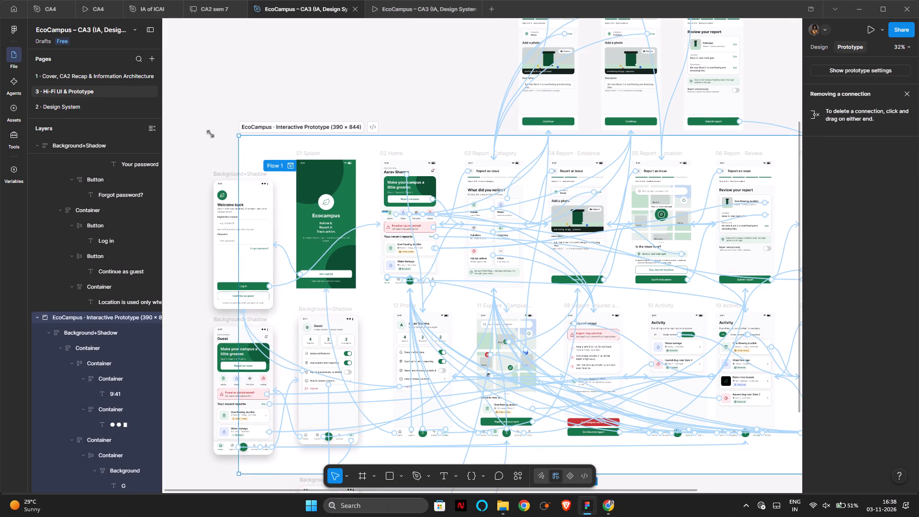
drag(211, 134, 201, 57)
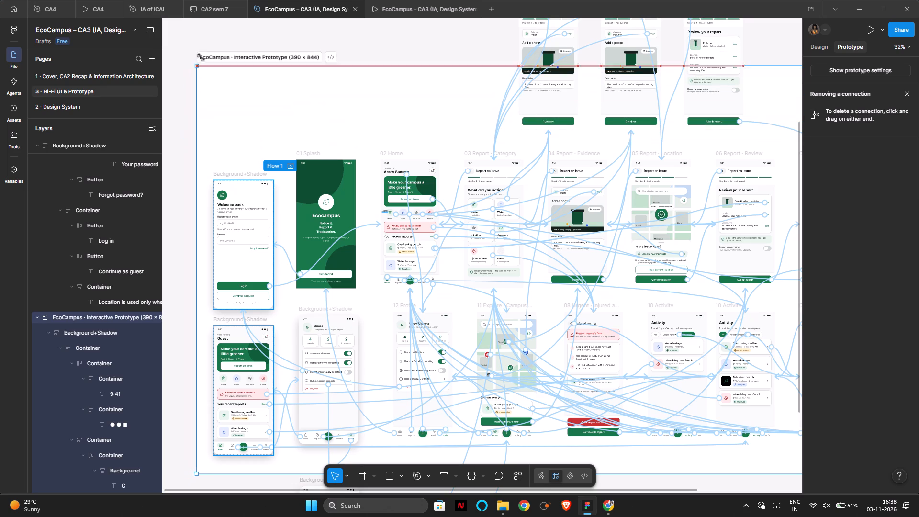
drag(201, 57, 192, 0)
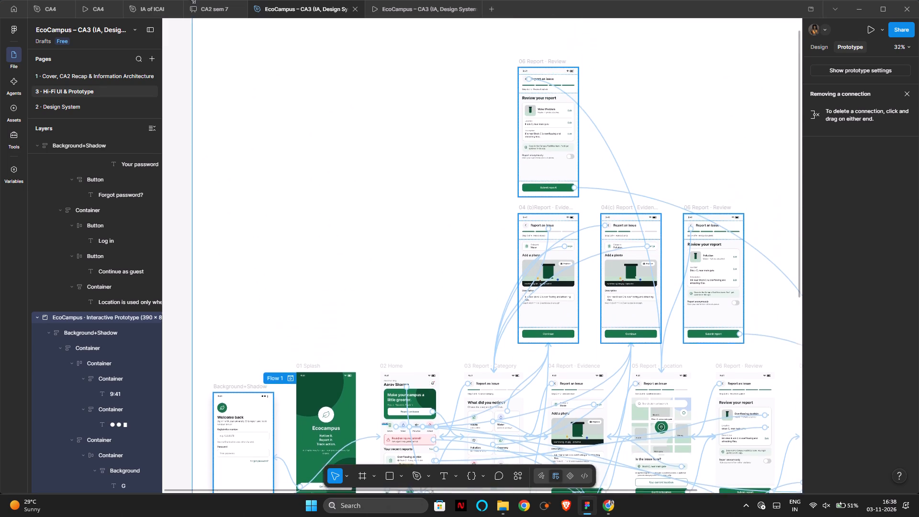
drag(192, 0, 169, 91)
scroll(169, 91, down, 6)
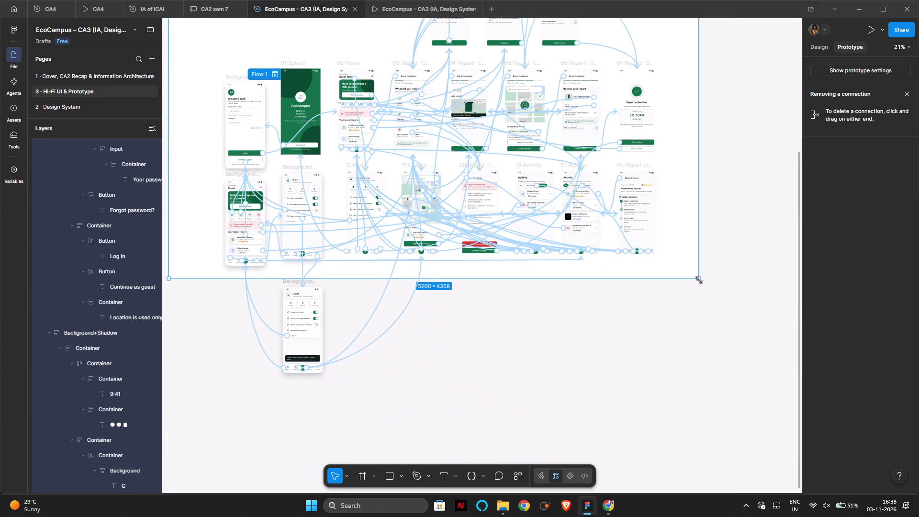
drag(699, 280, 802, 417)
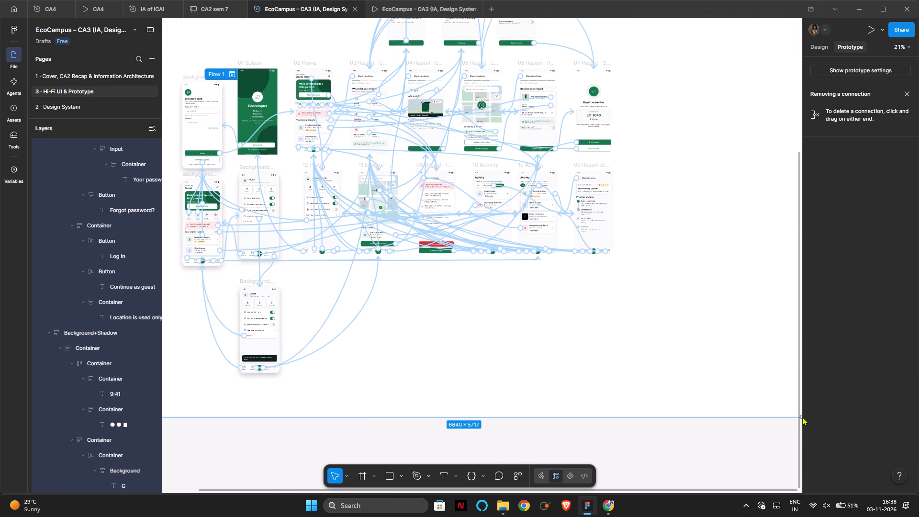
scroll(583, 362, right, 2)
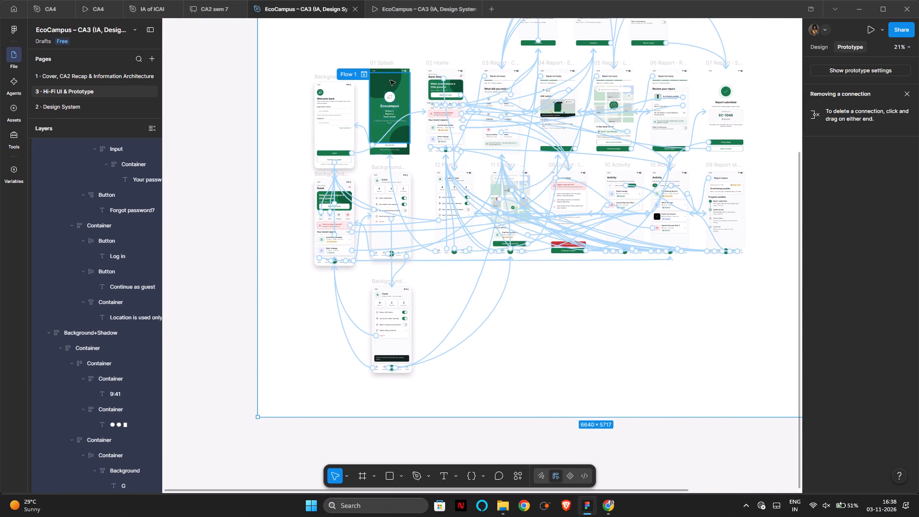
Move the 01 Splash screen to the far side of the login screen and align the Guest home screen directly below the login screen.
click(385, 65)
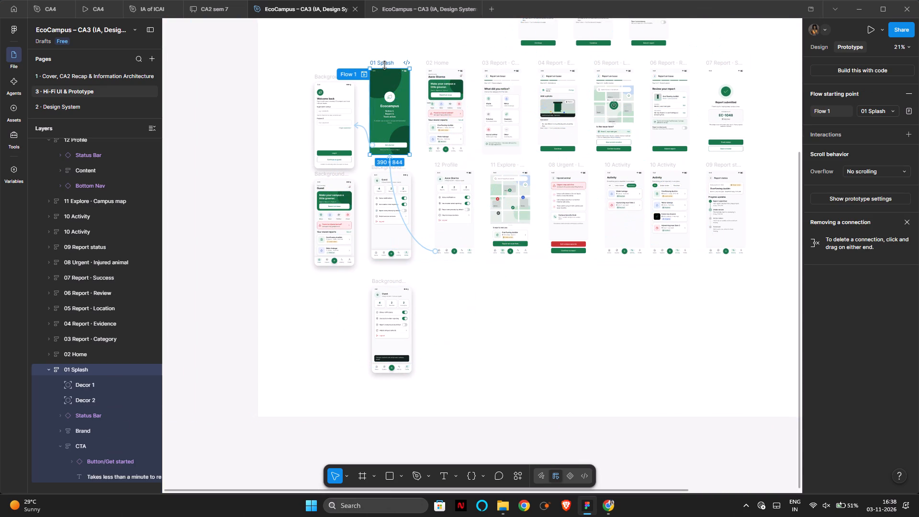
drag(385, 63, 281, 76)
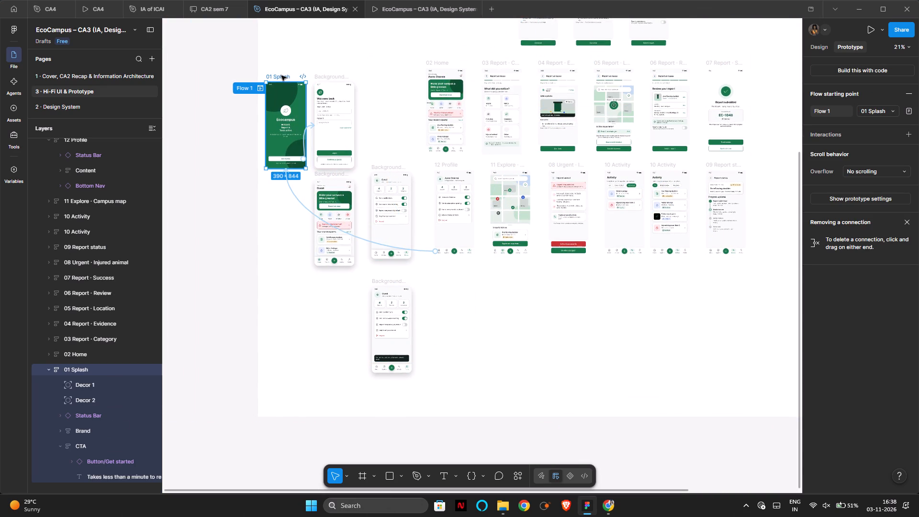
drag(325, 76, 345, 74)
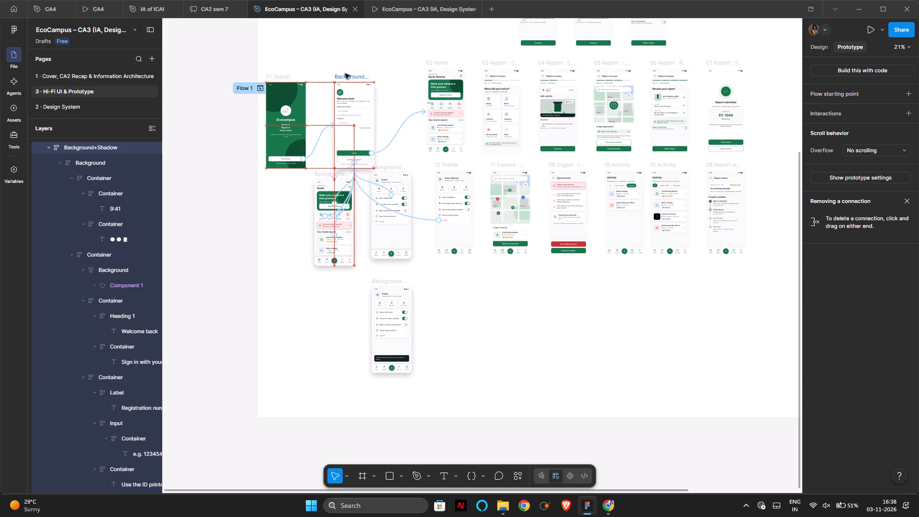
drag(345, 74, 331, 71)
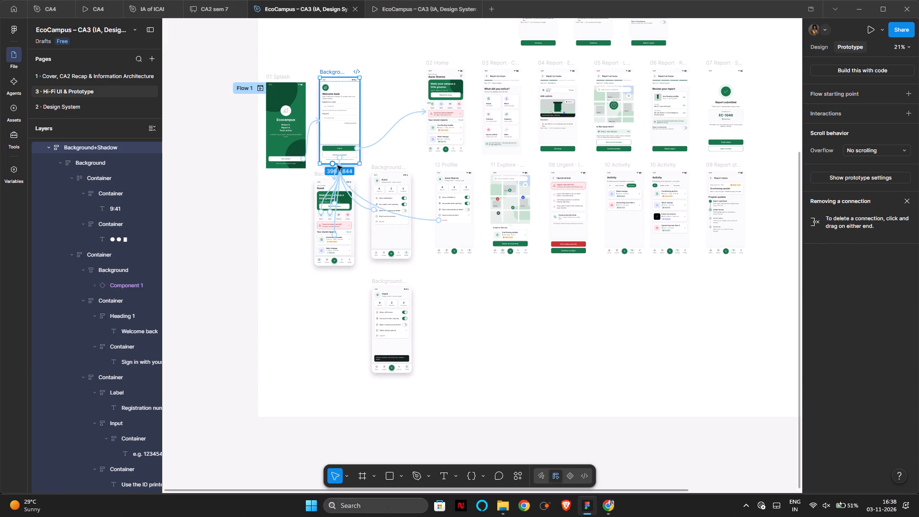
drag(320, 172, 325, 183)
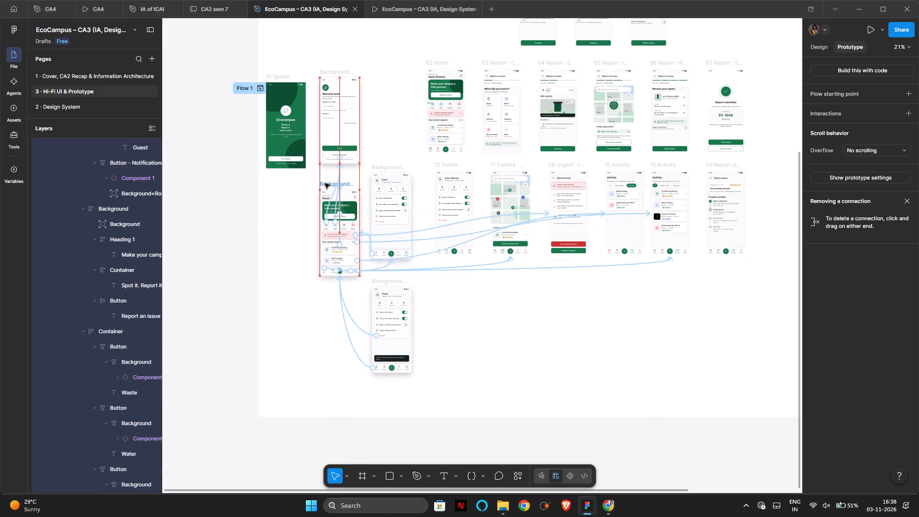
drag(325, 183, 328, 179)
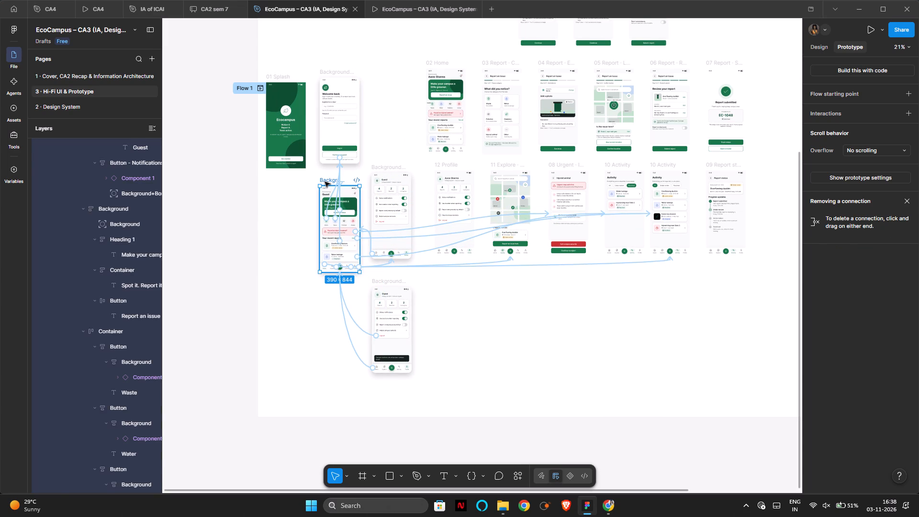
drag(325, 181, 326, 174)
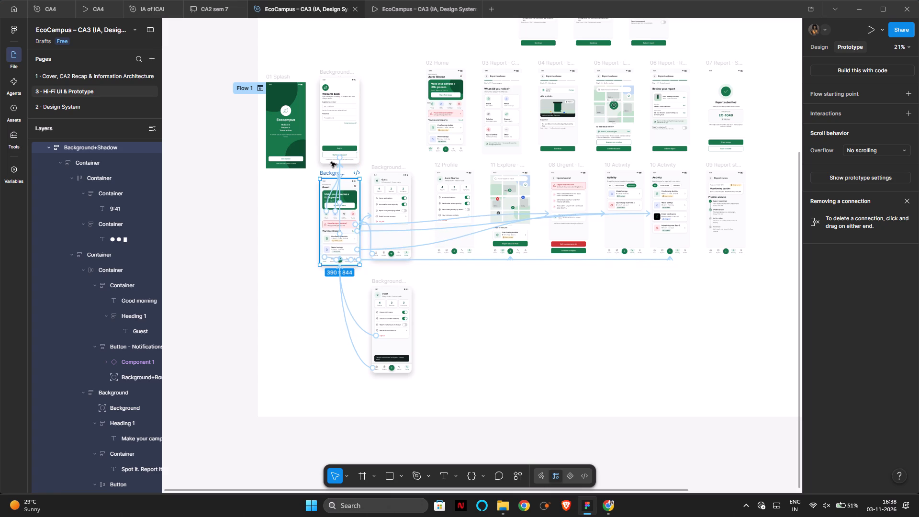
Arrange the login screen beside 02 Home, 01 Splash near the frame's outer edge, and Guest home lower down between them.
drag(337, 73, 371, 70)
drag(281, 76, 295, 70)
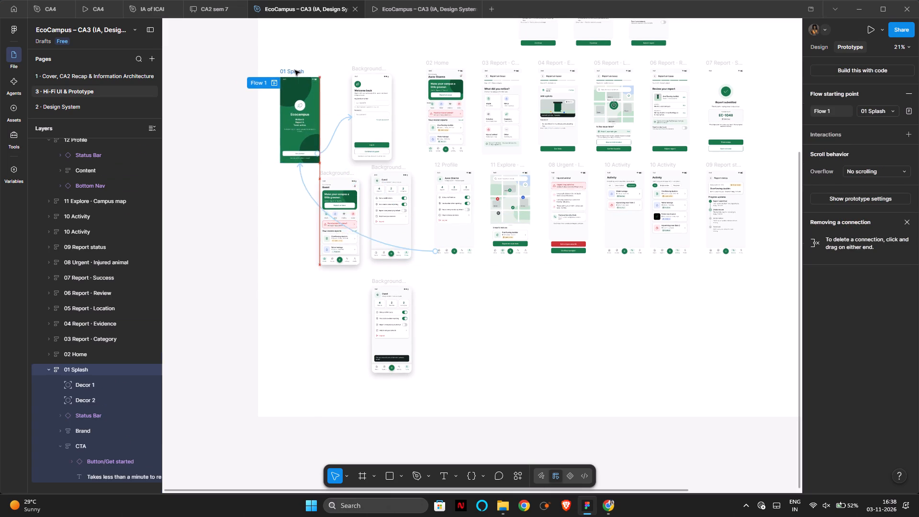
drag(295, 70, 276, 133)
drag(360, 70, 321, 62)
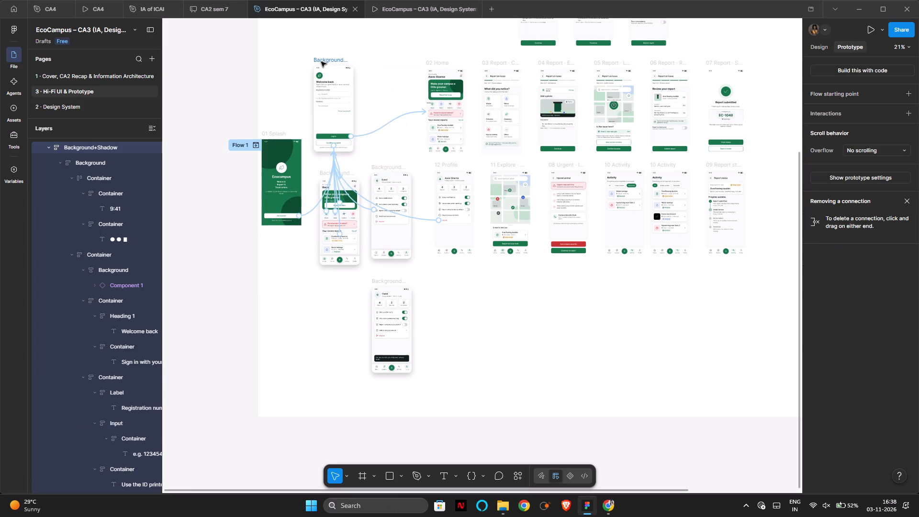
drag(321, 62, 323, 59)
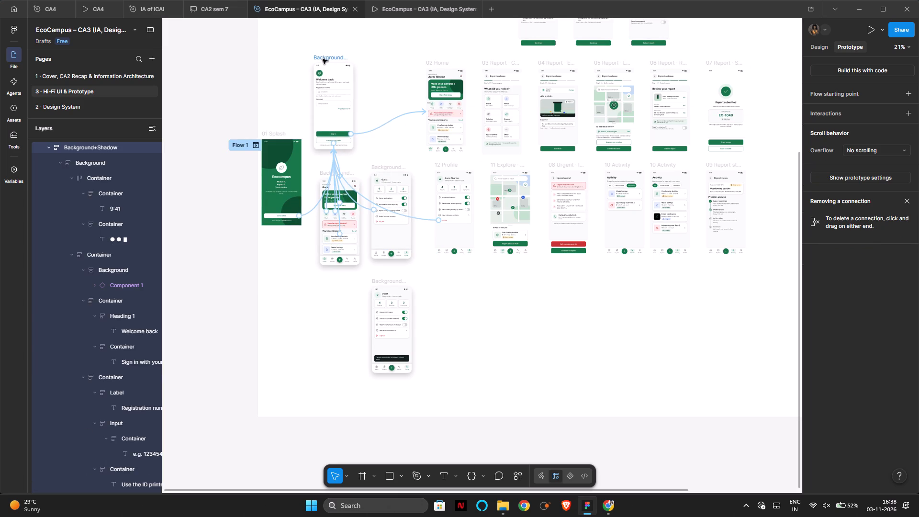
drag(323, 59, 367, 66)
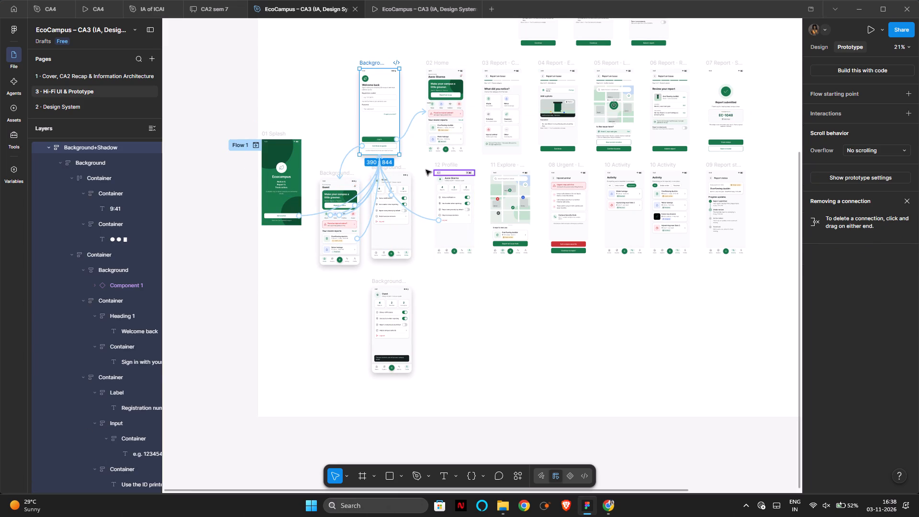
drag(332, 173, 324, 169)
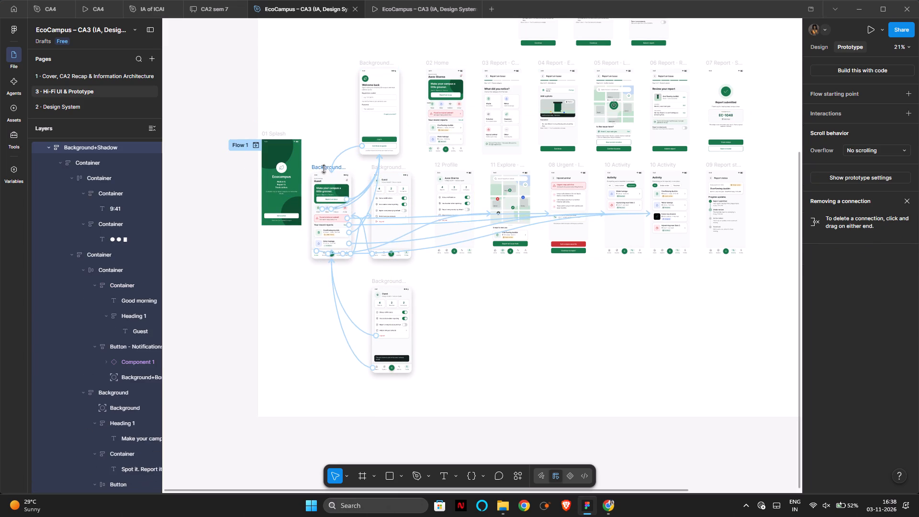
drag(280, 135, 280, 102)
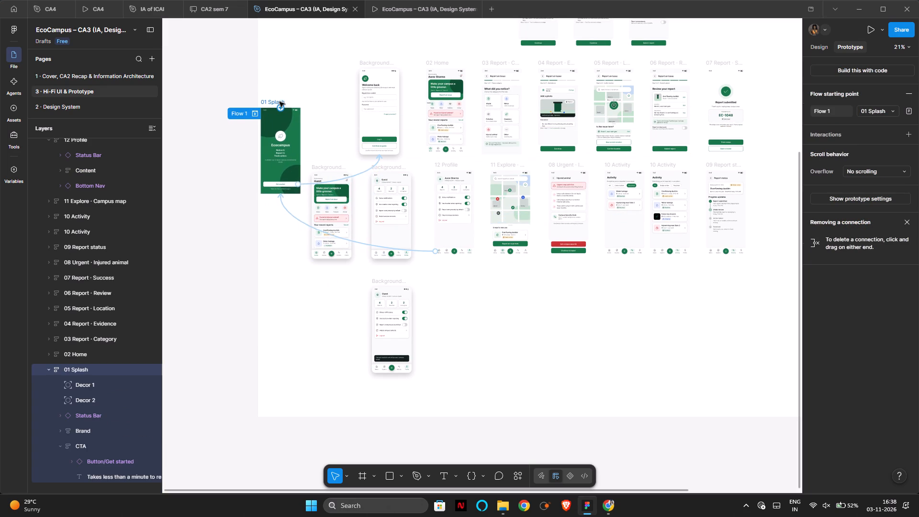
drag(280, 102, 279, 103)
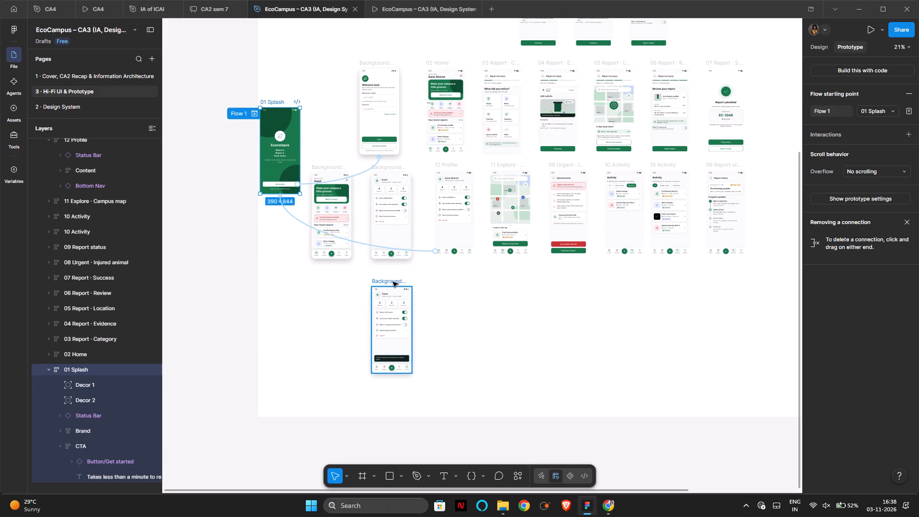
Move the lowest Guest profile screen directly beneath the Guest home screen, aligned with it.
drag(393, 282, 337, 274)
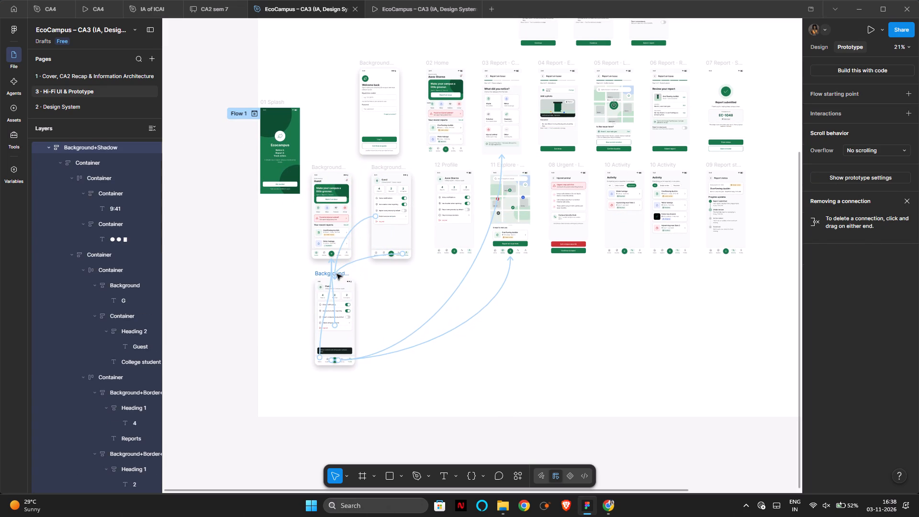
drag(337, 274, 335, 274)
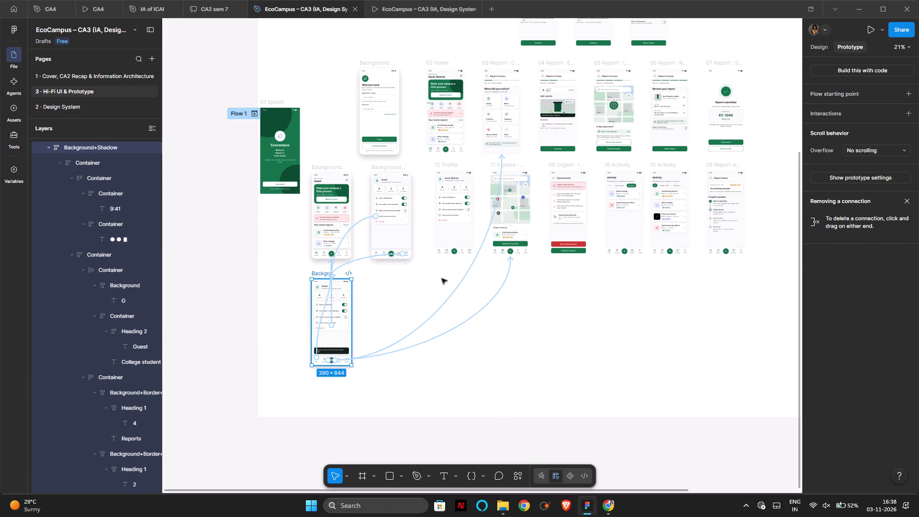
click(551, 346)
scroll(551, 346, up, 1)
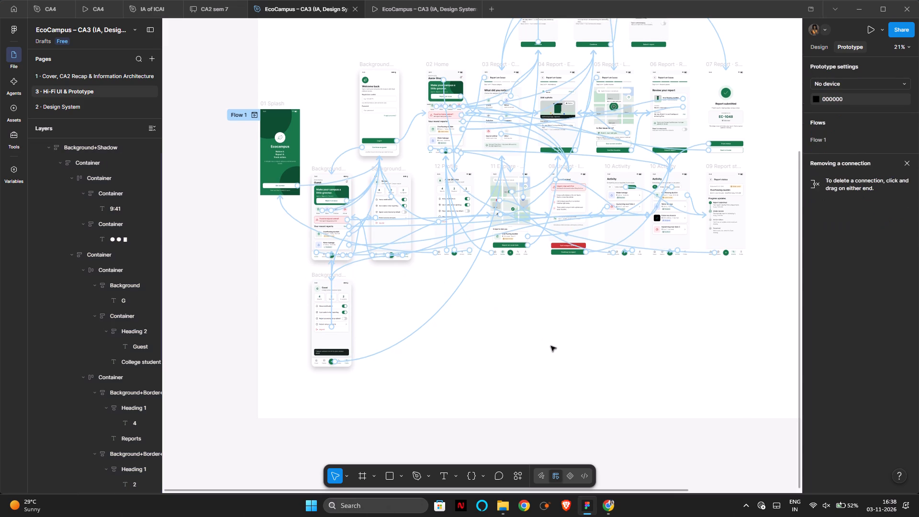
scroll(551, 346, up, 1)
click(472, 7)
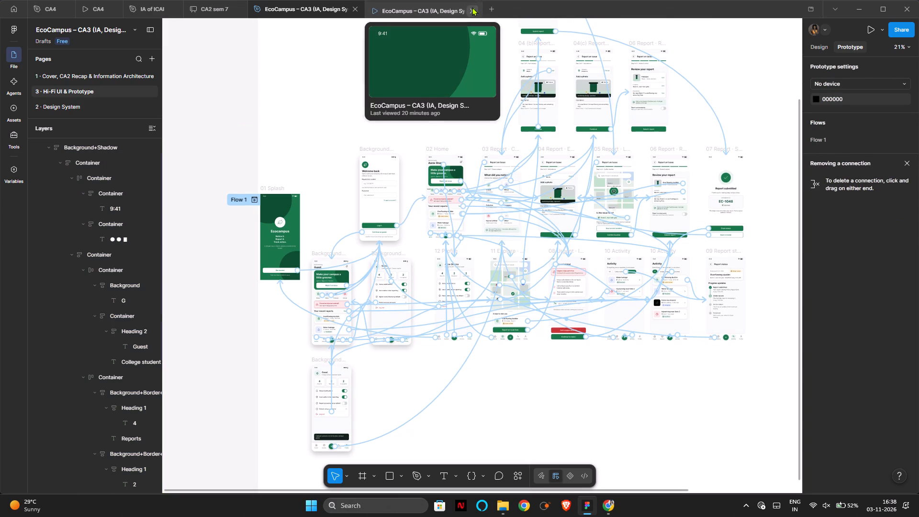
click(870, 29)
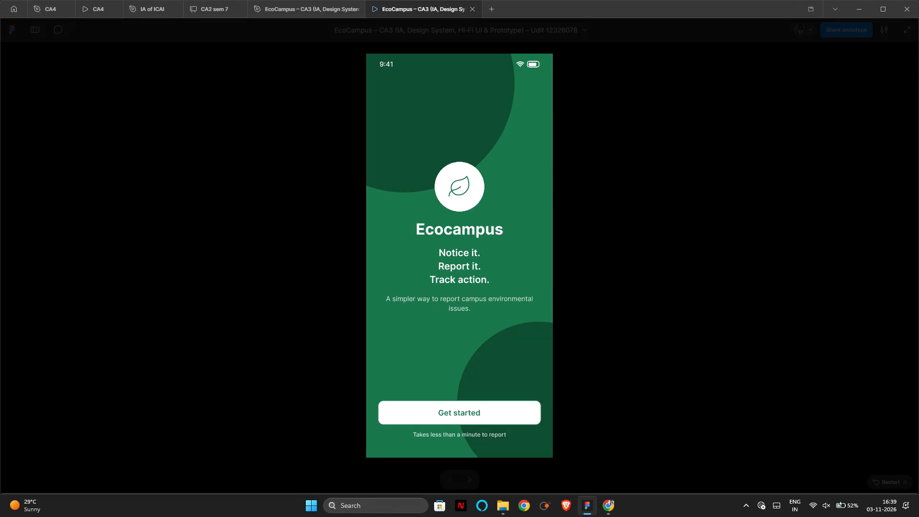
Test the prototype's logged-in path from Get started through Log in and a Waste report, returning to category selection.
click(502, 409)
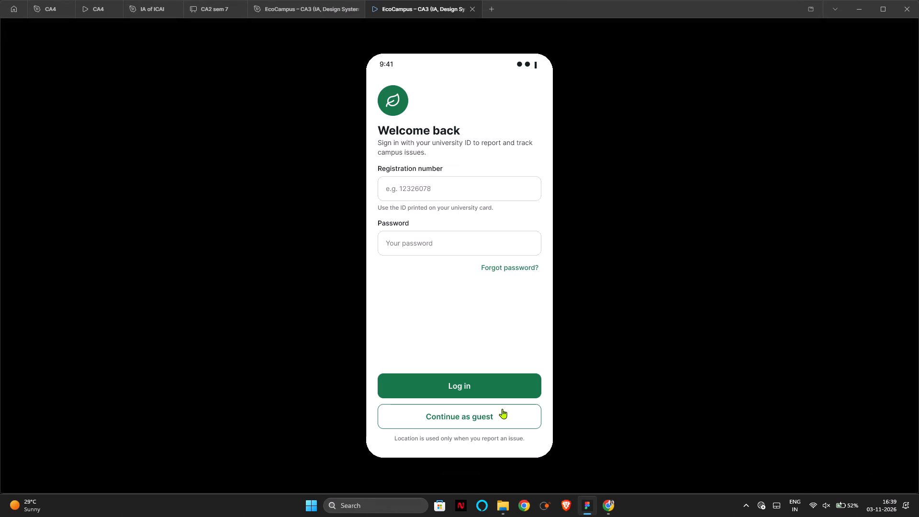
click(470, 383)
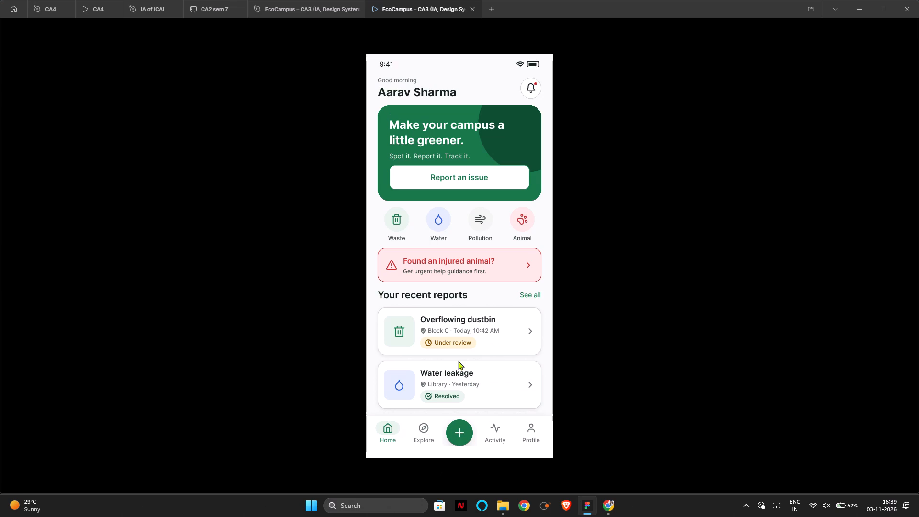
click(432, 177)
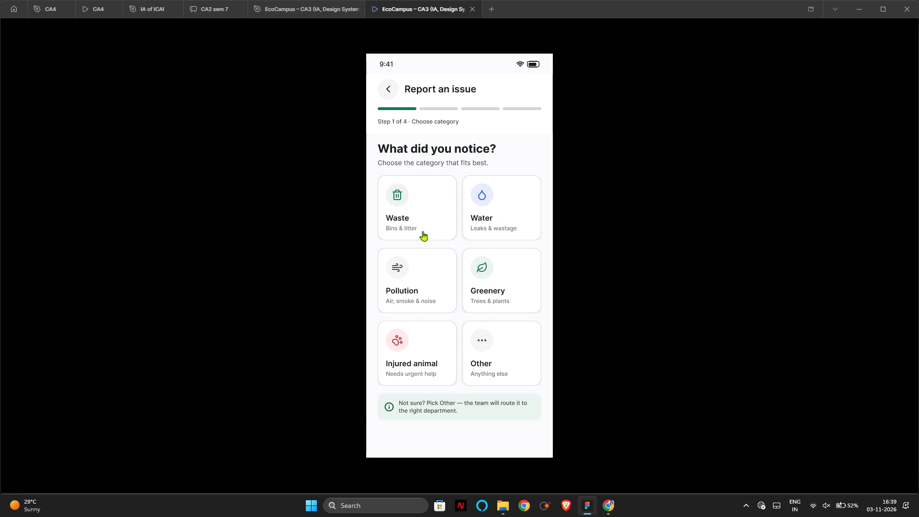
click(423, 231)
click(459, 435)
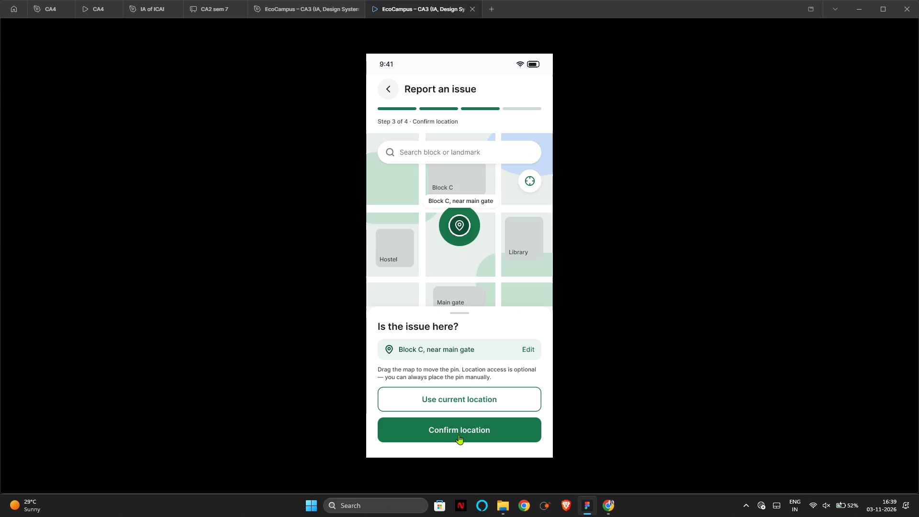
click(457, 428)
triple_click(457, 428)
click(457, 428)
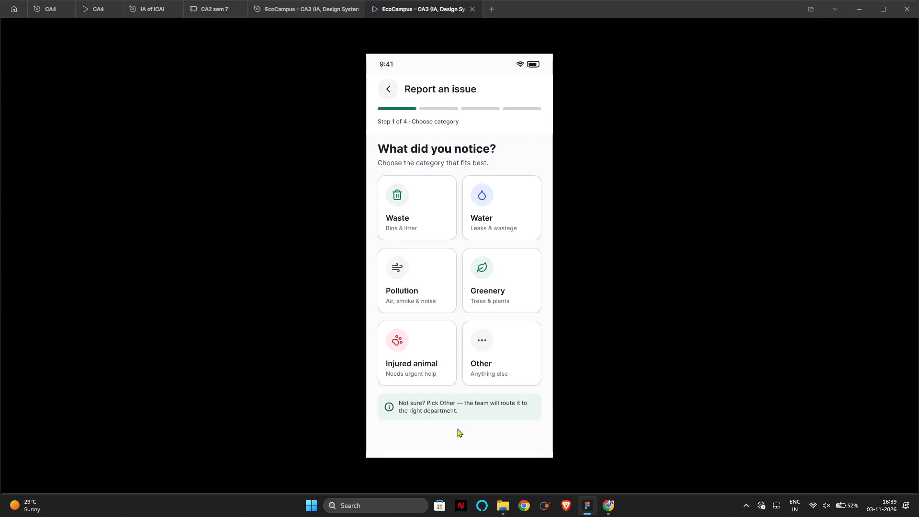
Test the Injured animal report path, trying Call campus security and continuing through the report to submission.
click(429, 358)
click(468, 400)
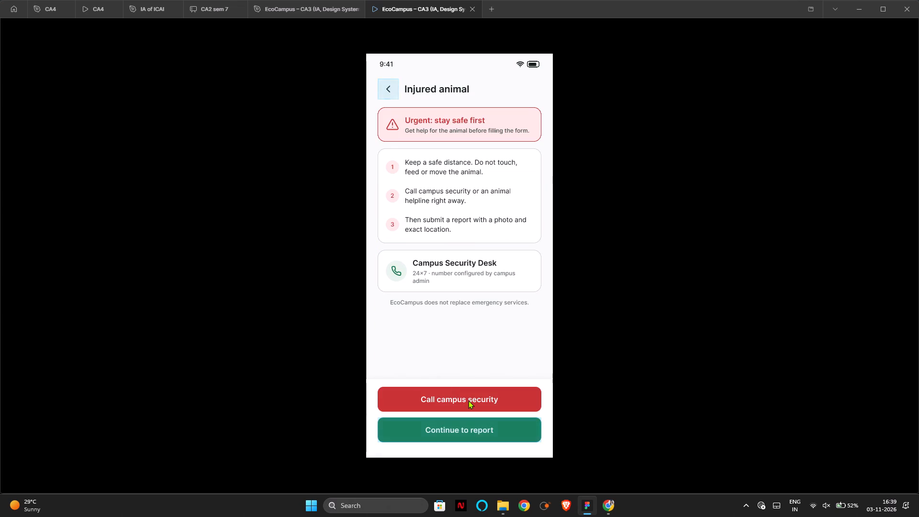
triple_click(468, 400)
drag(468, 400, 464, 428)
click(464, 428)
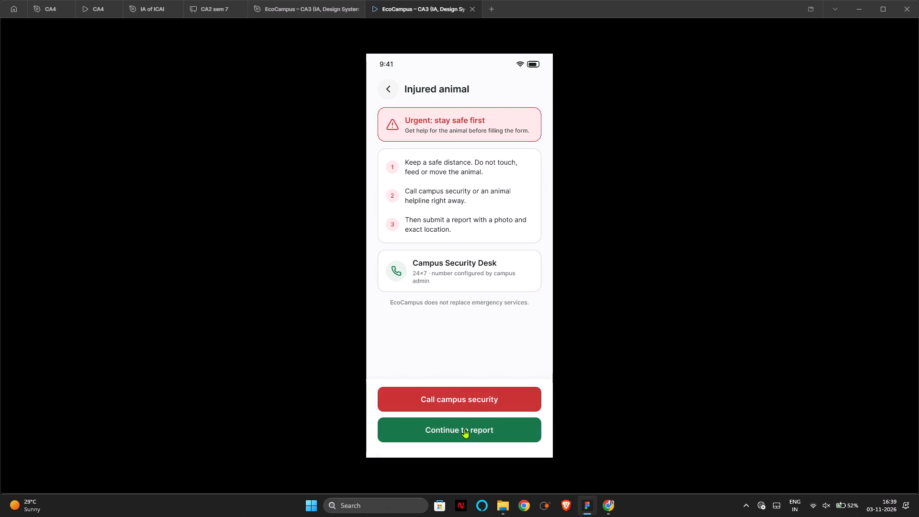
click(464, 428)
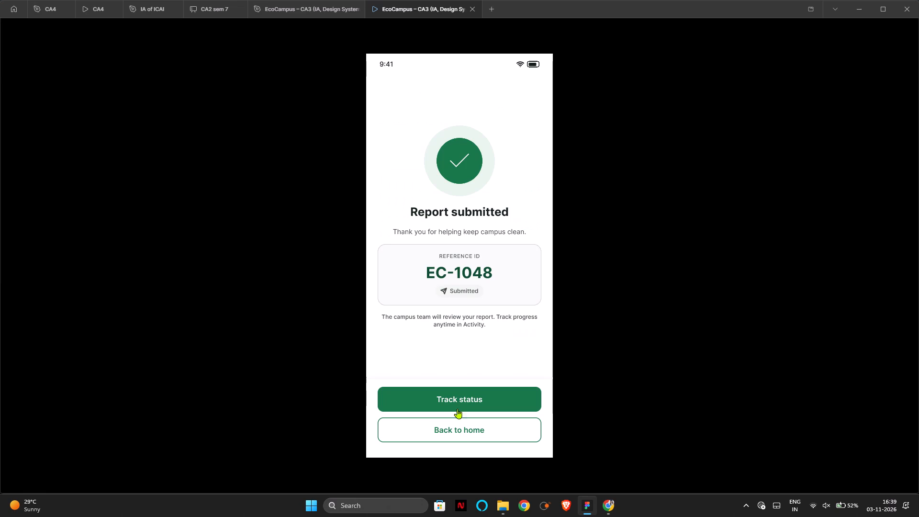
Test returning home from the submitted report and opening the Profile screen, and close the prototype preview.
click(442, 427)
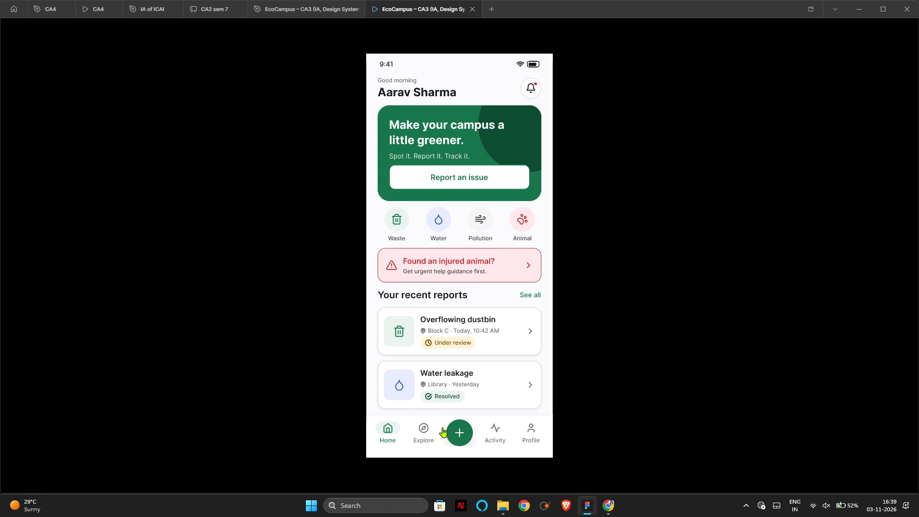
click(531, 438)
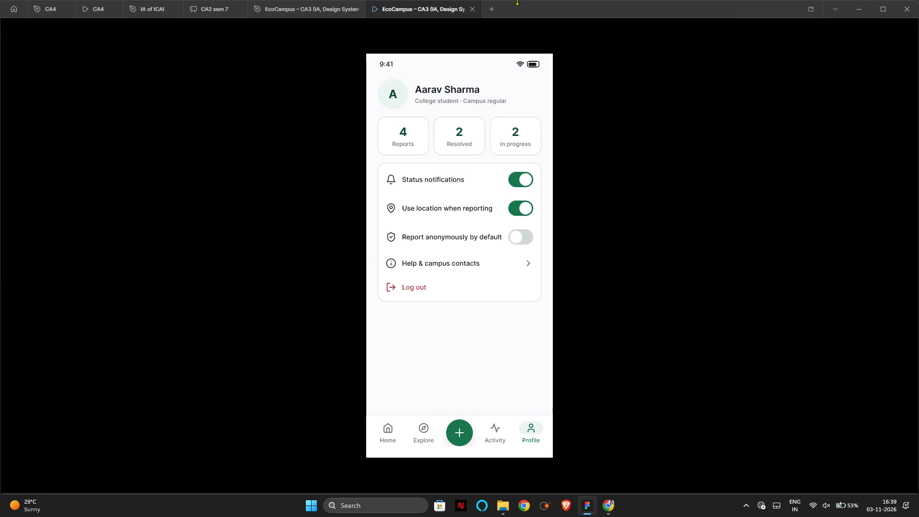
click(474, 8)
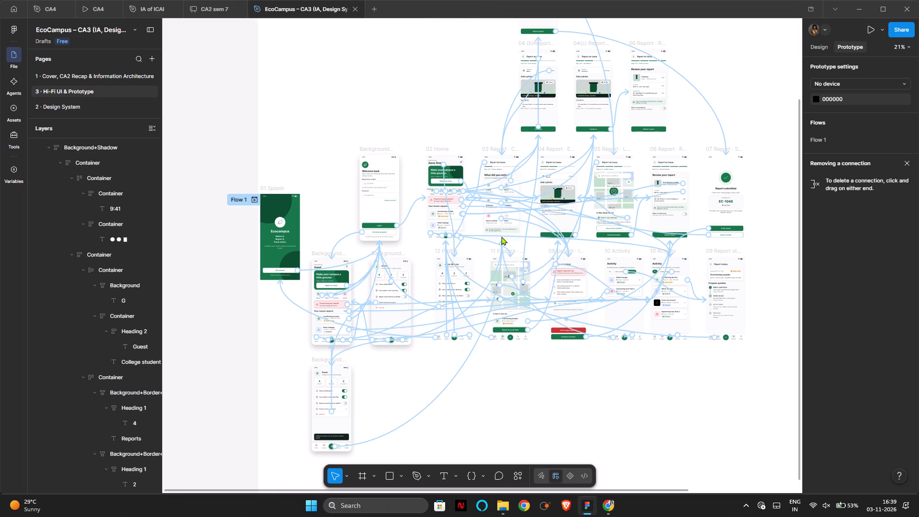
On the Cover, CA2 Recap & Information Architecture page, select the IA frame and show its design properties.
click(512, 399)
scroll(512, 399, down, 1)
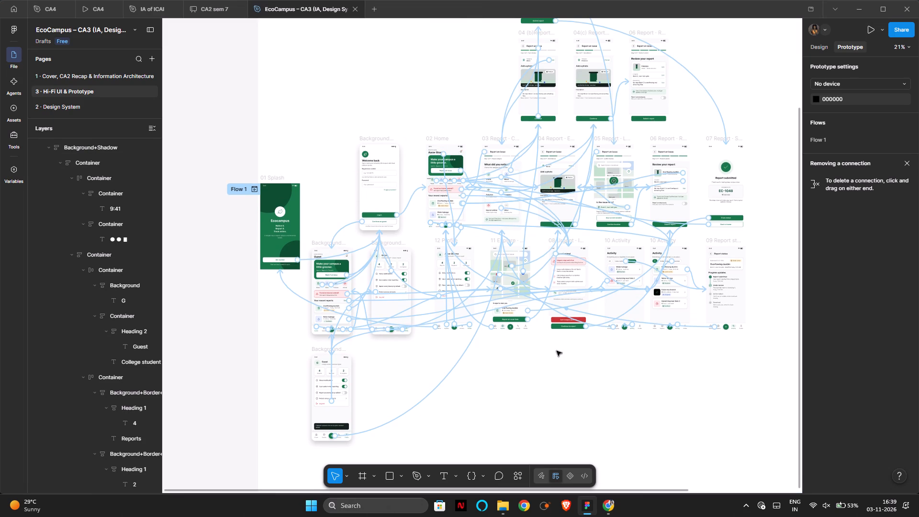
click(91, 78)
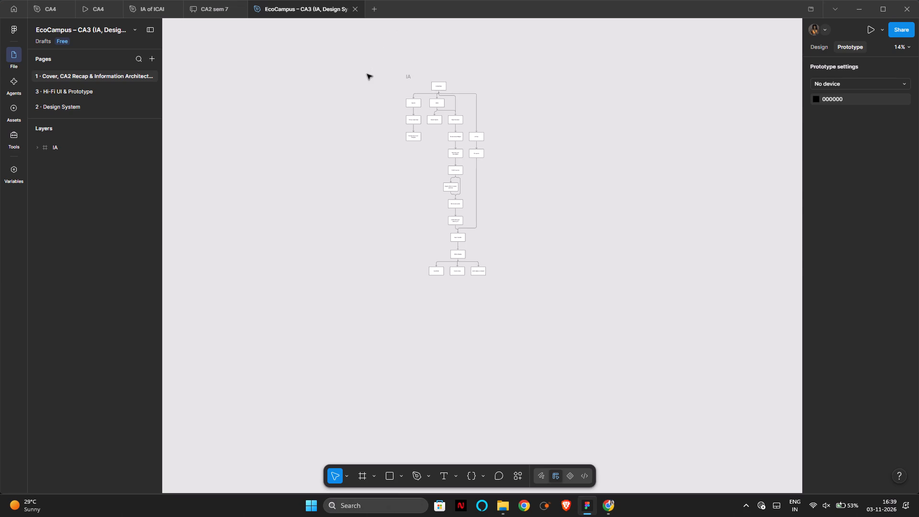
drag(367, 74, 538, 319)
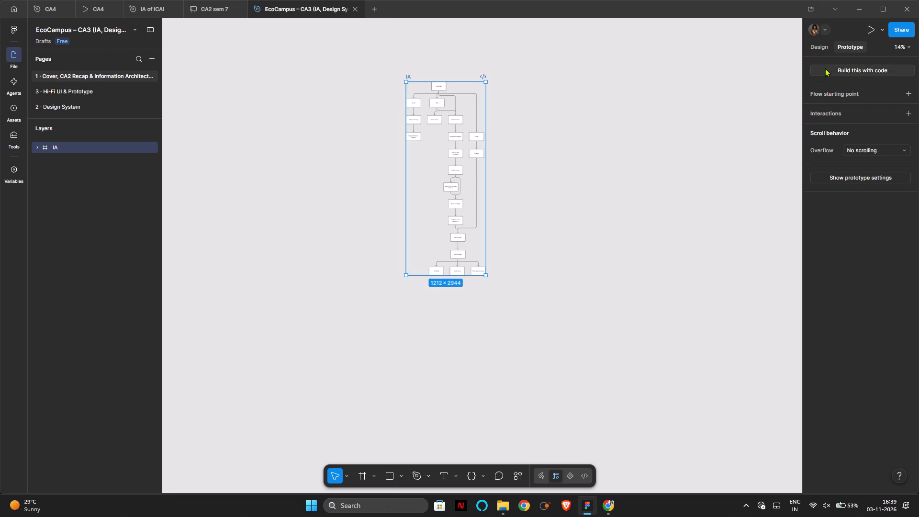
click(813, 45)
scroll(840, 275, down, 8)
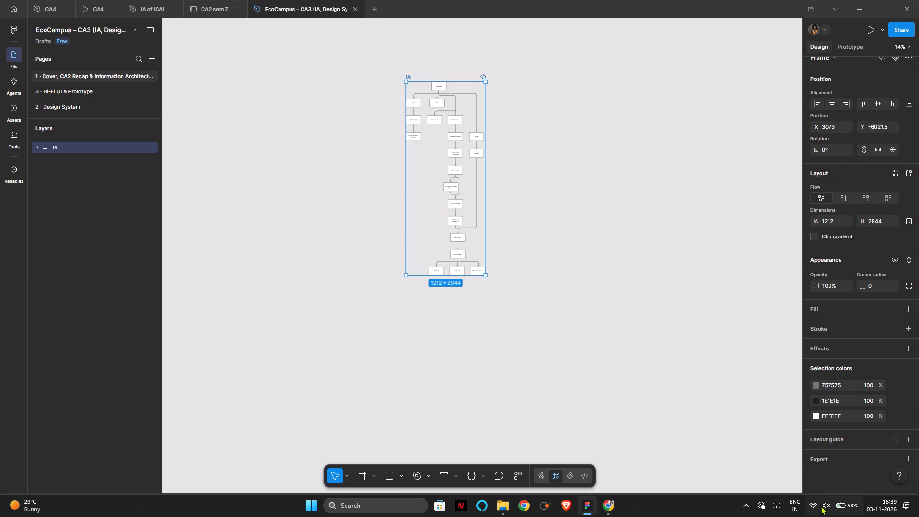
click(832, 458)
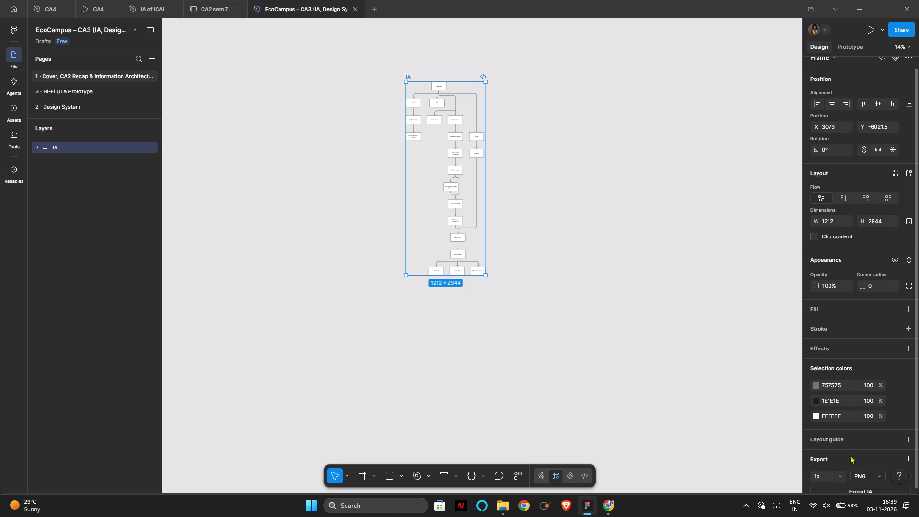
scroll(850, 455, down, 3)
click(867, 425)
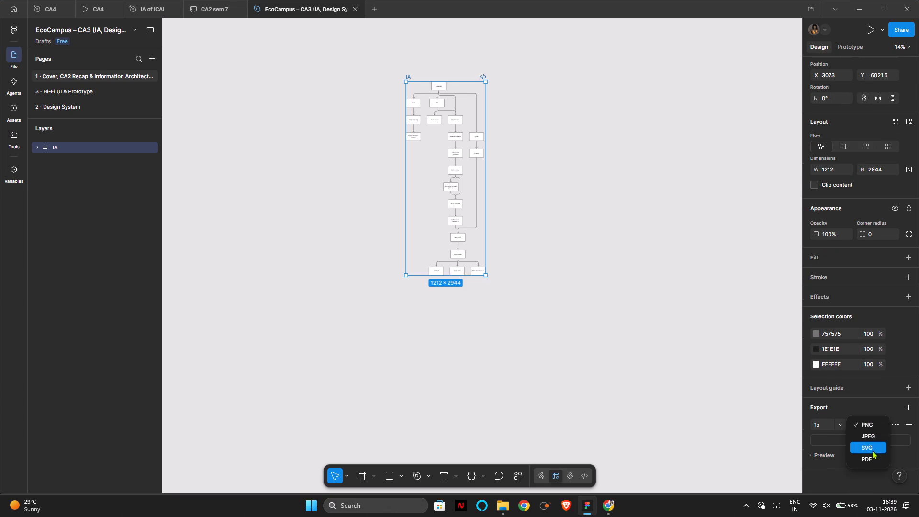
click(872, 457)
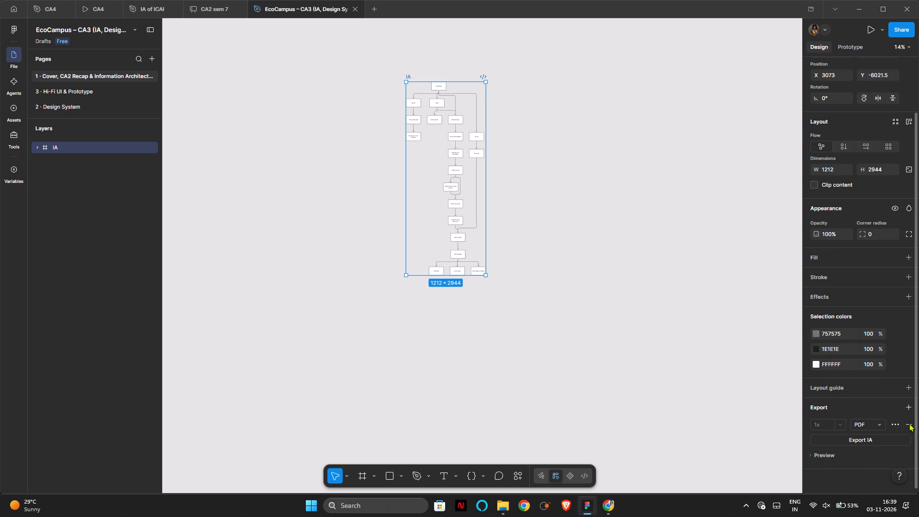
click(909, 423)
Add an export setting to the IA frame with PDF format and High quality.
click(874, 408)
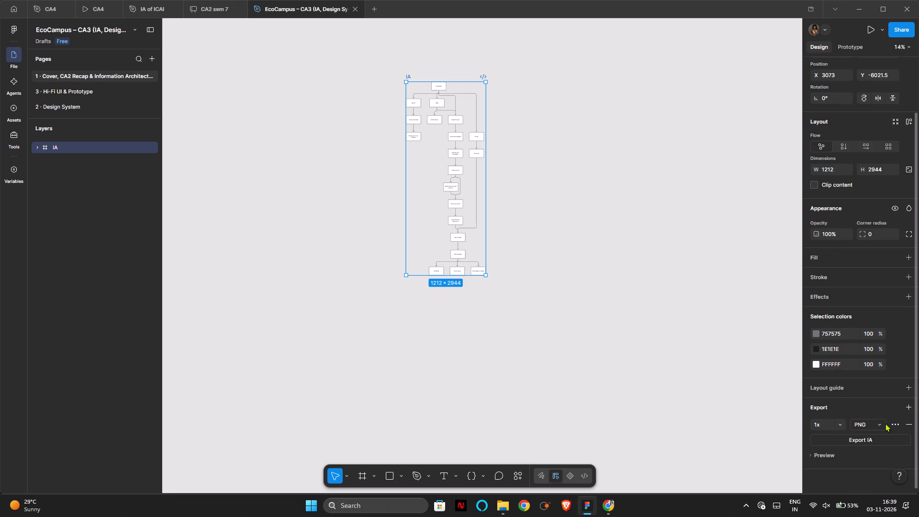
click(877, 424)
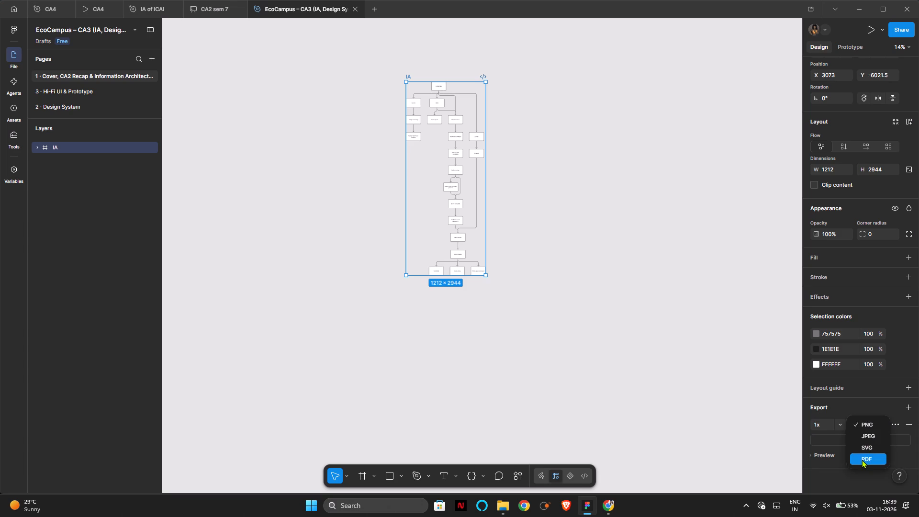
click(862, 460)
click(891, 422)
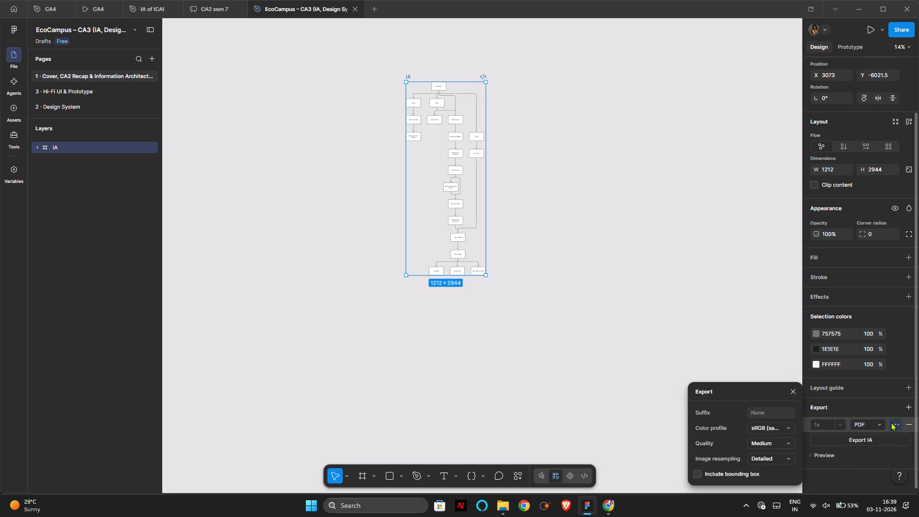
click(776, 443)
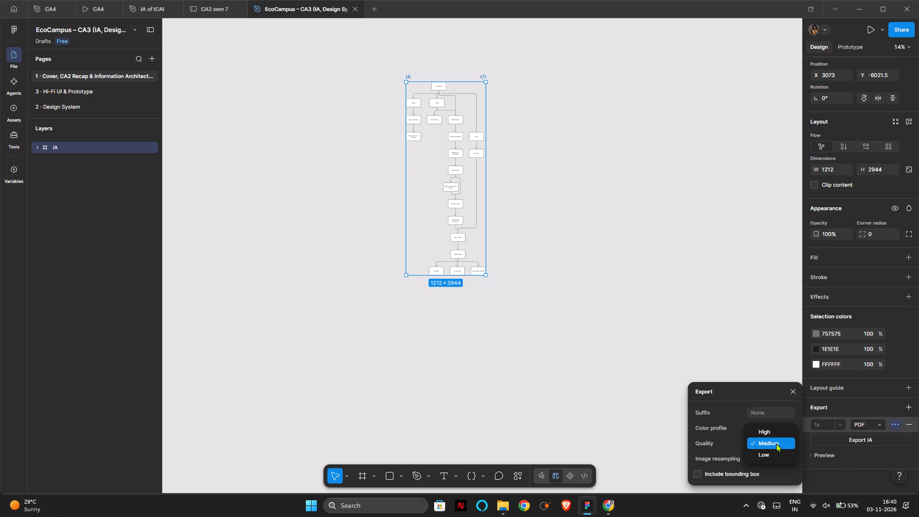
click(770, 432)
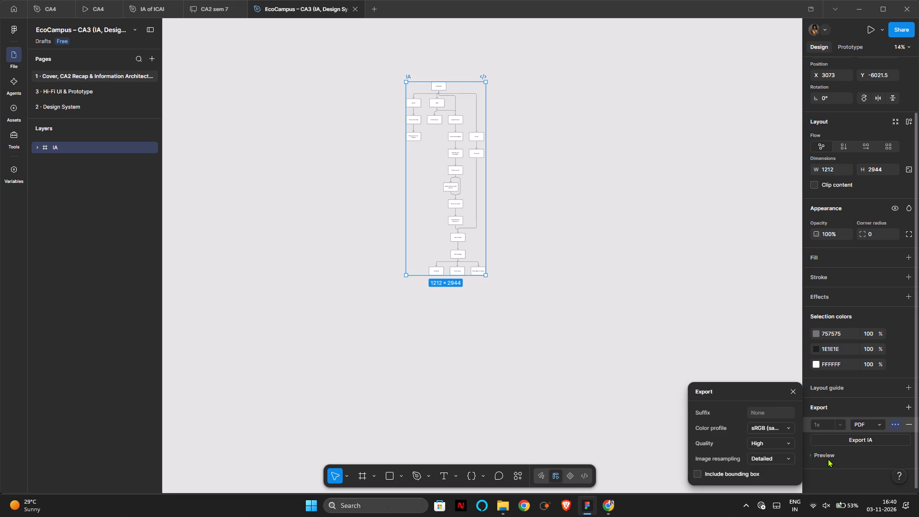
click(849, 469)
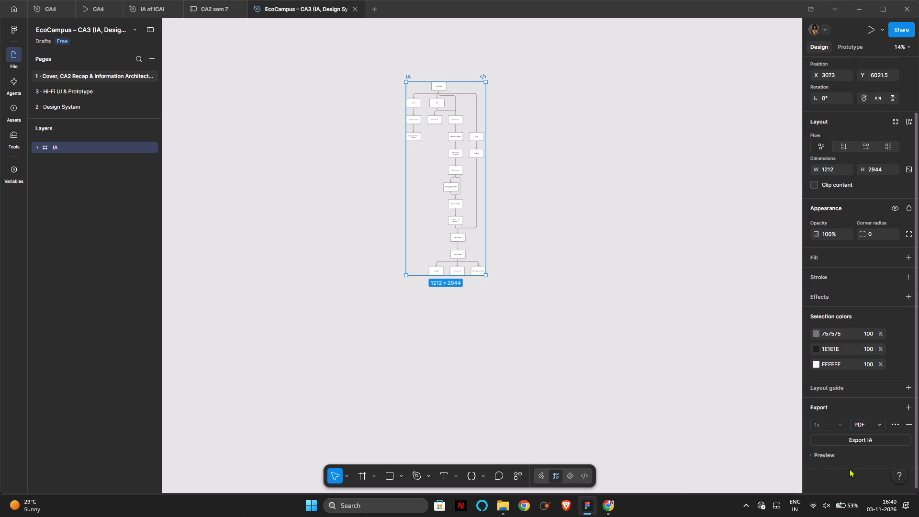
Export the IA frame and save it in the IXD803 folder under the name IA.
click(875, 441)
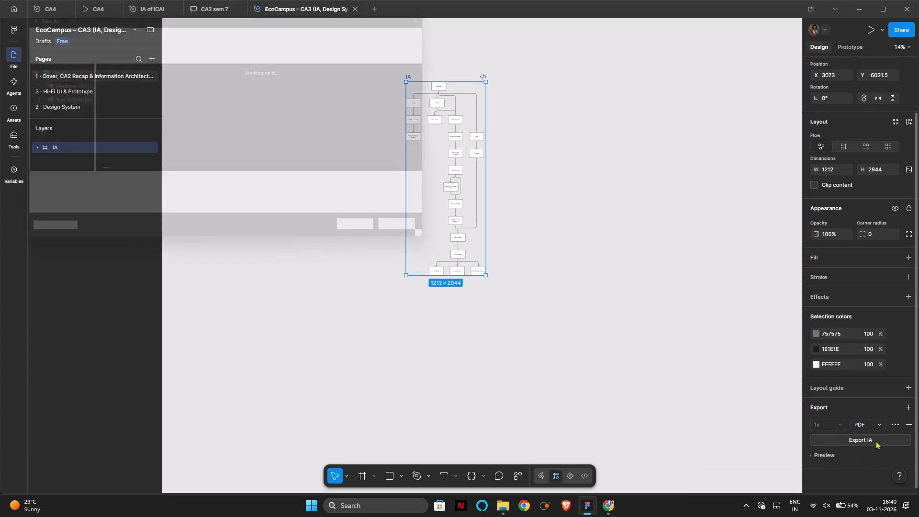
scroll(13, 68, up, 5)
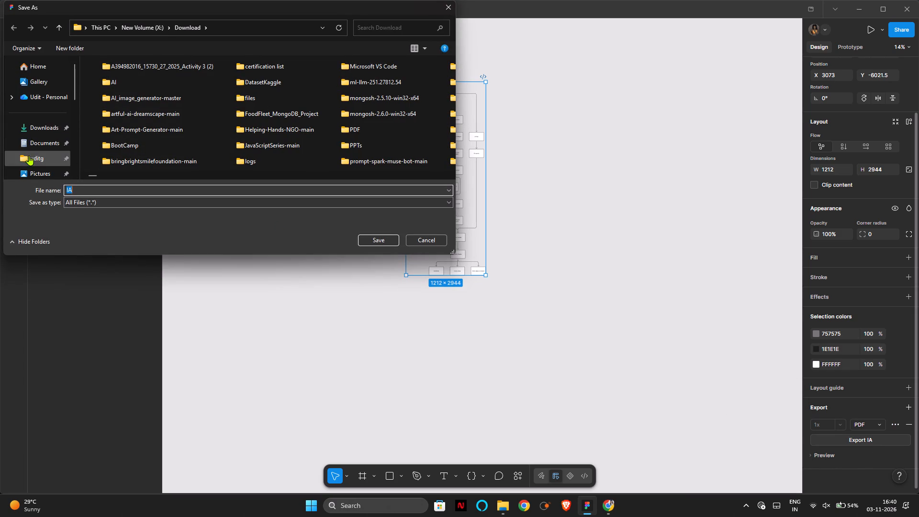
scroll(30, 156, down, 1)
scroll(44, 118, down, 1)
scroll(45, 105, up, 1)
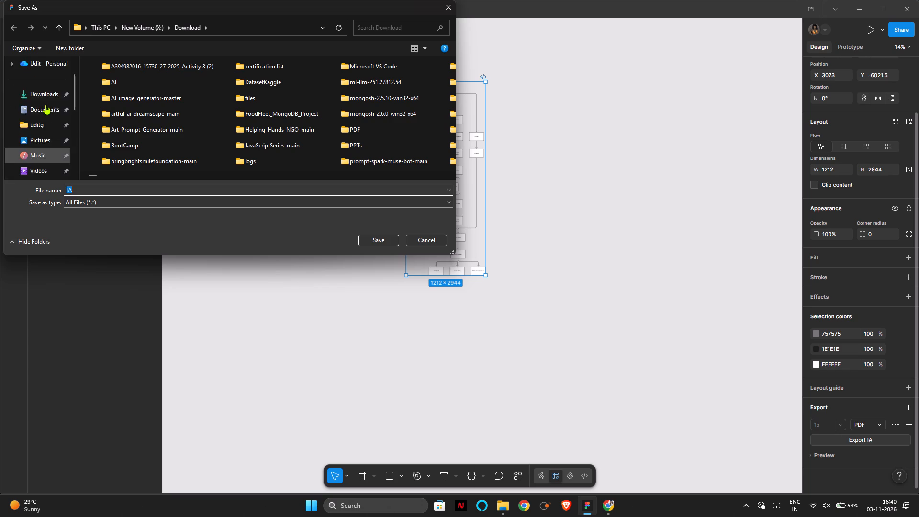
scroll(44, 151, down, 1)
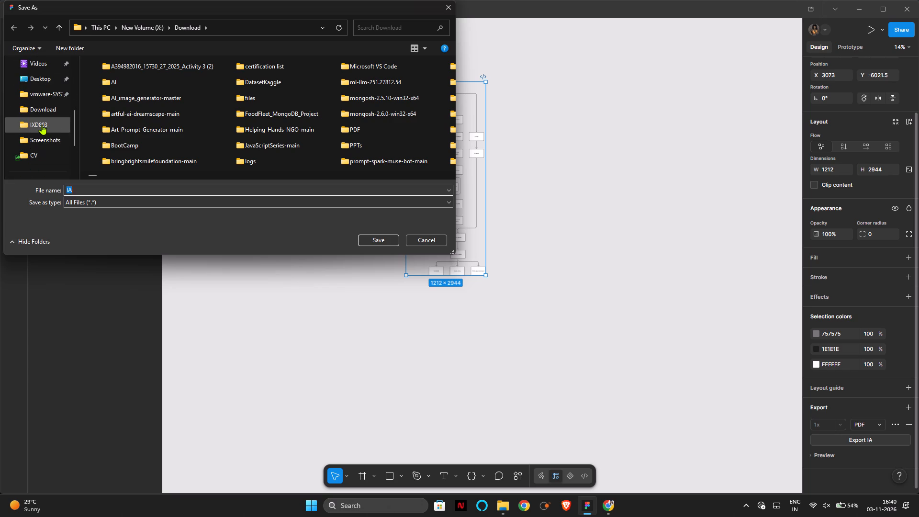
double_click(42, 125)
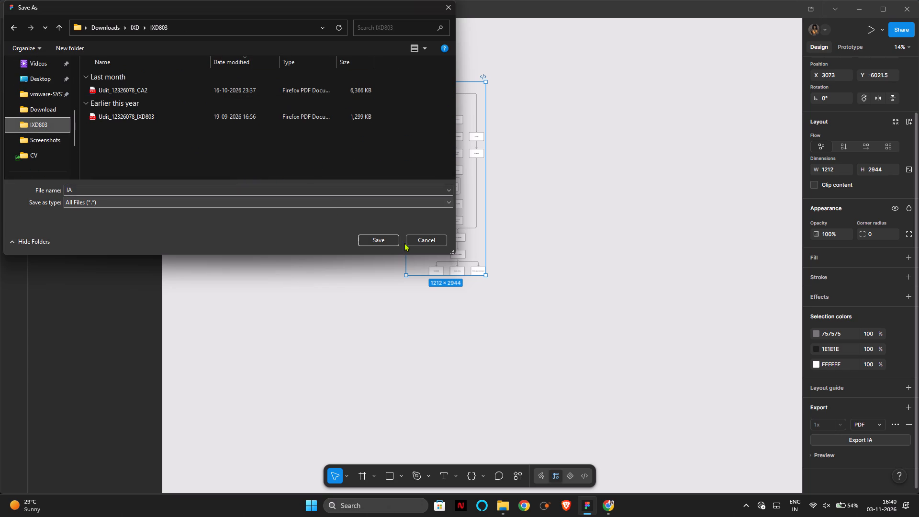
click(385, 242)
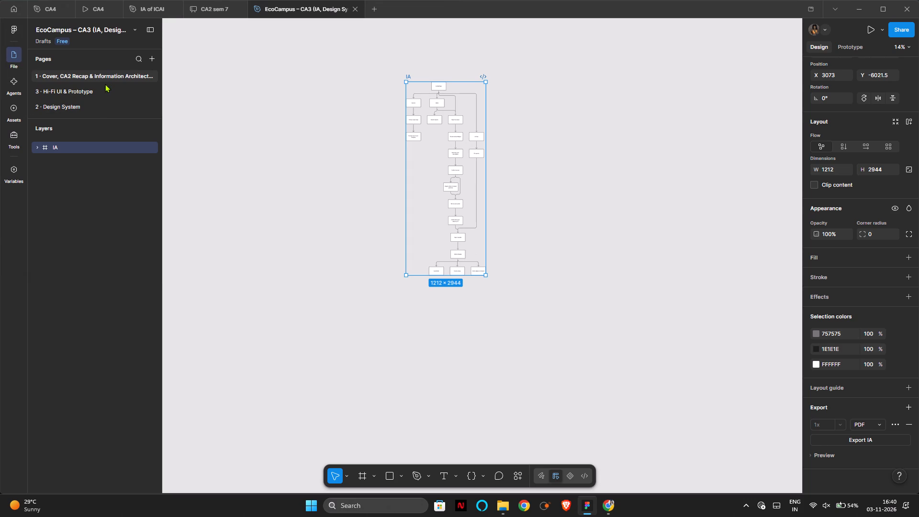
On the Design System page, give the Design Thinking frame a PDF export setting with High quality.
click(83, 107)
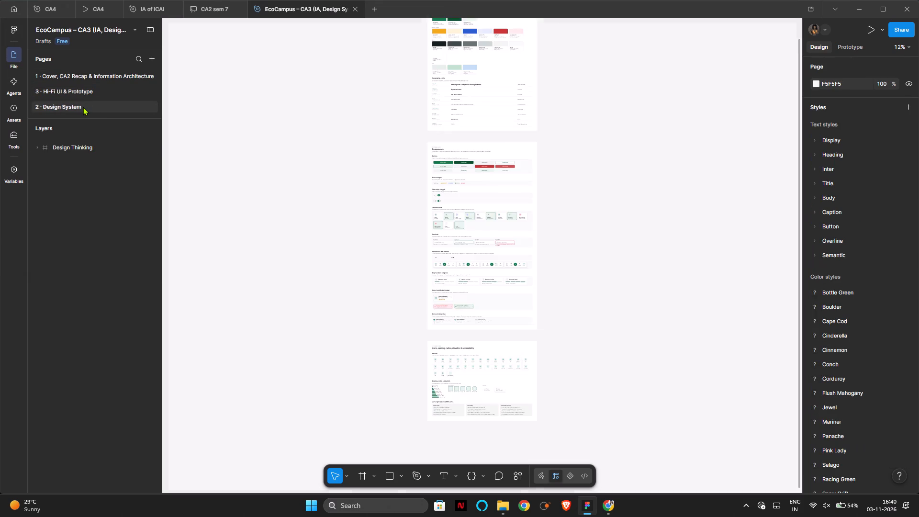
scroll(453, 121, up, 2)
drag(422, 82, 523, 379)
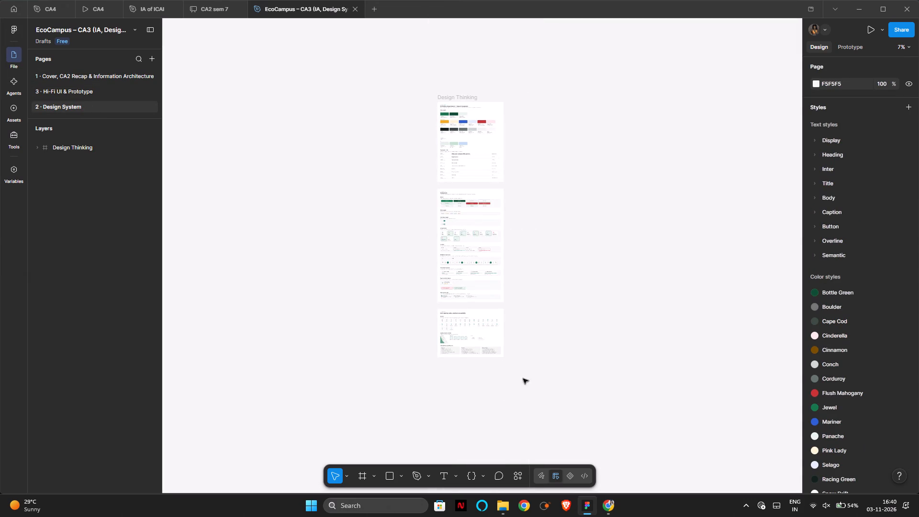
drag(523, 379, 527, 385)
click(858, 439)
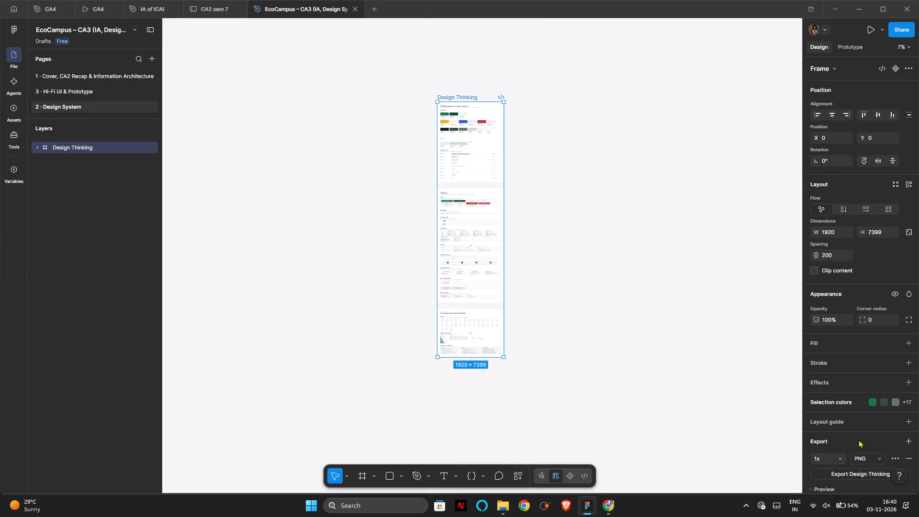
click(873, 461)
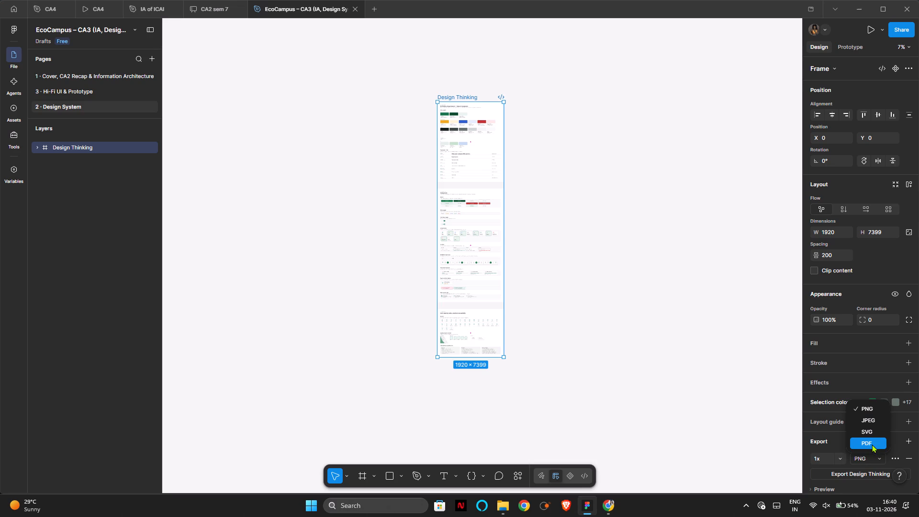
click(872, 442)
scroll(856, 460, down, 1)
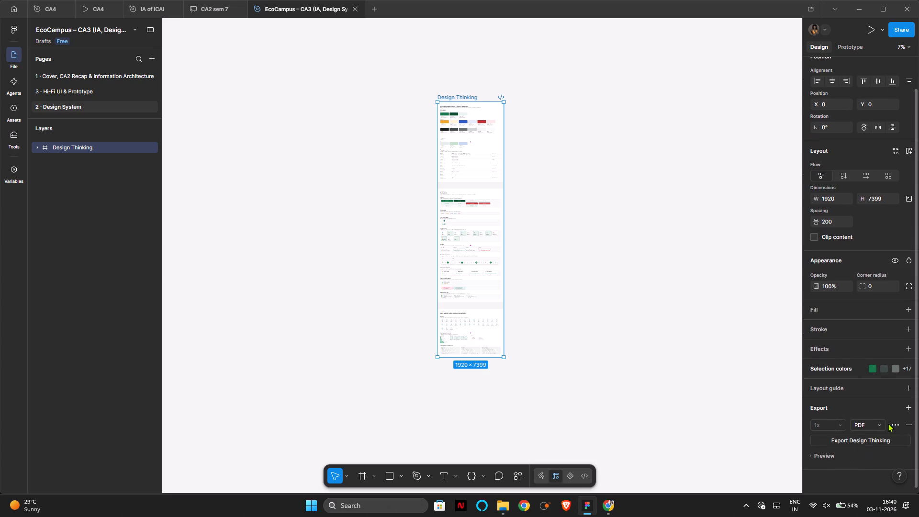
click(891, 424)
click(771, 444)
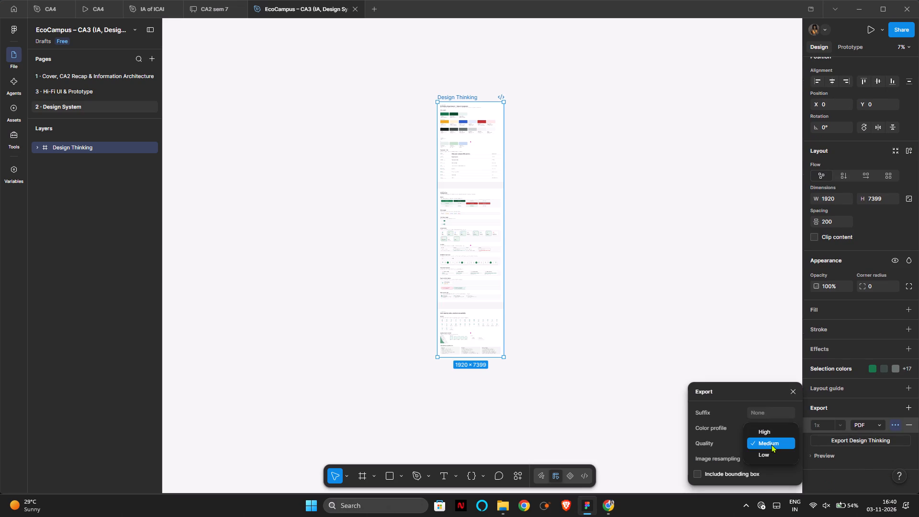
click(772, 434)
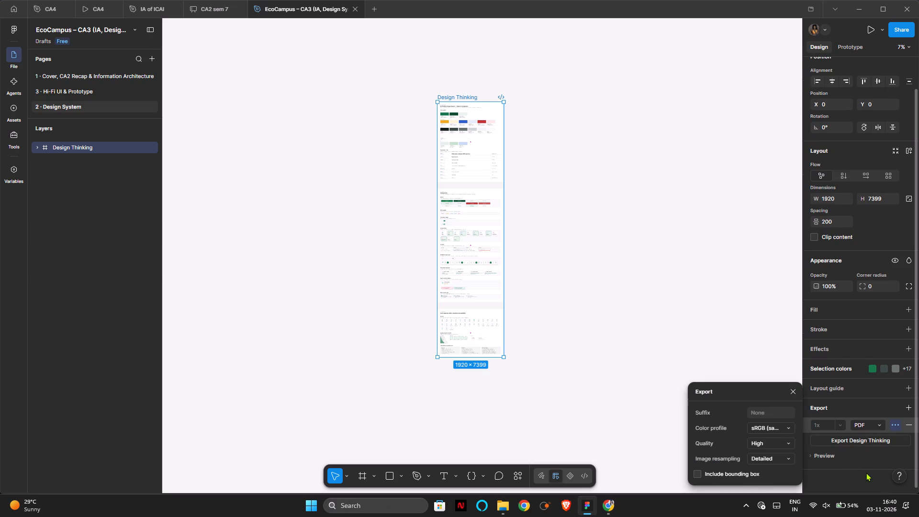
Export the Design Thinking frame and save it in the IXD803 folder under the name Design Thinking.
click(866, 441)
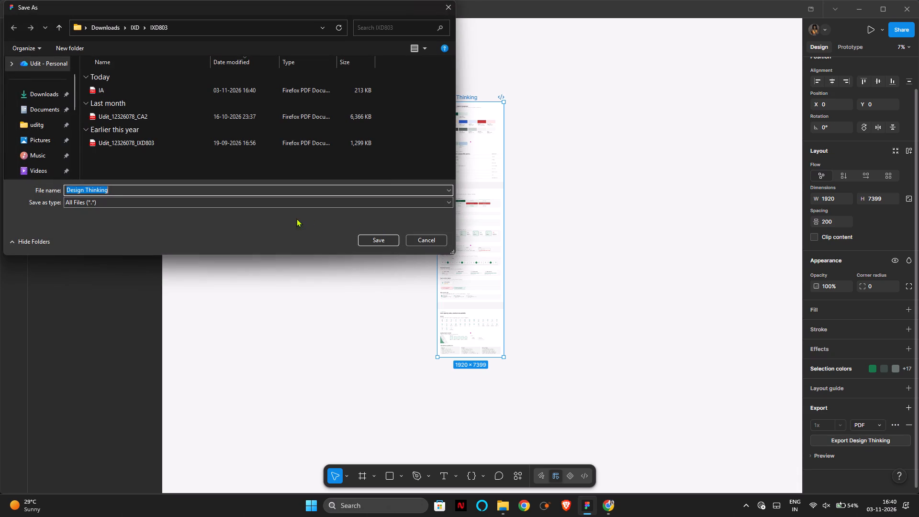
click(384, 237)
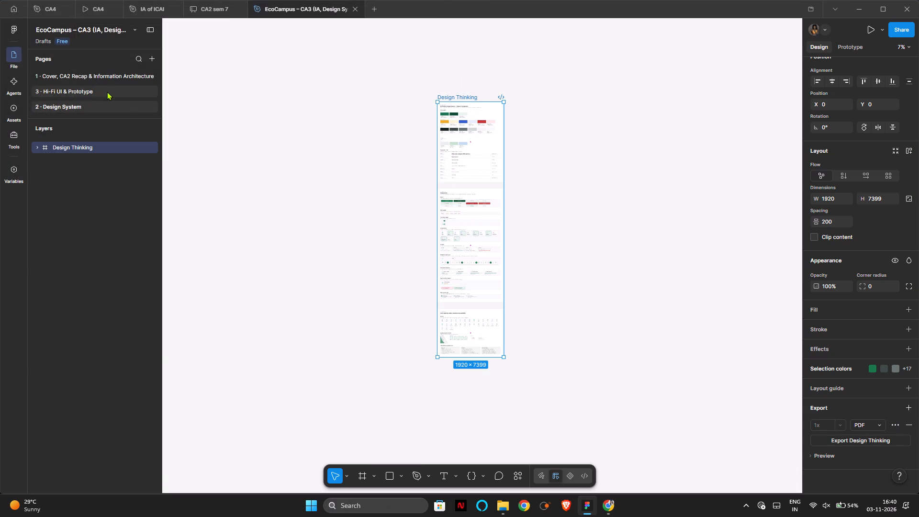
On the Hi-Fi UI & Prototype page, shrink the EcoCampus Interactive Prototype section from its top-right corner to about 5170 × 5500.
click(98, 90)
click(98, 90)
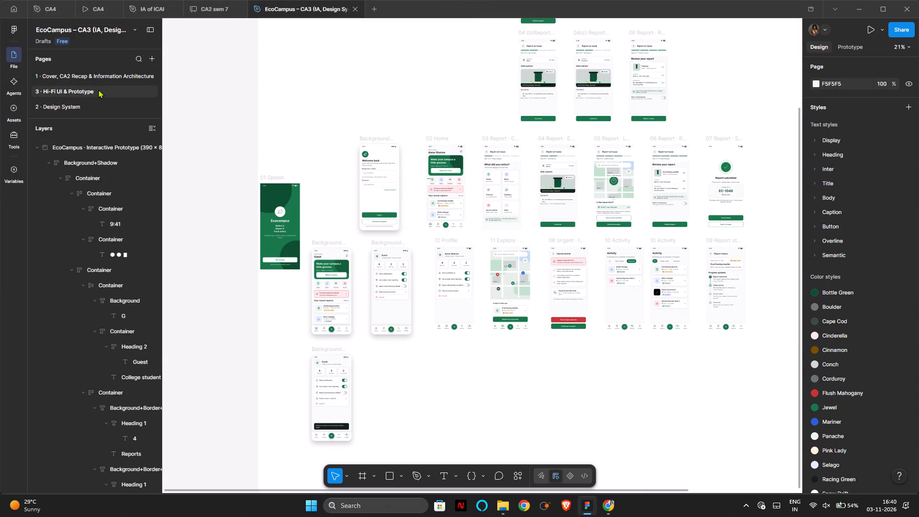
click(306, 29)
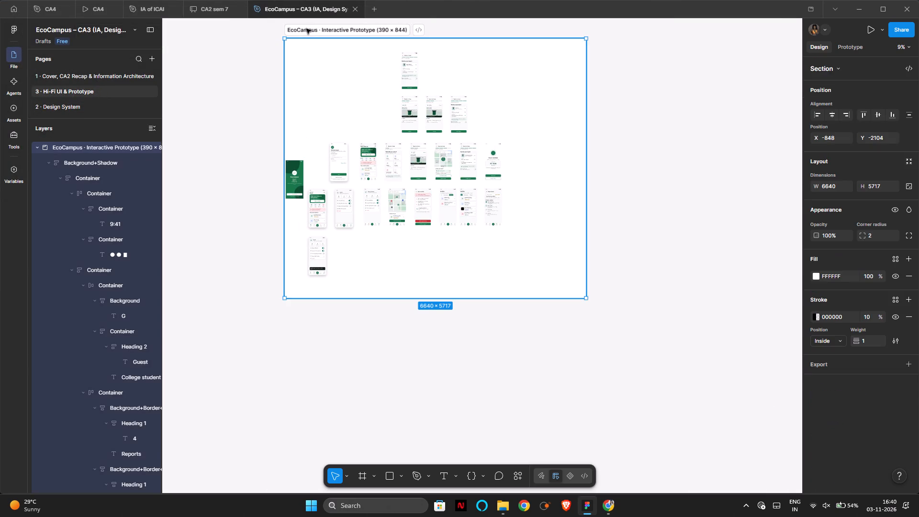
drag(586, 38, 519, 48)
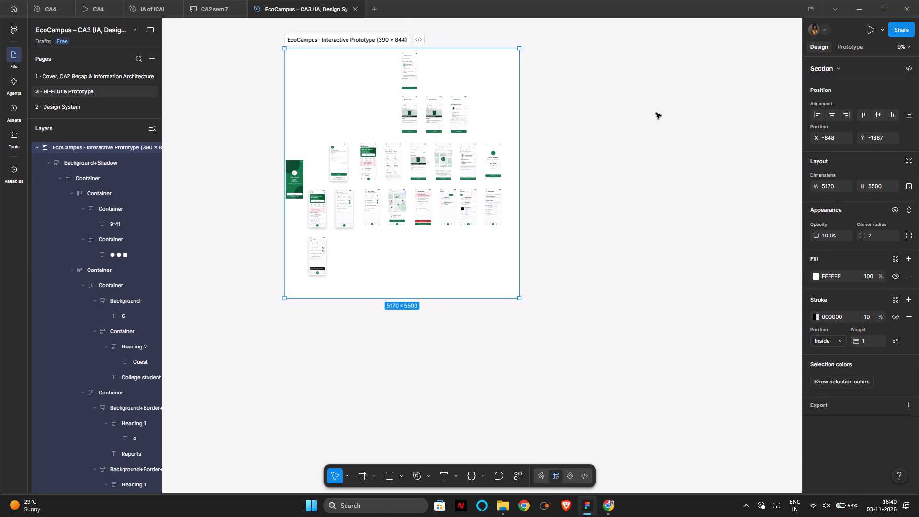
Give the EcoCampus Interactive Prototype section an export setting in PDF format.
click(656, 113)
click(355, 43)
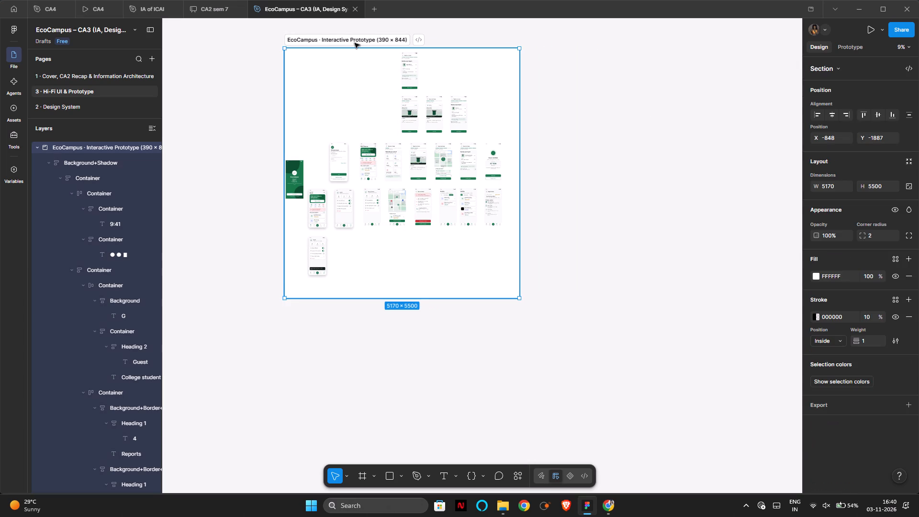
click(829, 402)
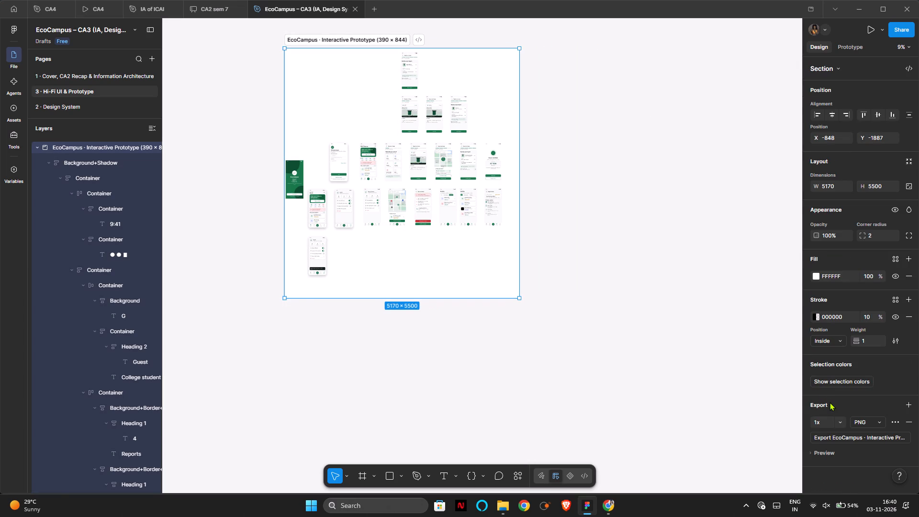
click(864, 423)
click(866, 454)
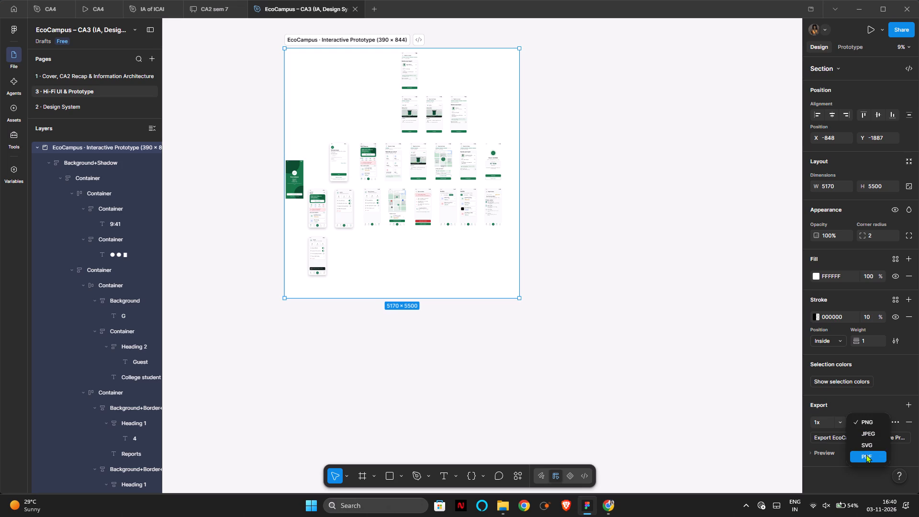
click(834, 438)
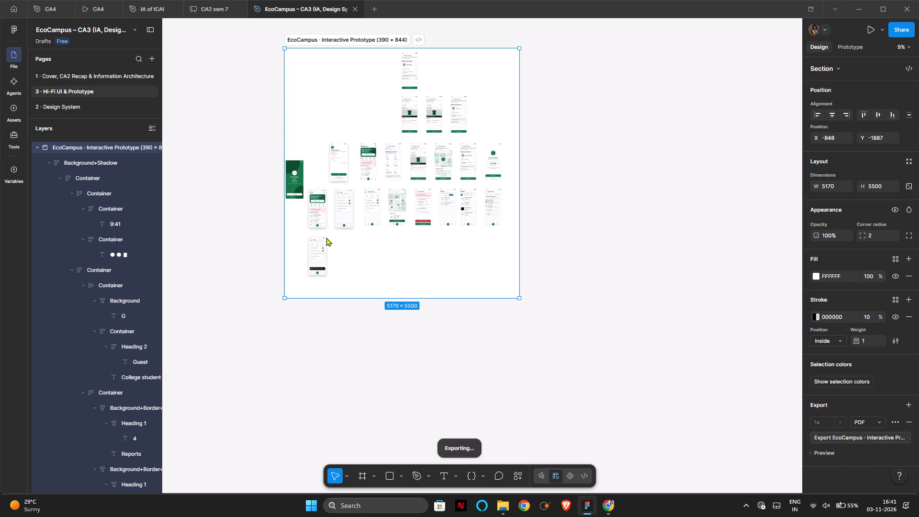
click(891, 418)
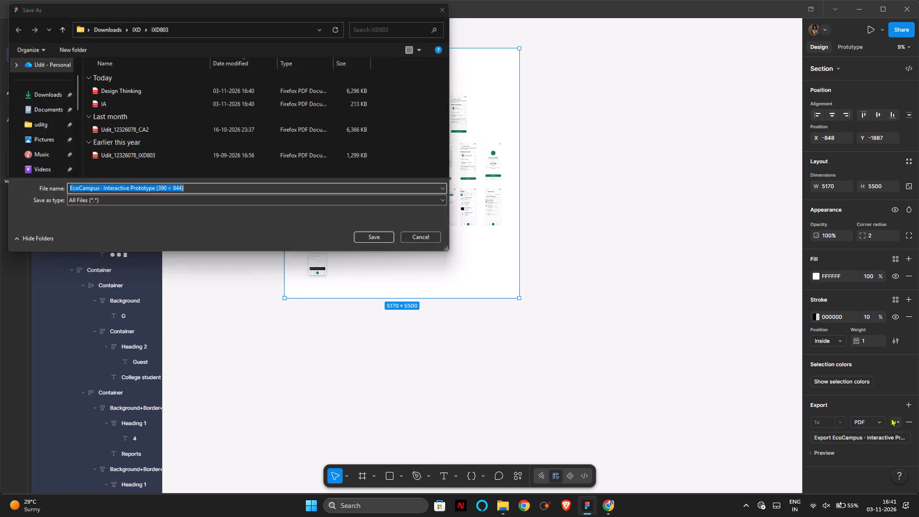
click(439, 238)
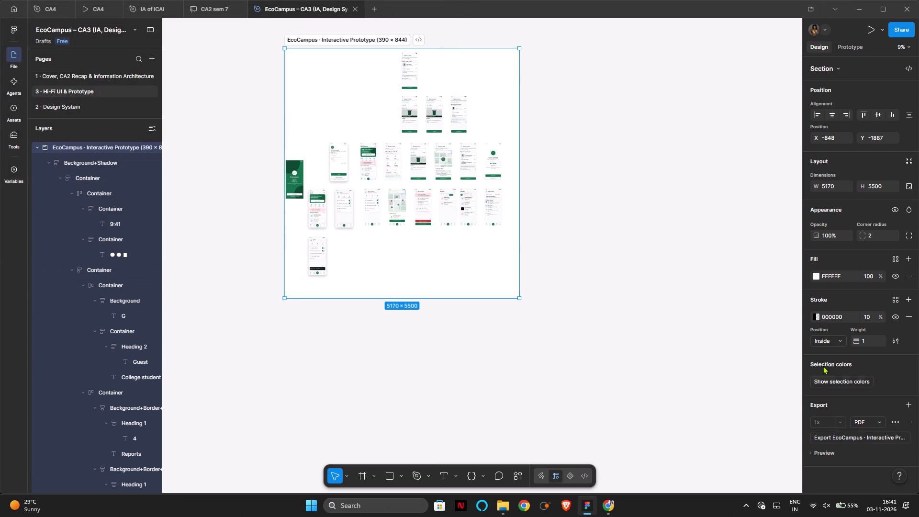
Set the PDF export quality of the EcoCampus Interactive Prototype section to High.
click(894, 419)
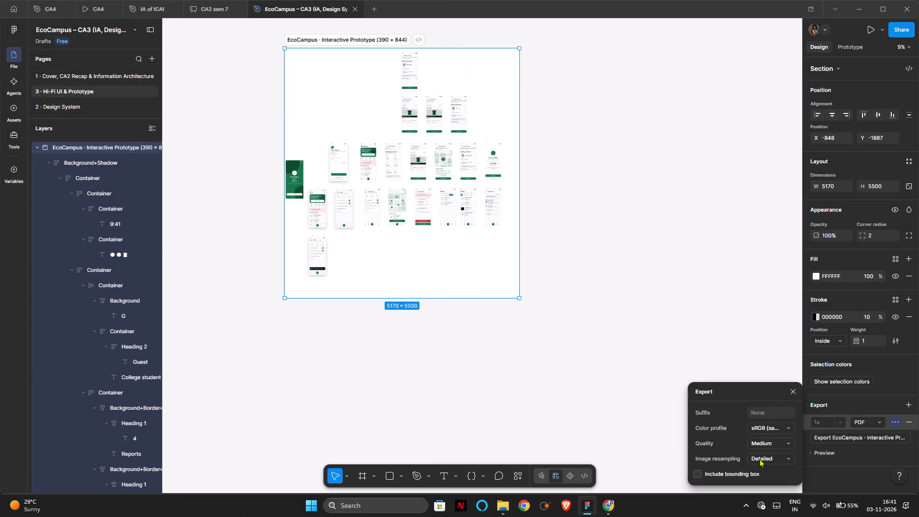
click(766, 443)
click(762, 427)
Export the prototype section and save it in the IXD803 folder as EcoCampus · Interactive Prototype, dropping the (390 × 844) suffix from the name.
click(859, 436)
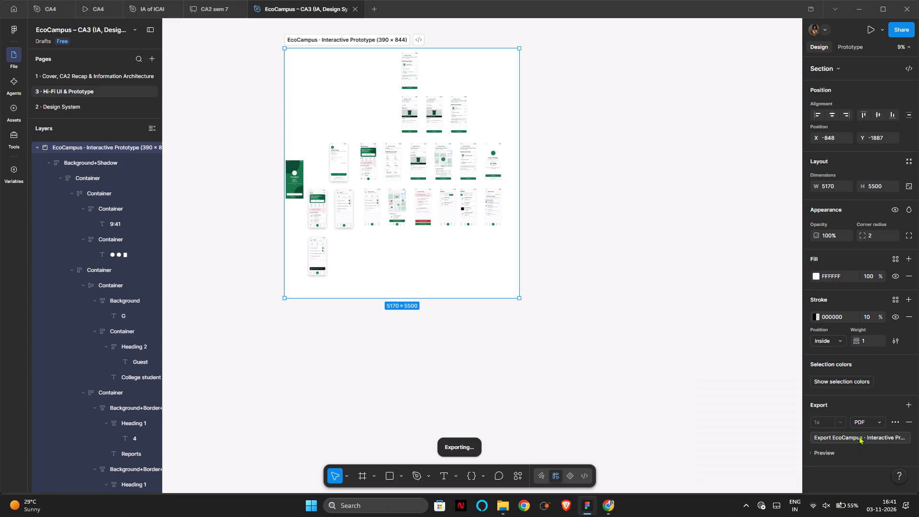
click(859, 436)
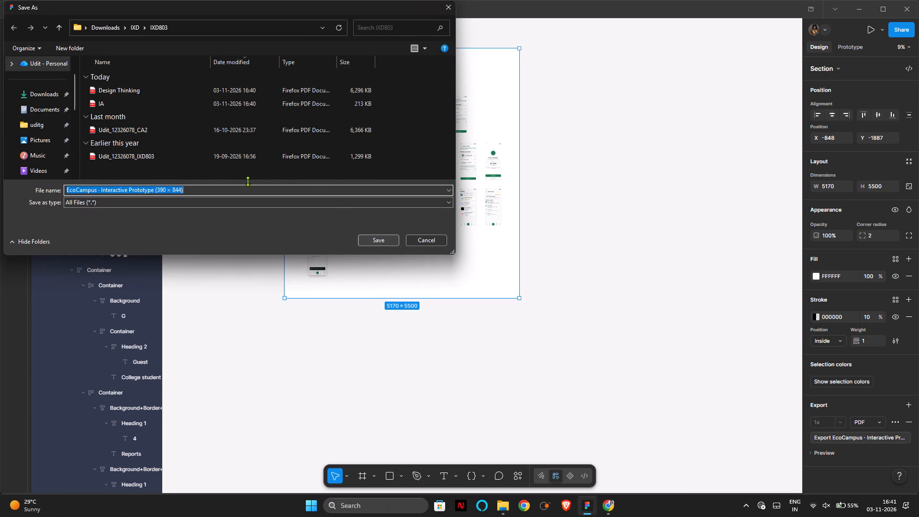
drag(190, 186, 155, 191)
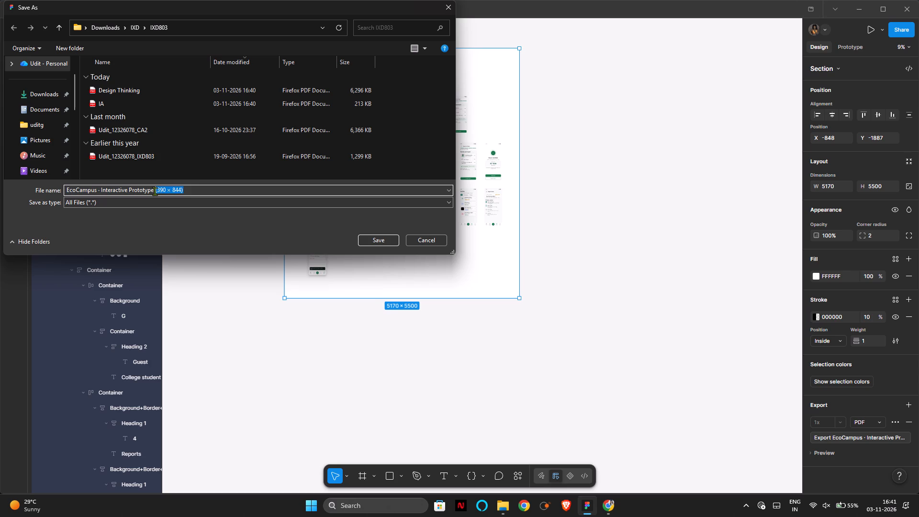
key(BackSpace)
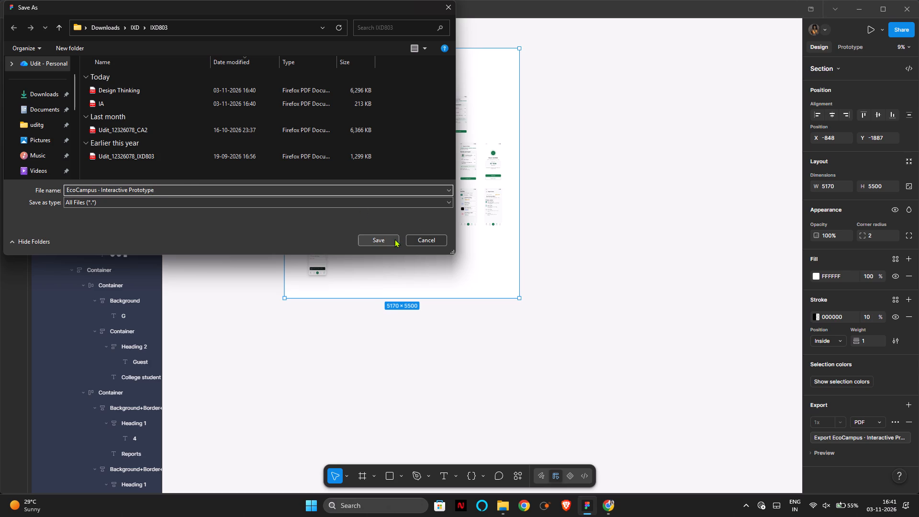
click(394, 239)
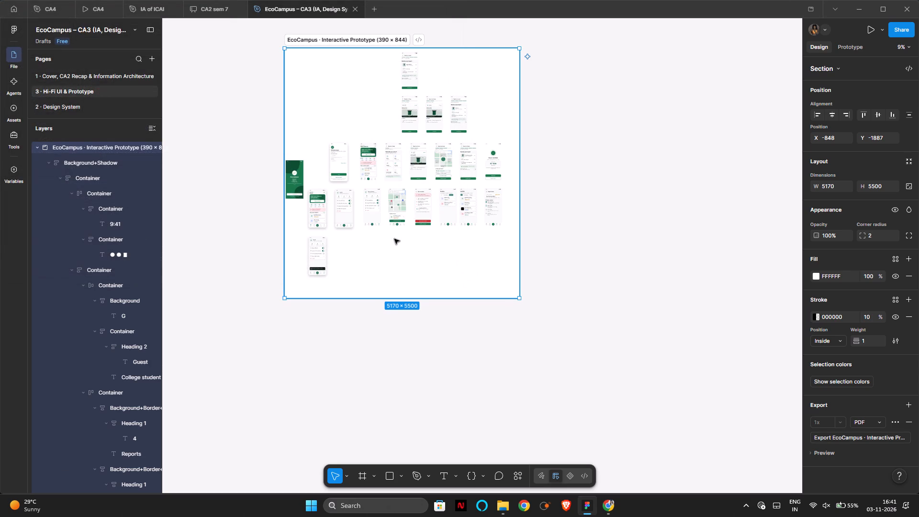
scroll(394, 239, right, 1)
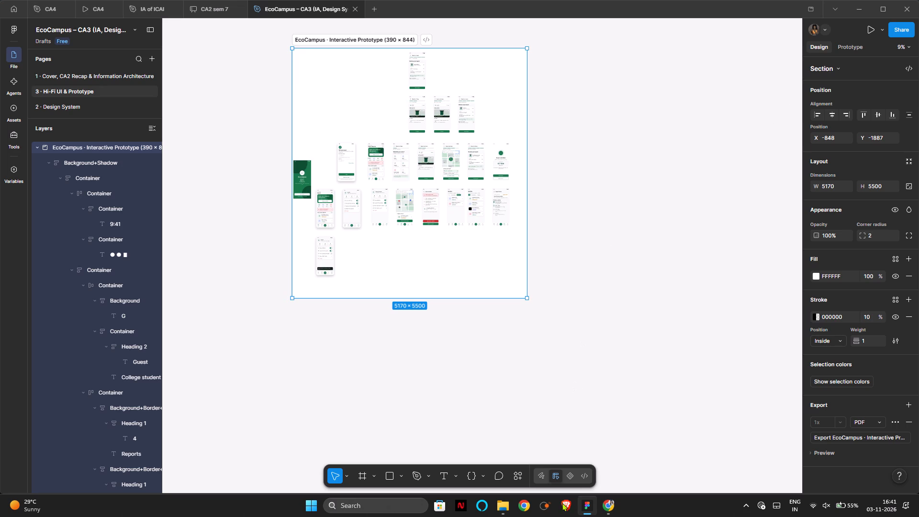
Switch to File Explorer and view the Downloads folder.
click(498, 507)
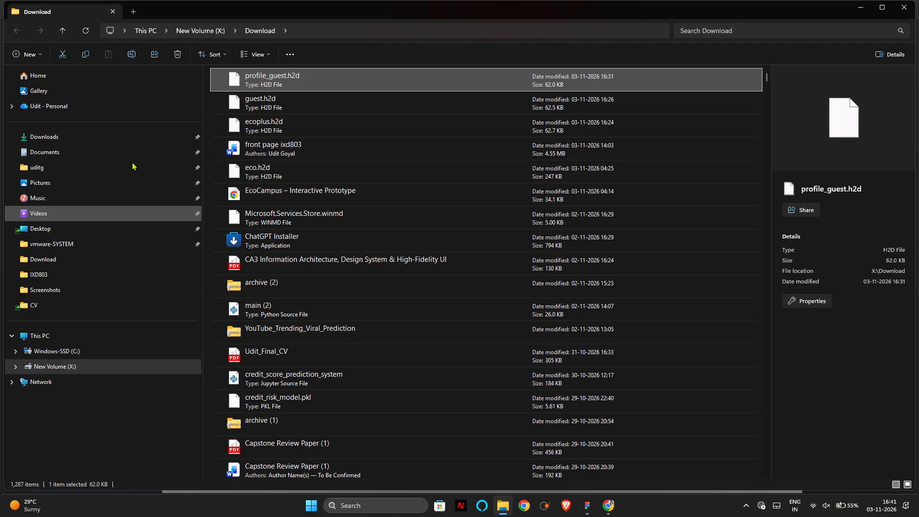
click(86, 134)
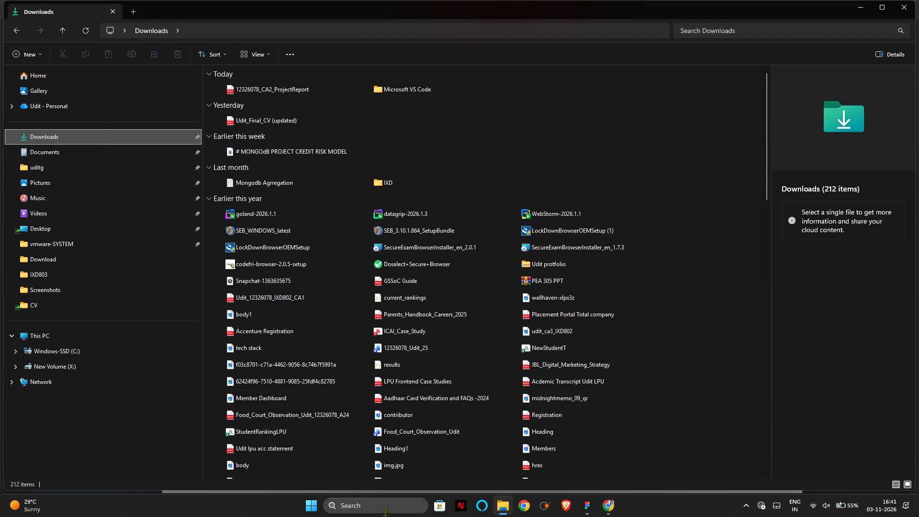
Launch Microsoft Word.
click(386, 499)
text(word)
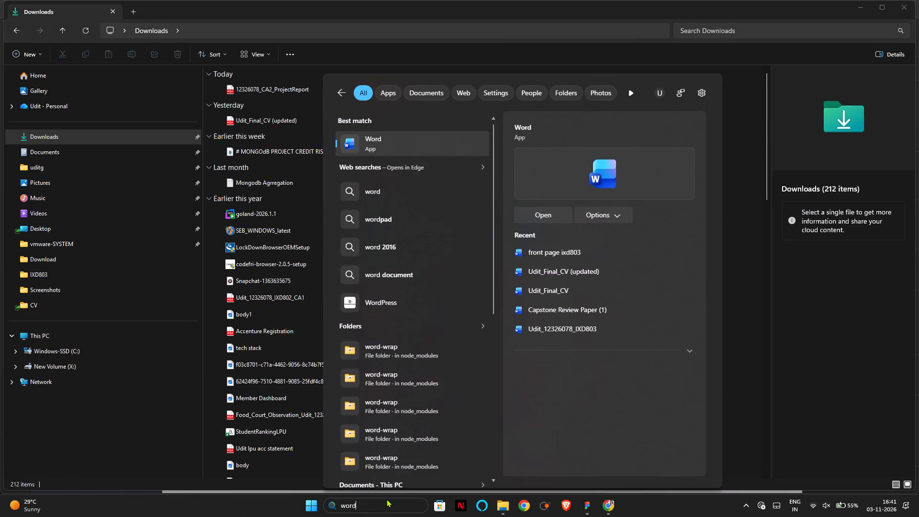
key(Return)
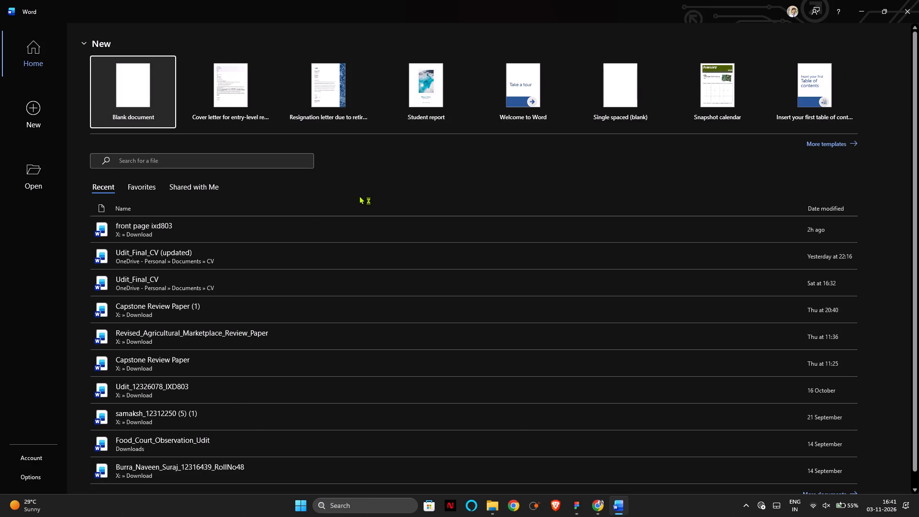
In File Explorer, search the Download folder on New Volume (X:) for ixd and open the front page ixd803 PDF.
key(alt+Tab)
double_click(118, 361)
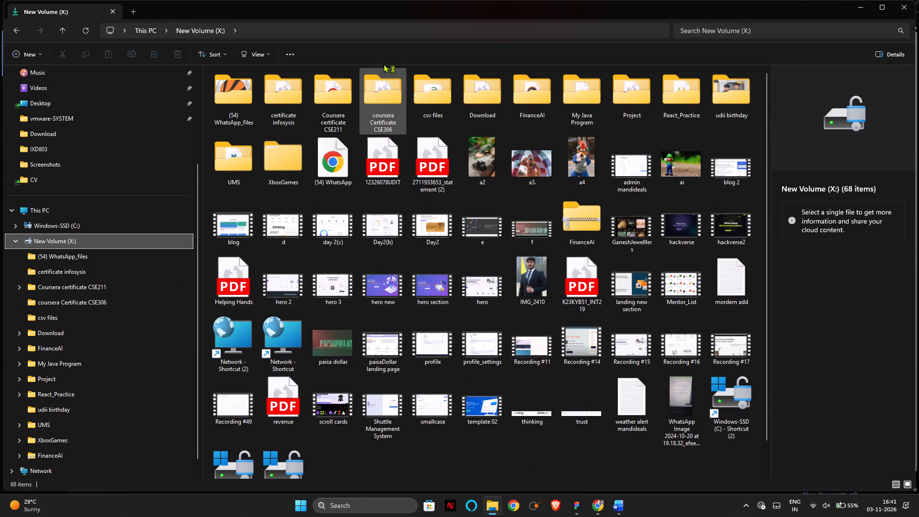
double_click(487, 98)
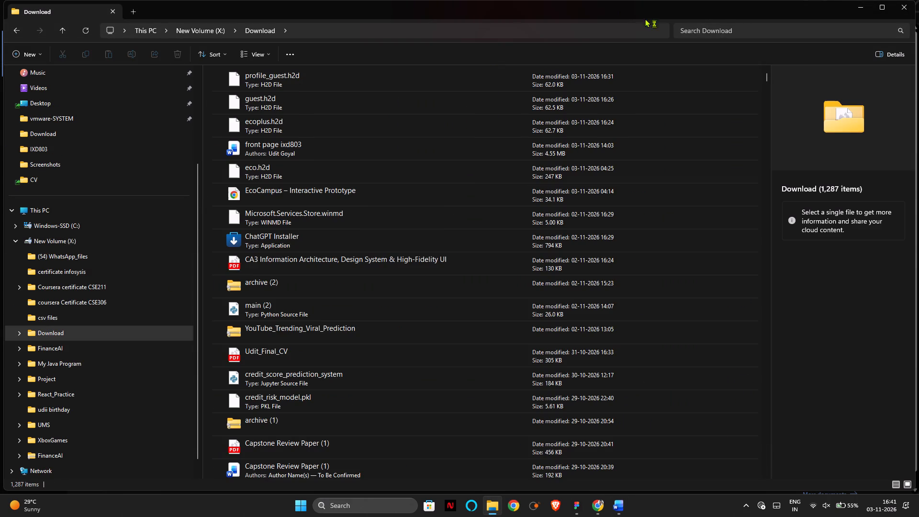
click(725, 30)
text(ixd)
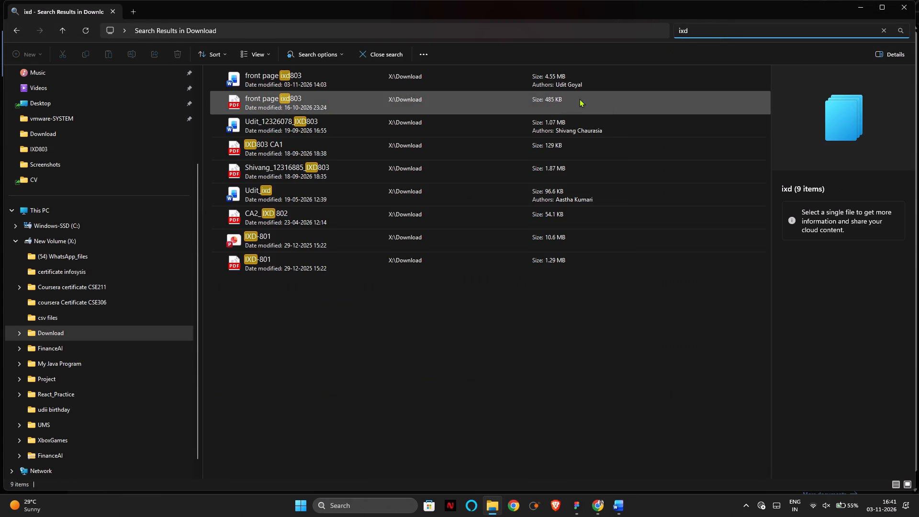
double_click(576, 100)
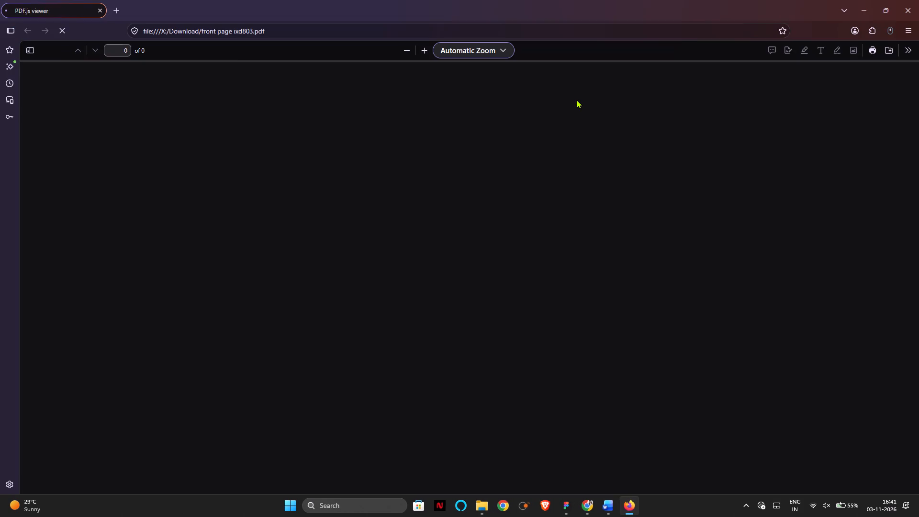
Examine the submission and course details on the cover page in the front page ixd803 PDF.
scroll(576, 100, down, 4)
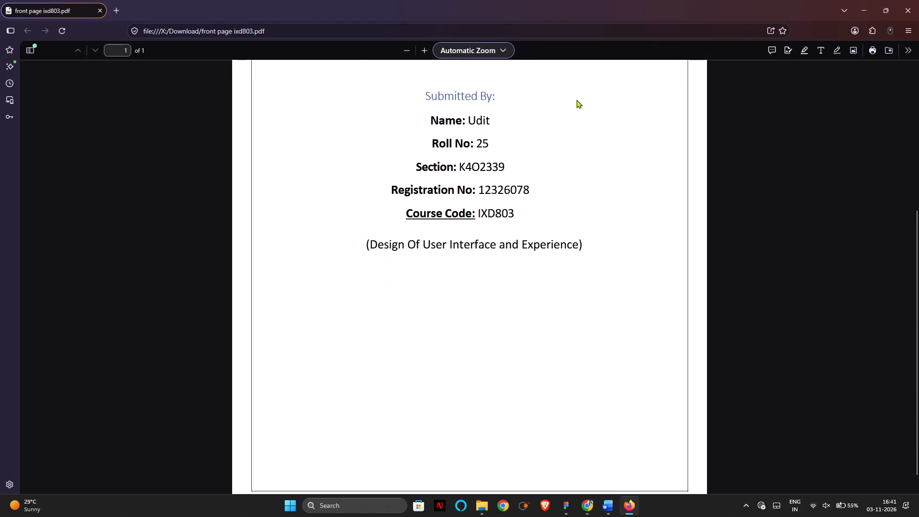
scroll(576, 100, down, 1)
scroll(576, 100, up, 8)
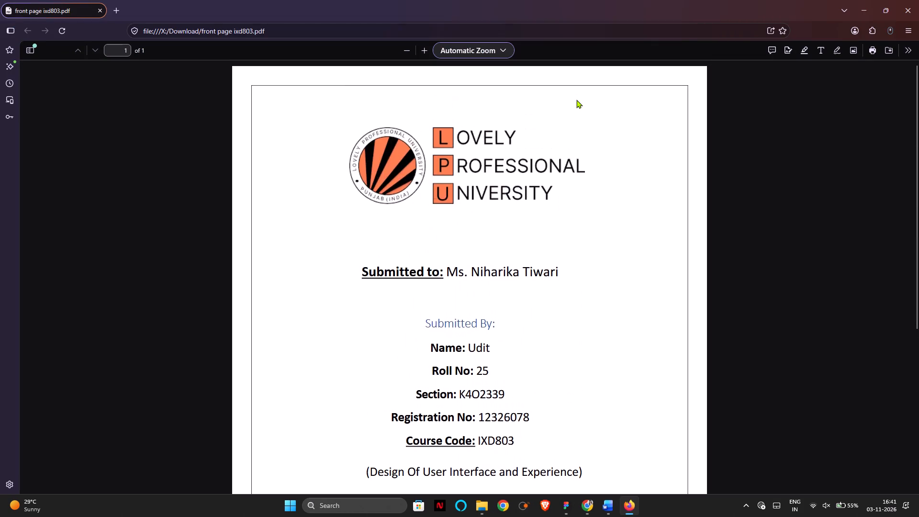
scroll(576, 100, down, 8)
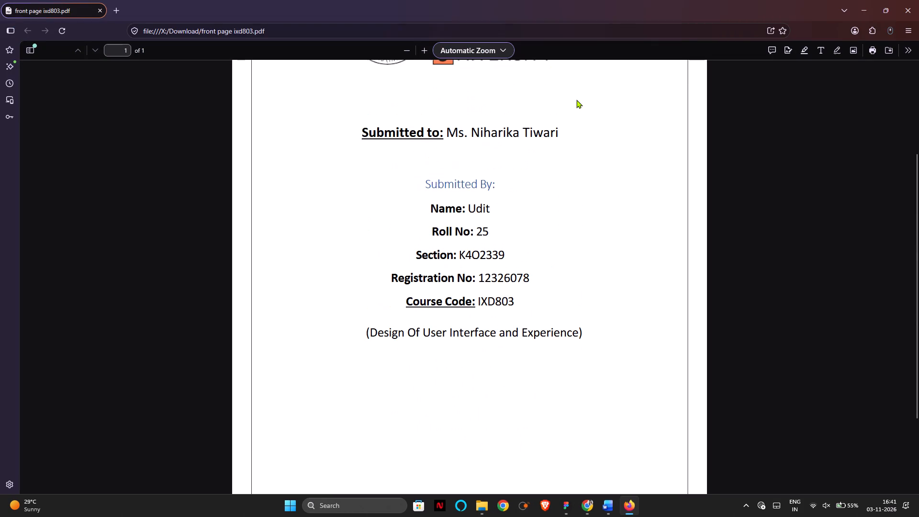
scroll(576, 100, right, 3)
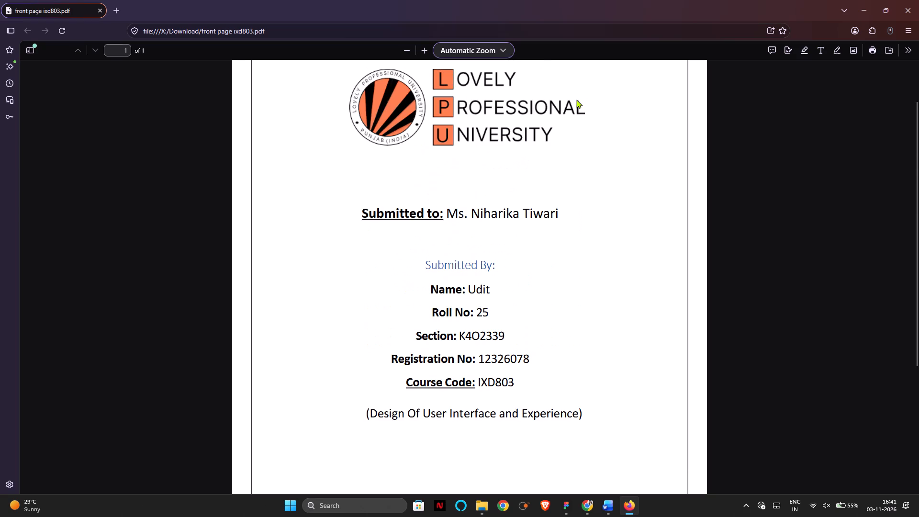
scroll(576, 100, right, 6)
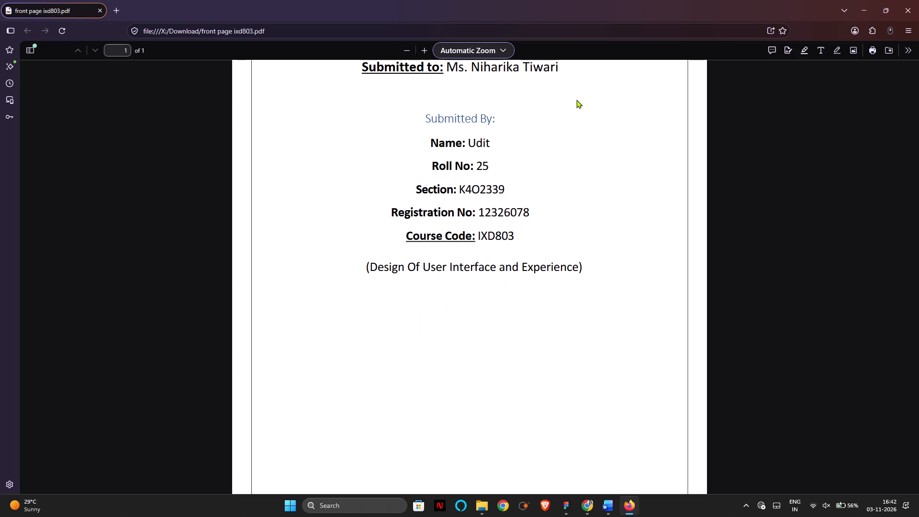
scroll(576, 100, down, 1)
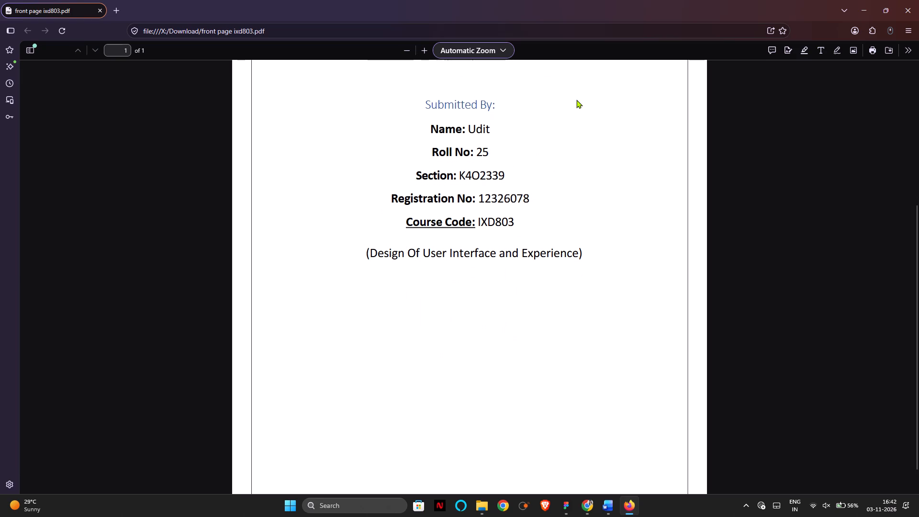
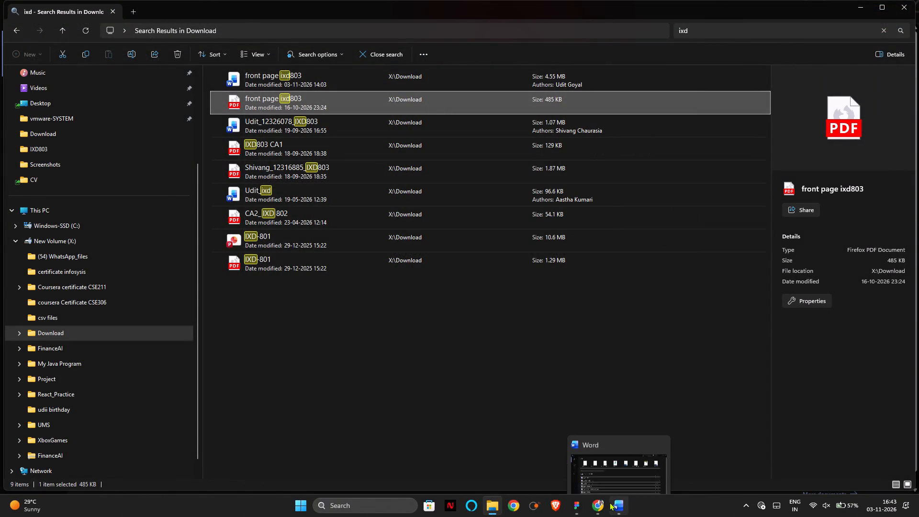
Switch to Figma and preview the EcoCampus interactive prototype from the Hi-Fi UI & Prototype page, returning to the design file.
click(578, 508)
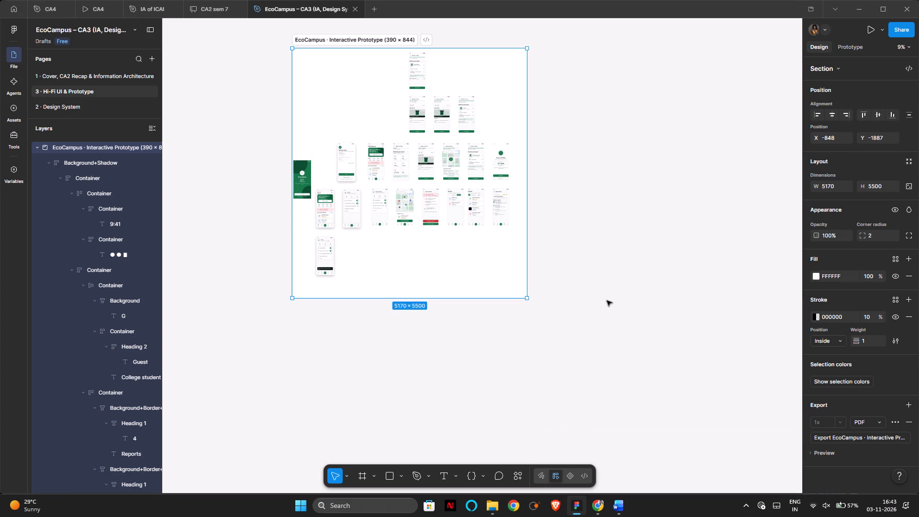
click(607, 301)
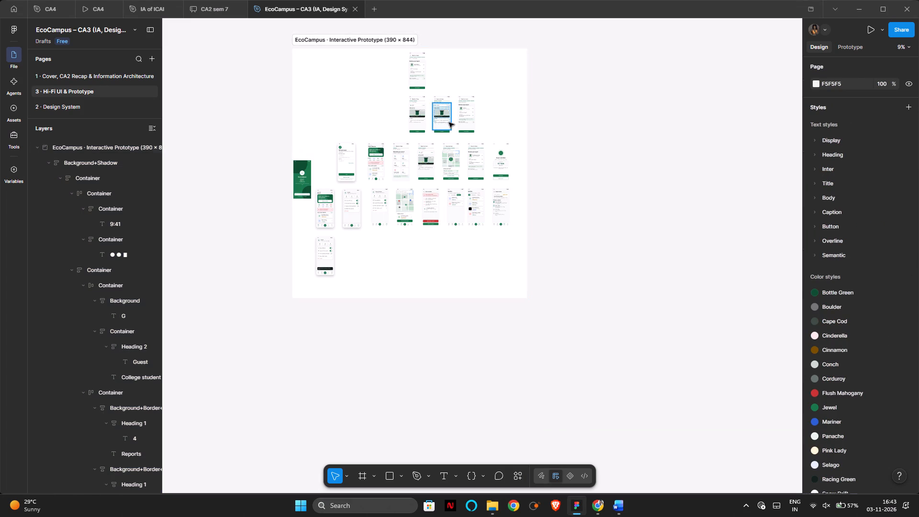
click(868, 31)
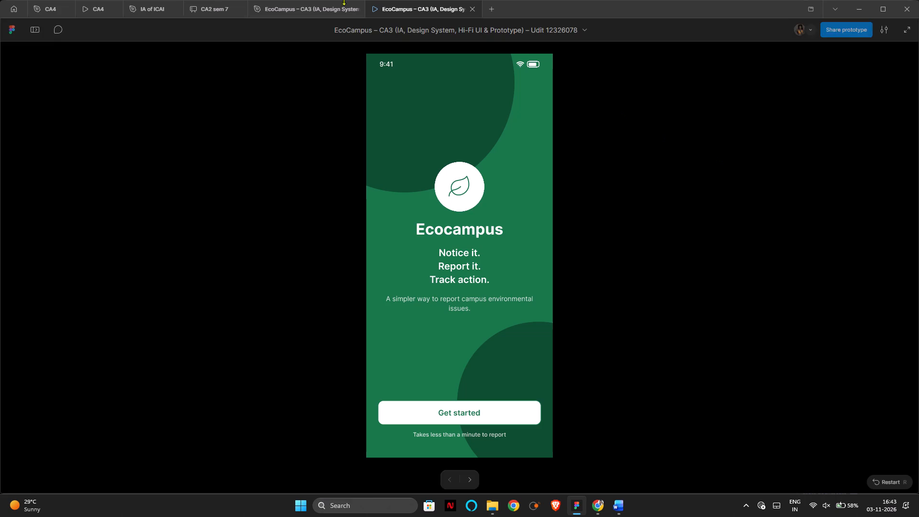
click(314, 2)
click(312, 11)
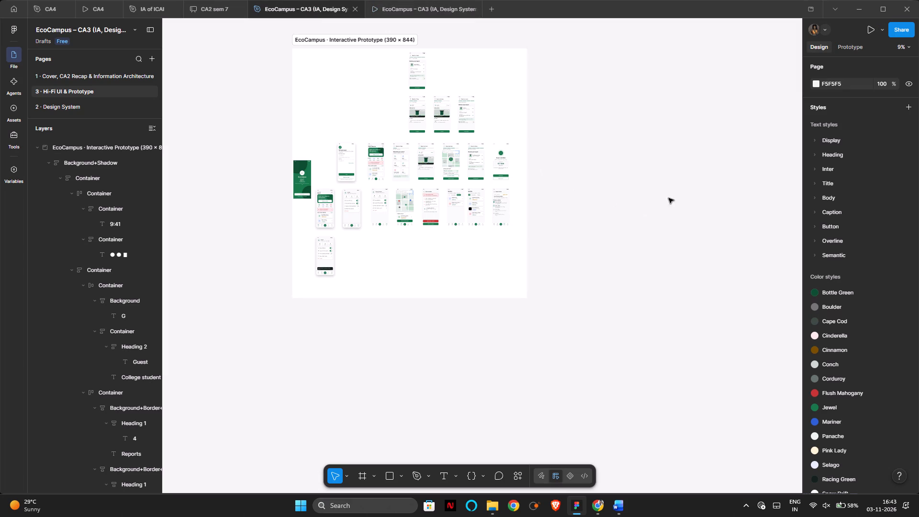
Examine the prototype connections between the screens, including the Explore, Activity and Profile items in the Guest profile screen's navigation bar.
click(845, 41)
click(844, 45)
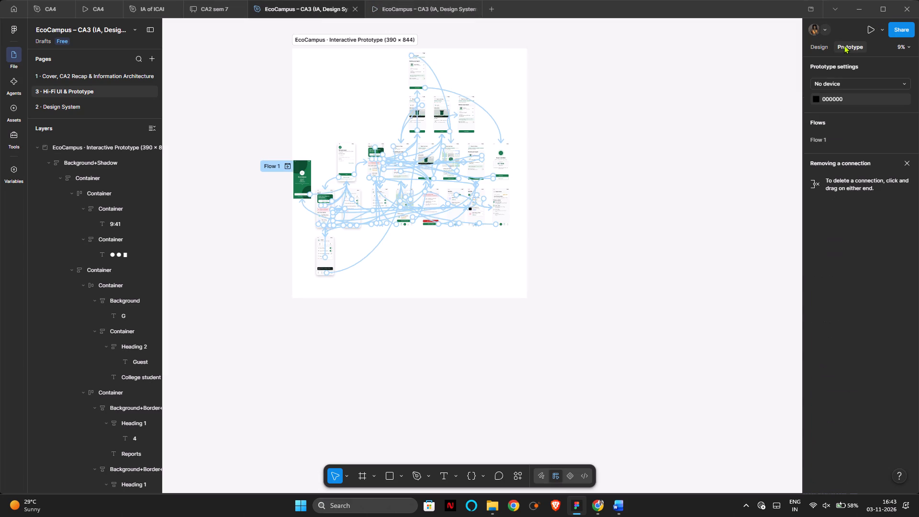
scroll(638, 153, right, 8)
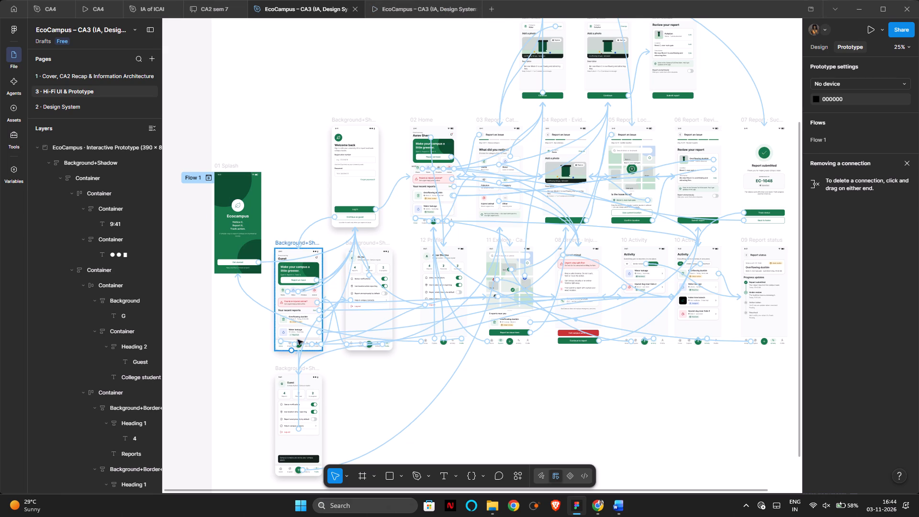
scroll(228, 425, down, 2)
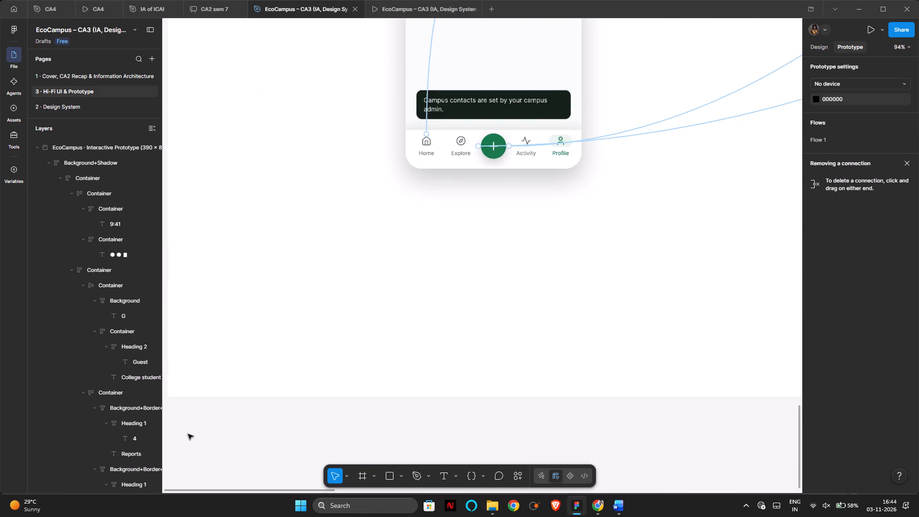
scroll(187, 434, up, 2)
click(303, 273)
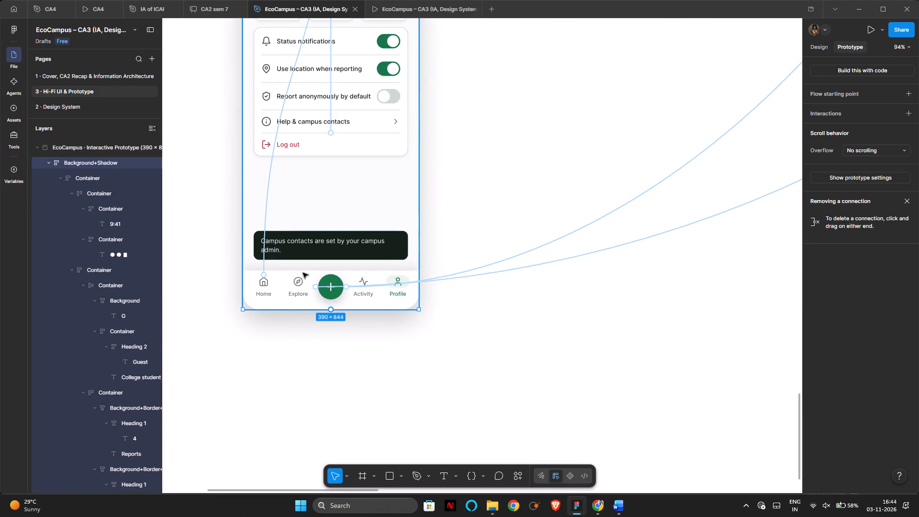
click(296, 281)
double_click(296, 281)
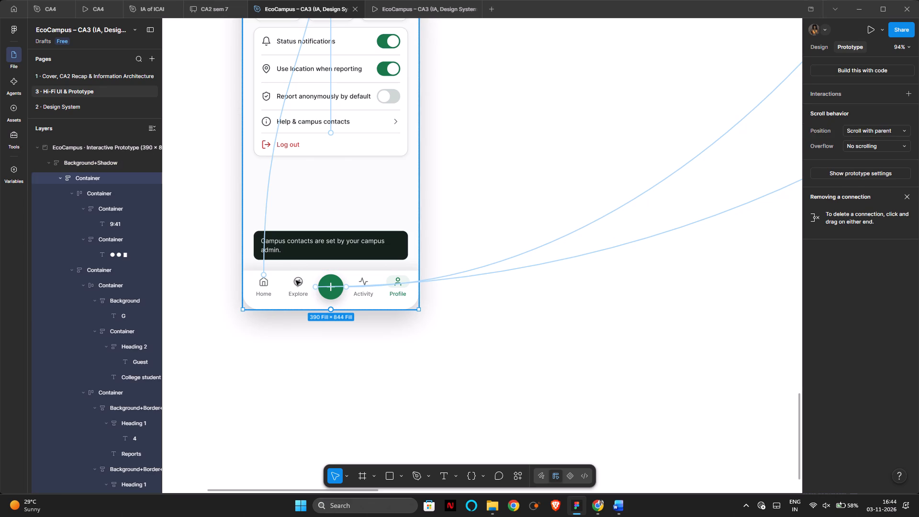
double_click(296, 281)
click(369, 302)
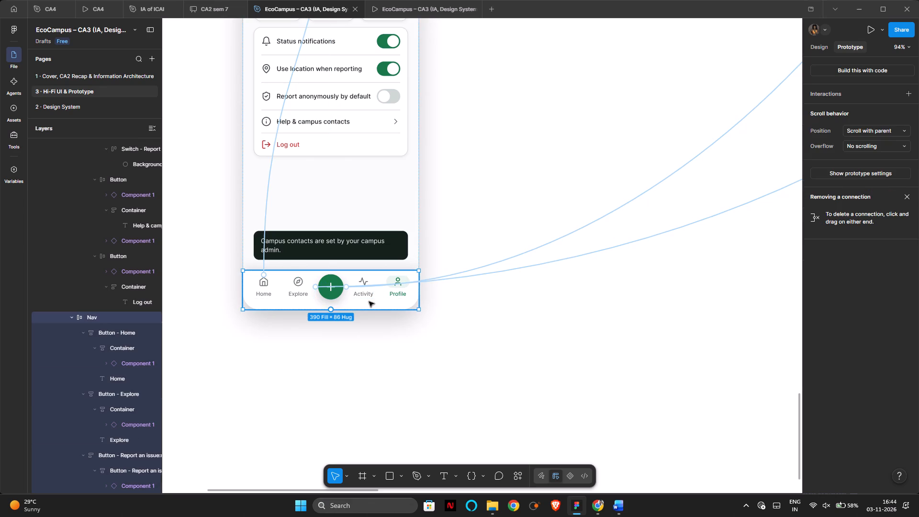
double_click(365, 294)
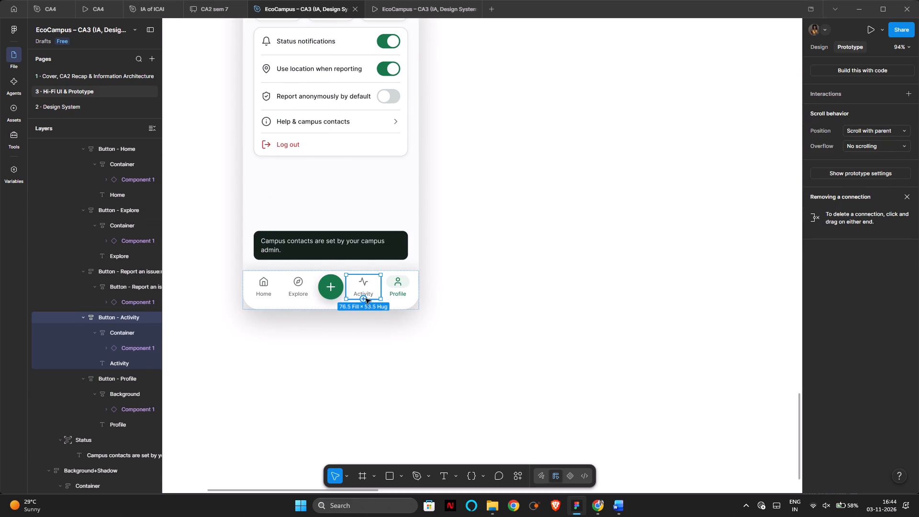
click(403, 296)
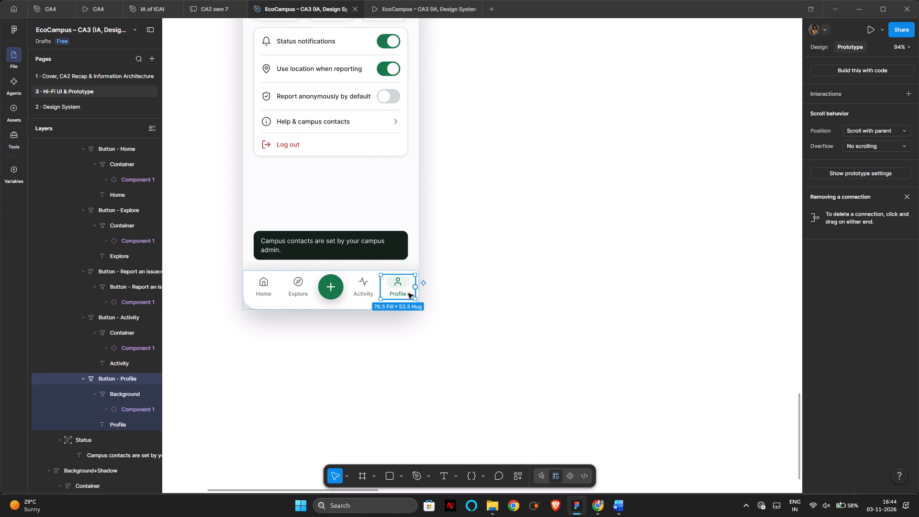
scroll(401, 297, up, 2)
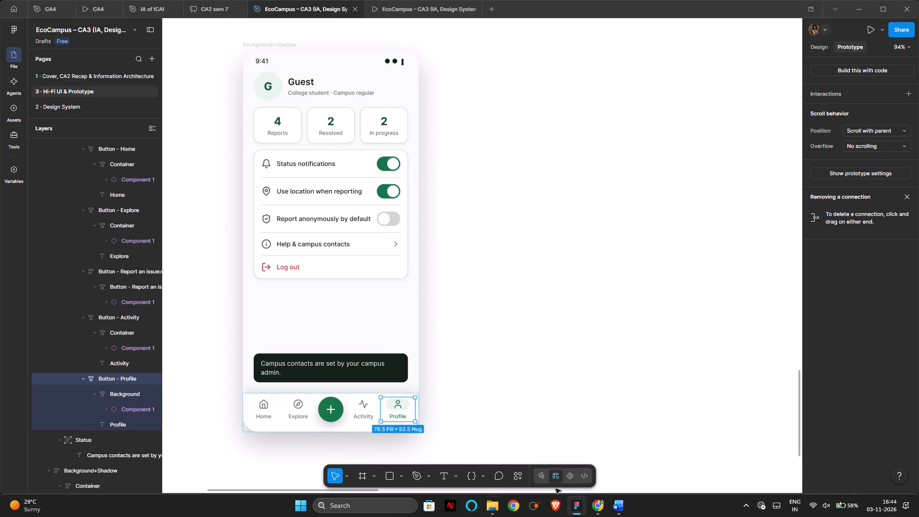
Switch to Chrome and view the Guest profile screen of the EcoCampus interactive prototype.
click(598, 504)
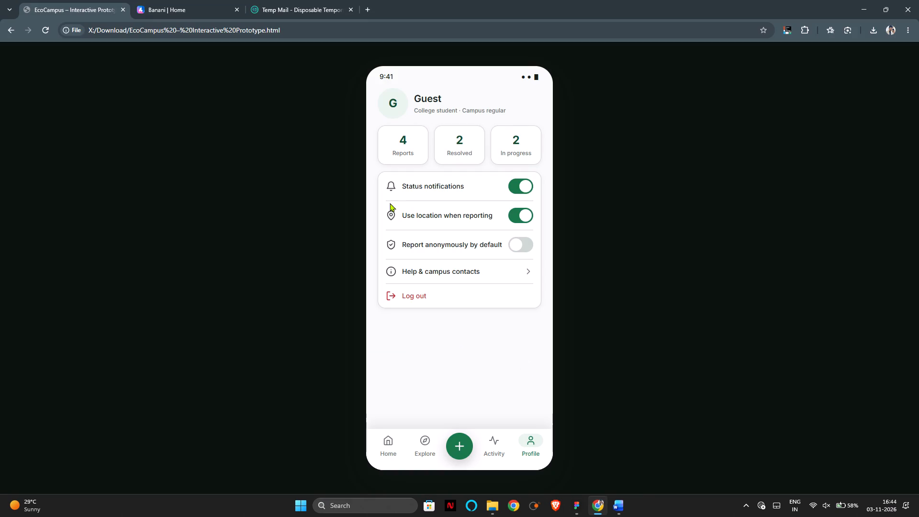
Switch to File Explorer, refresh the ixd search results and open the front page ixd803 (2) Word document.
click(492, 503)
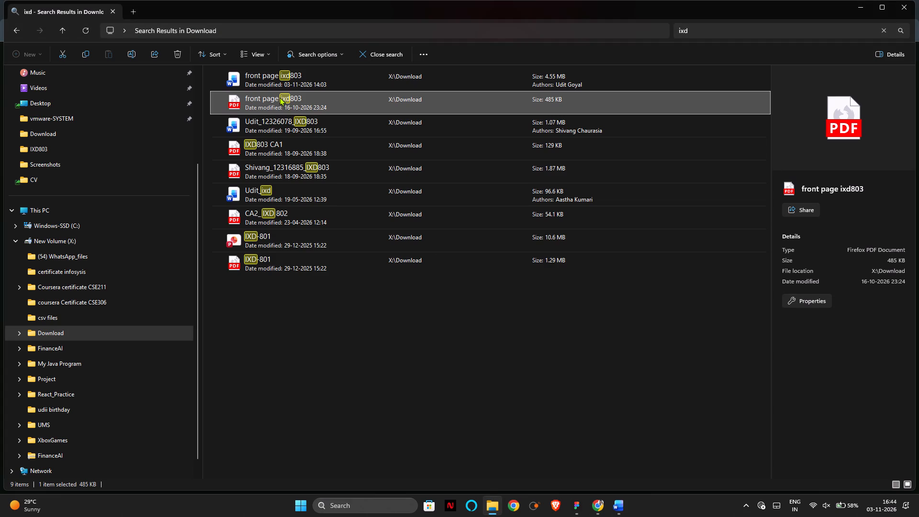
ctrl+drag(280, 97, 312, 105)
ctrl+drag(312, 105, 314, 105)
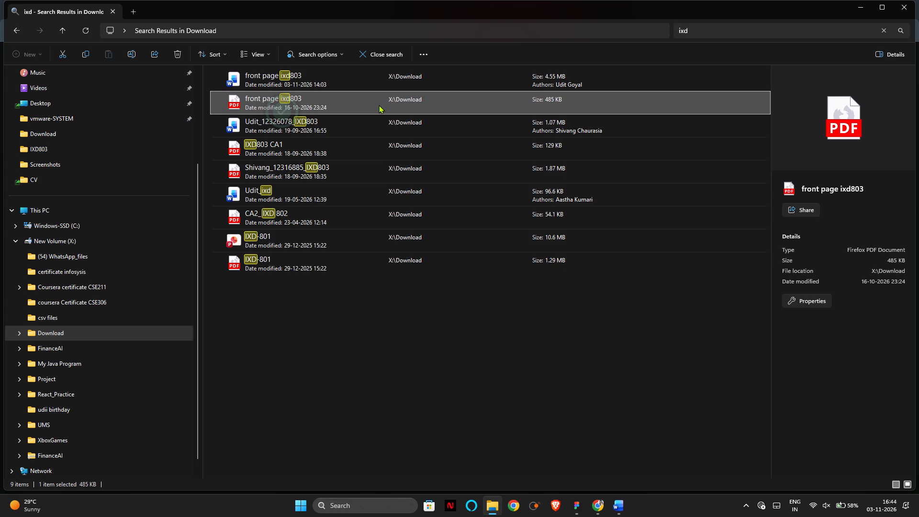
key(ctrl+r)
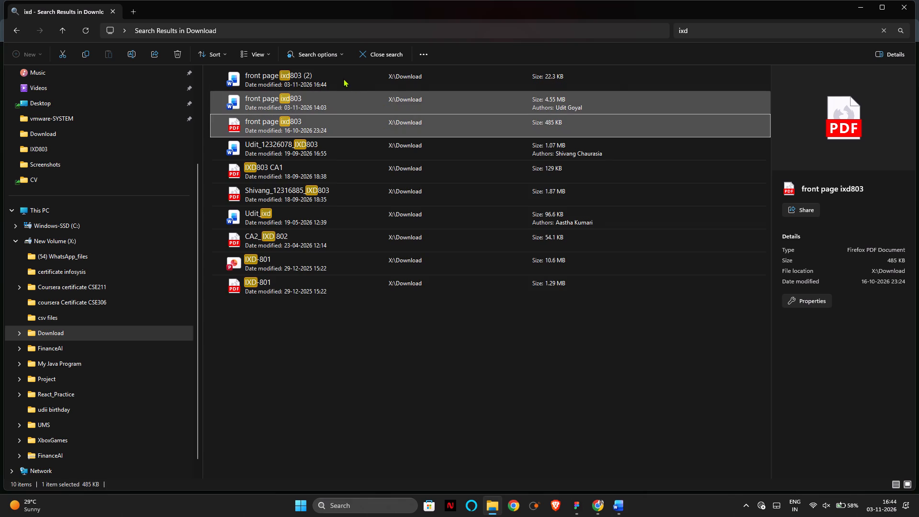
double_click(343, 79)
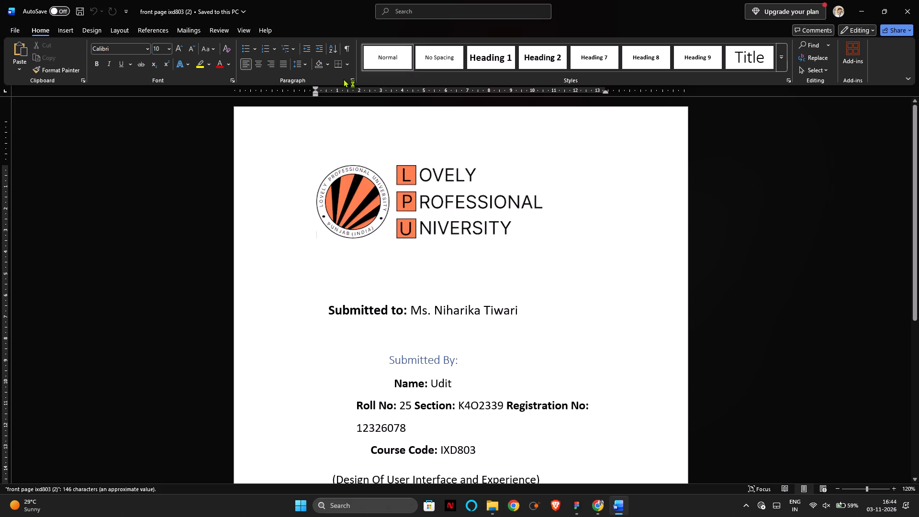
Centre the cover page text from the Submitted to line through the Design Of User Interface and Experience line.
scroll(406, 195, down, 1)
drag(557, 309, 329, 125)
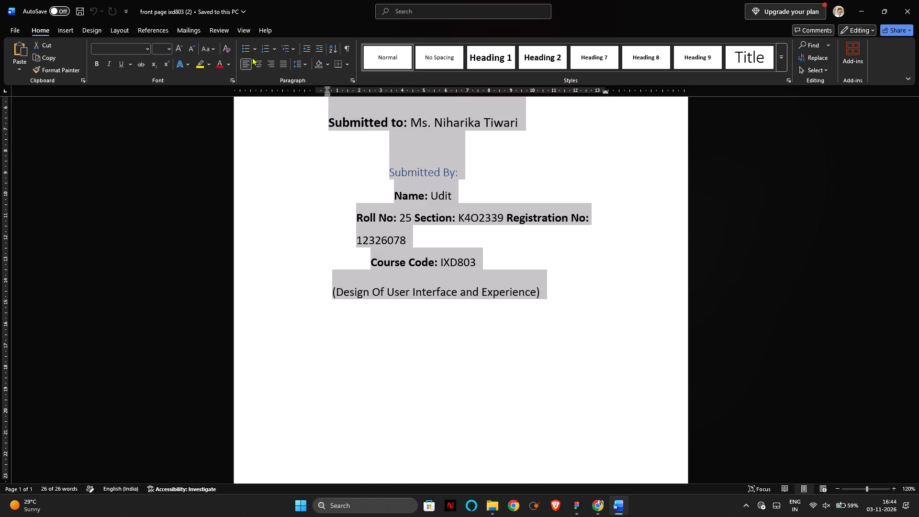
click(256, 60)
scroll(361, 194, up, 2)
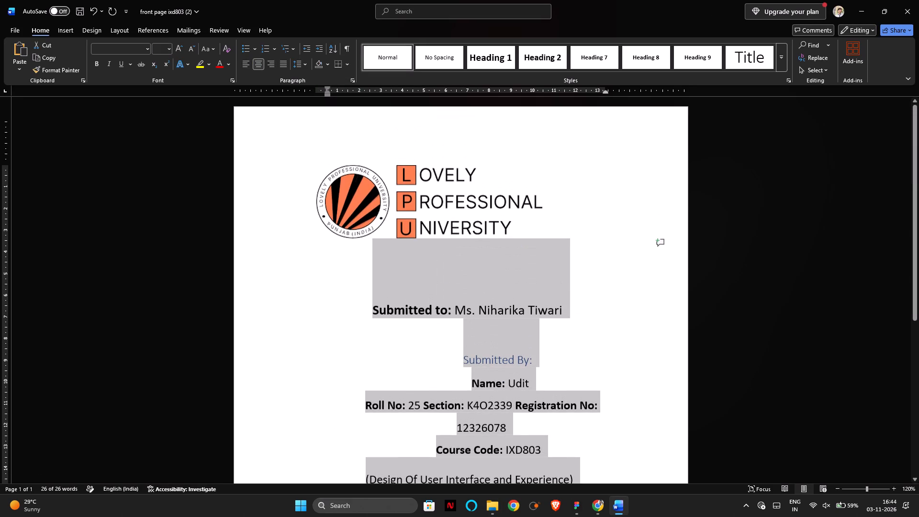
click(256, 63)
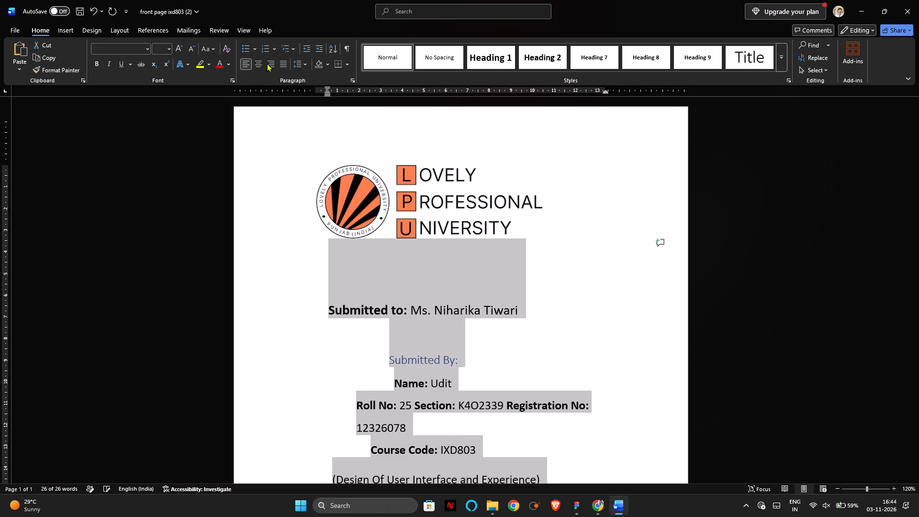
click(282, 63)
click(282, 63)
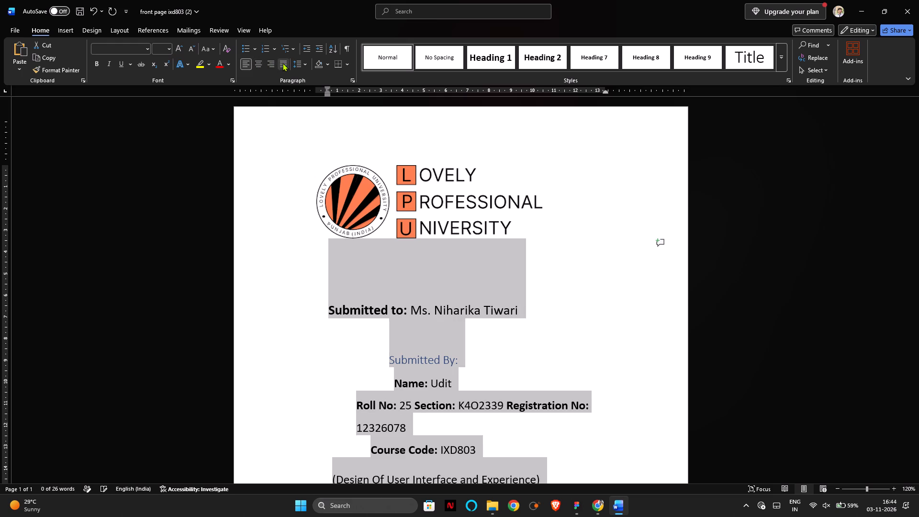
click(254, 64)
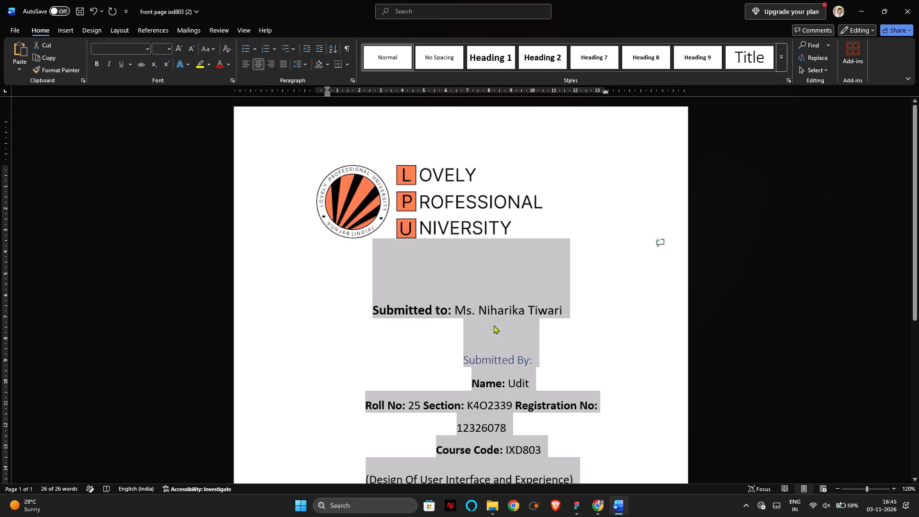
Remove the centre alignment from the Submitted By heading and from the Name and Roll No details.
click(500, 348)
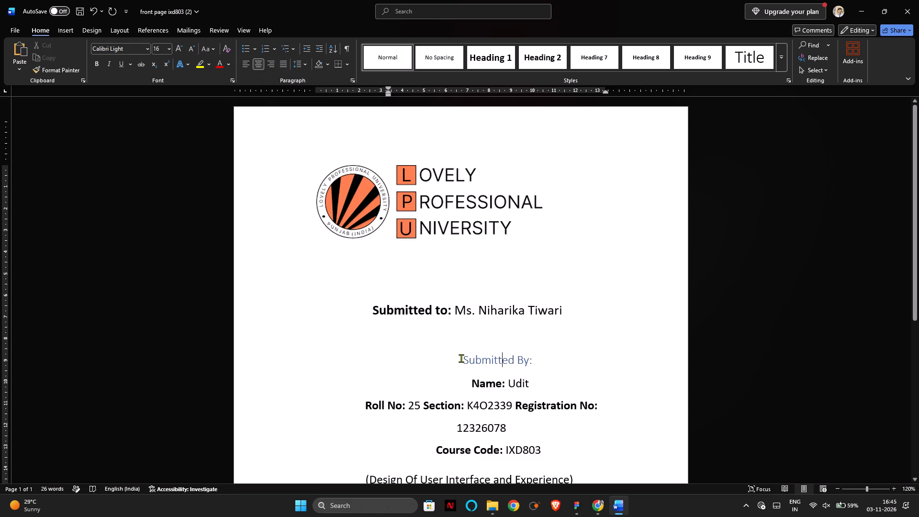
click(461, 358)
key(BackSpace)
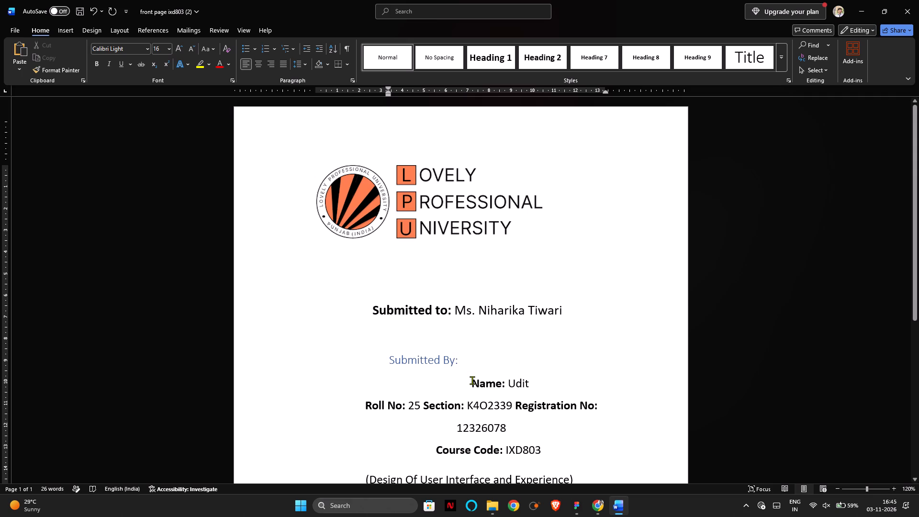
click(472, 380)
key(BackSpace)
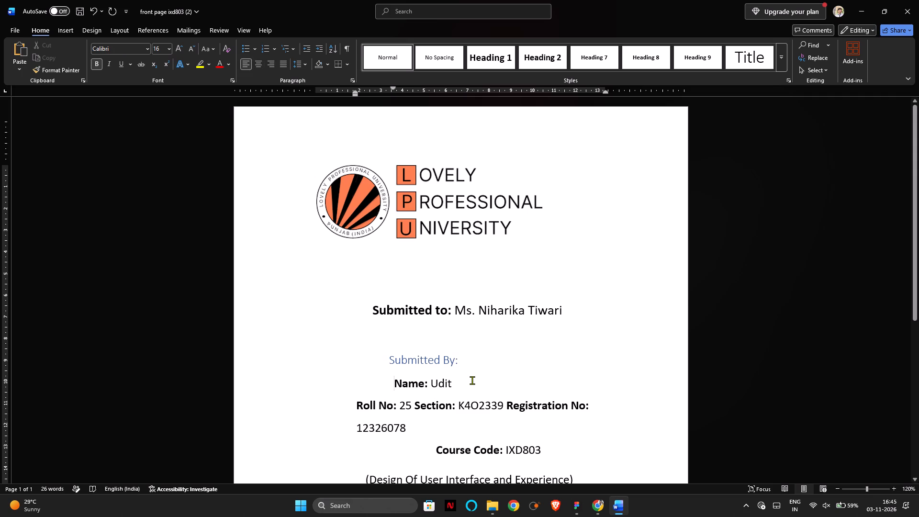
Put Roll No, Section and Registration No on separate lines, each starting in line with the Name line.
click(413, 407)
key(Return)
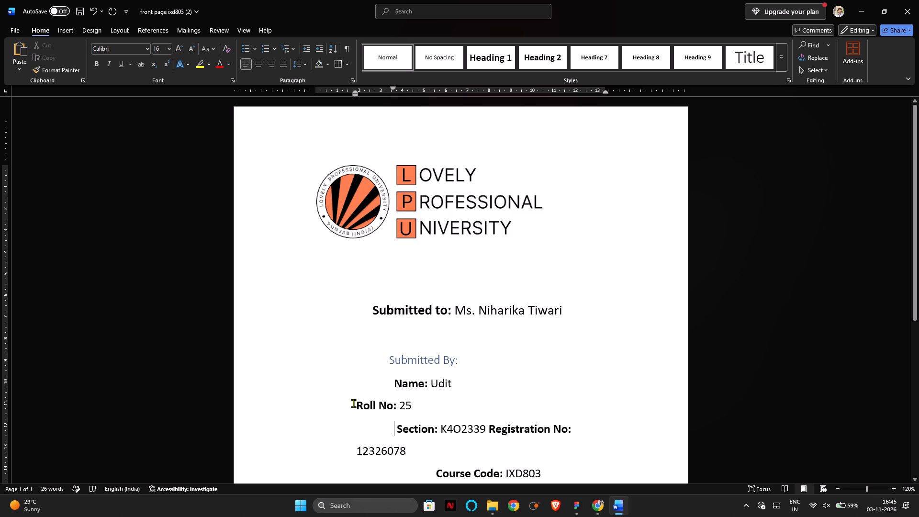
click(353, 403)
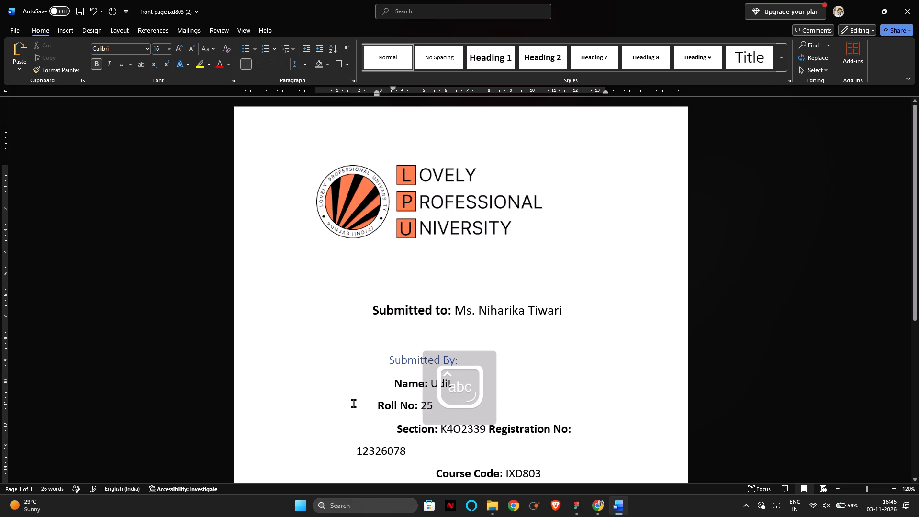
key(Tab)
key(Tab)
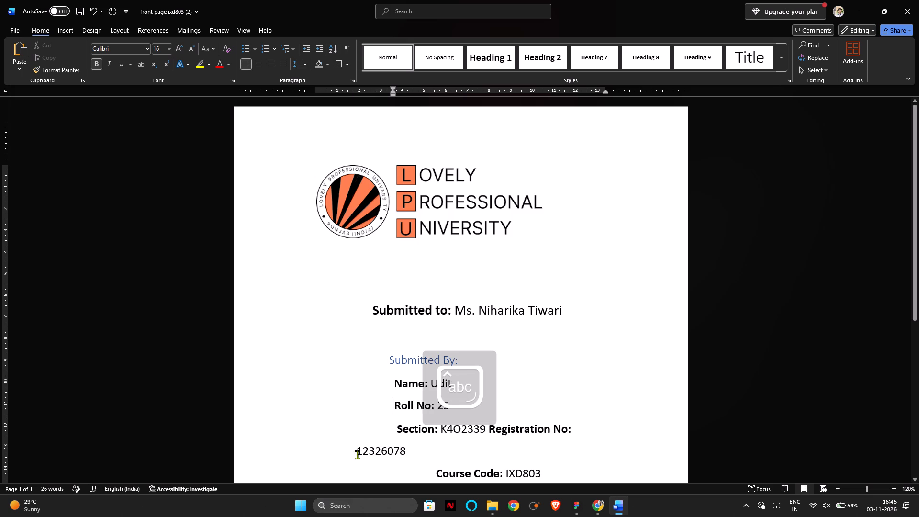
click(357, 450)
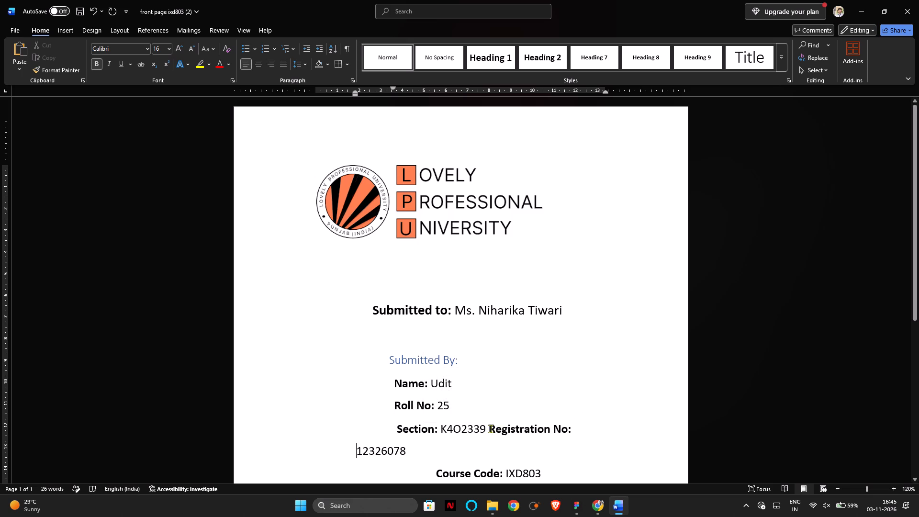
click(491, 428)
key(Return)
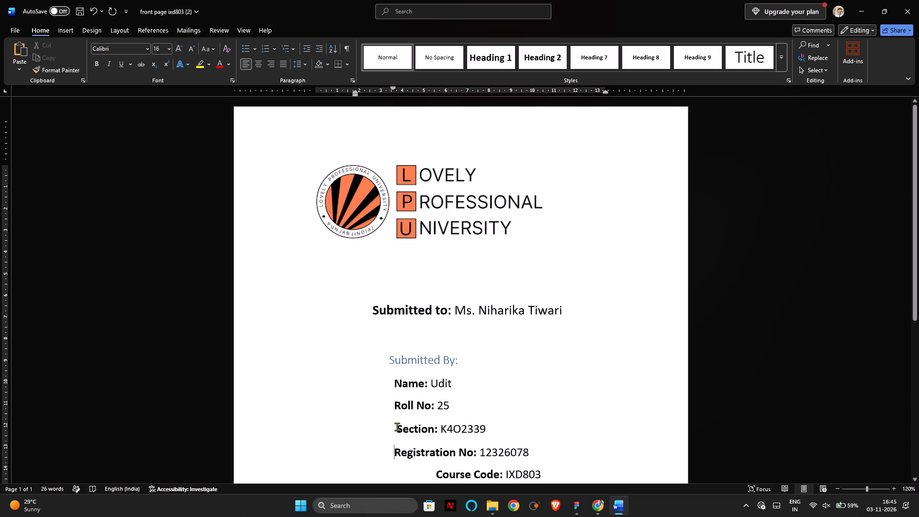
click(397, 427)
key(BackSpace)
Remove the centring from the Course Code line and indent it to start in line with the Registration No line.
scroll(498, 416, down, 2)
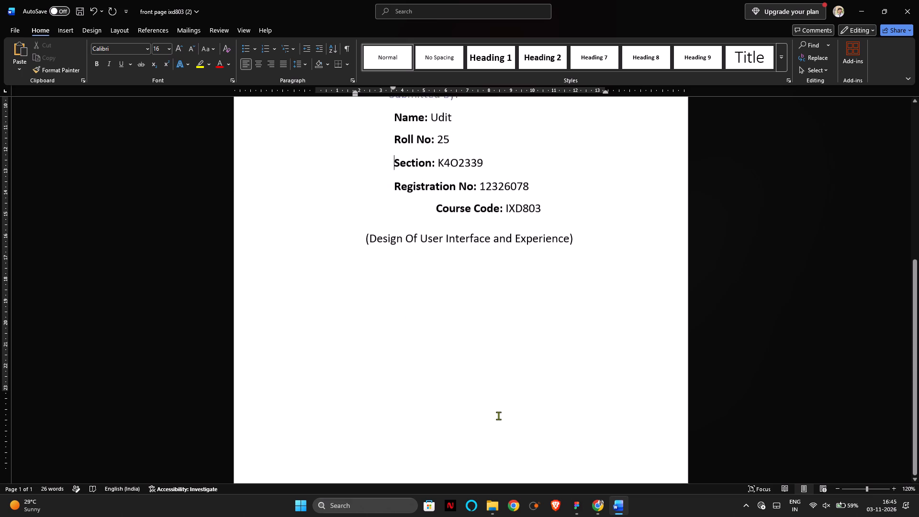
click(436, 197)
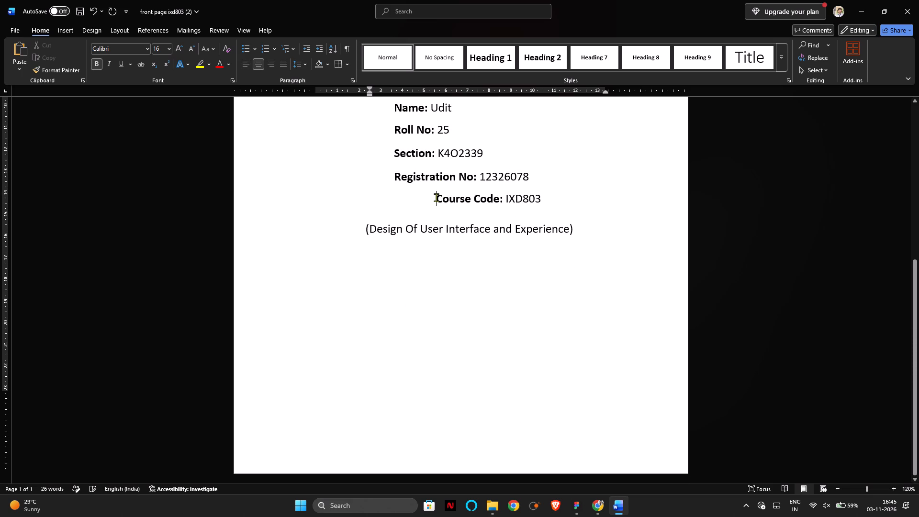
key(BackSpace)
key(Tab)
key(Tab)
key(Tab)
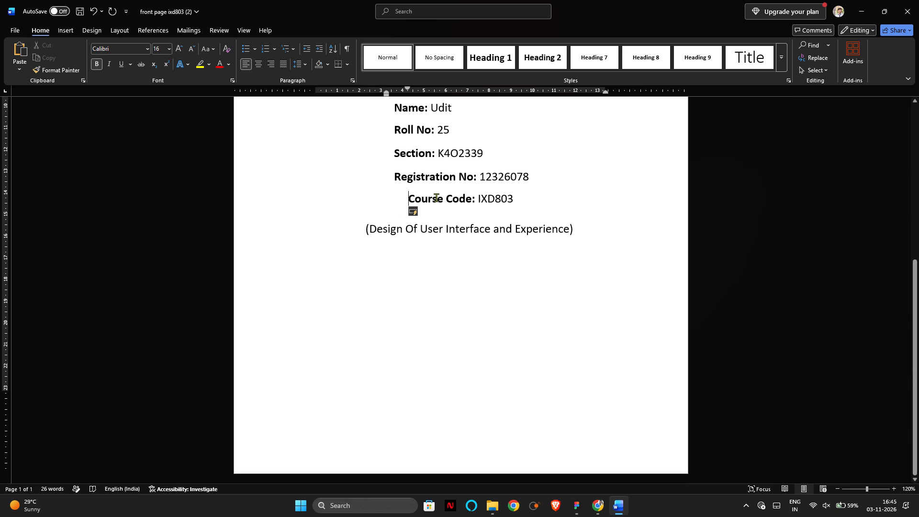
key(BackSpace)
Start a new line below the Design Of User Interface and Experience line, leaving two blank lines between them.
click(455, 271)
scroll(455, 271, right, 1)
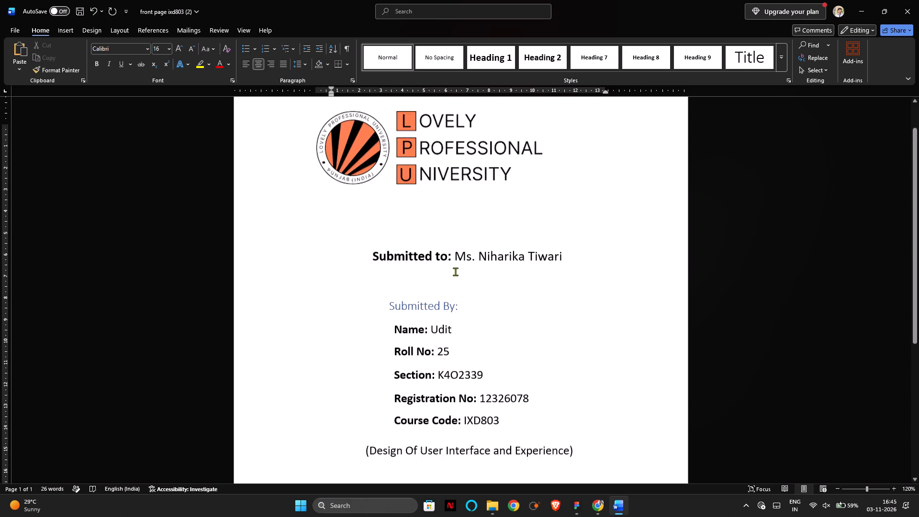
scroll(455, 271, right, 1)
scroll(378, 376, down, 1)
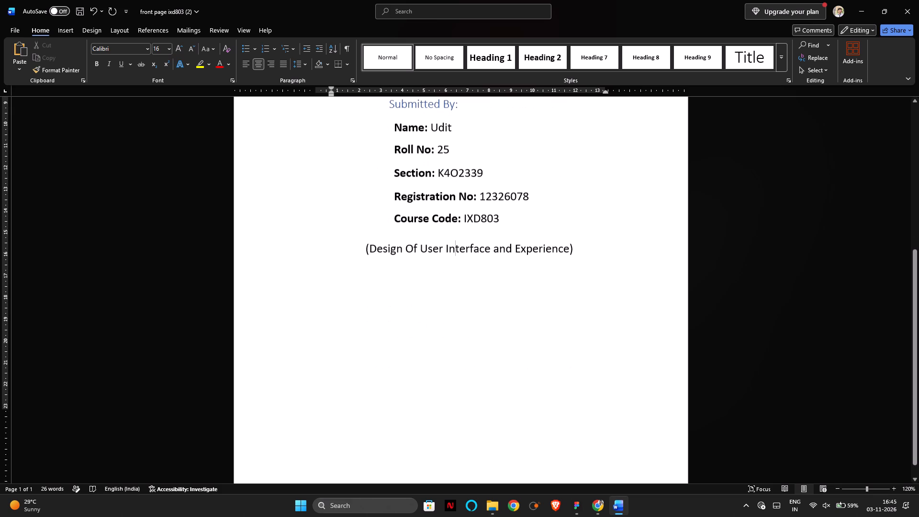
click(408, 344)
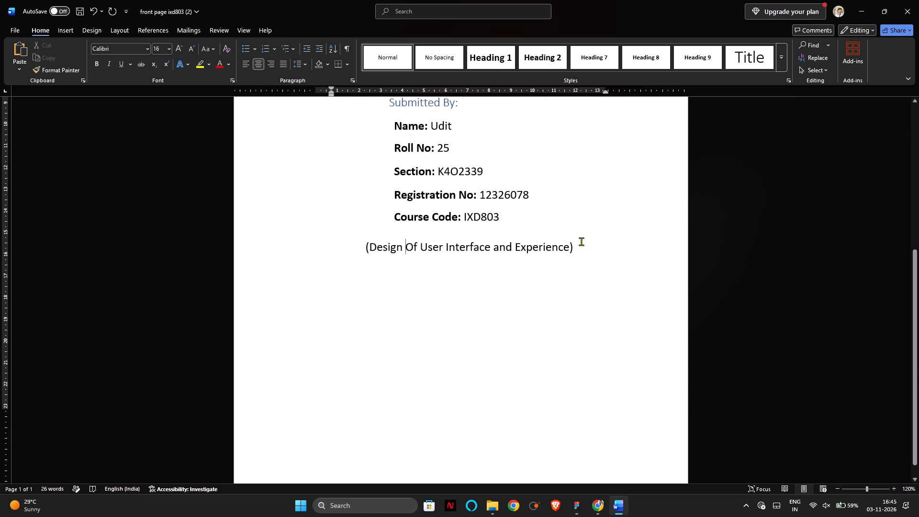
click(581, 241)
key(Return)
key(Return)
key(Return)
key(Return)
key(BackSpace)
key(BackSpace)
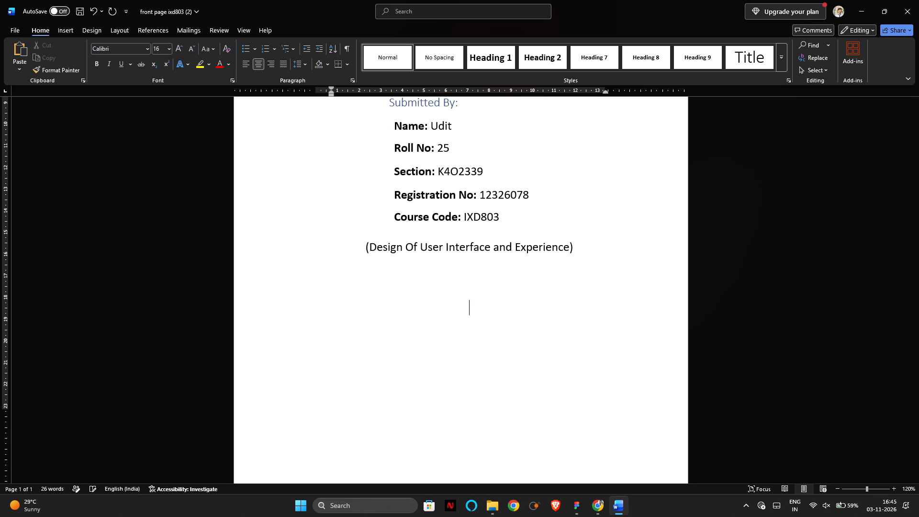
key(Return)
Enter the beginning of the assignment title as "CA3 - " on the new centred line.
text(CA)
text(3-)
key(BackSpace)
key(space)
text(p)
key(BackSpace)
text(-)
key(space)
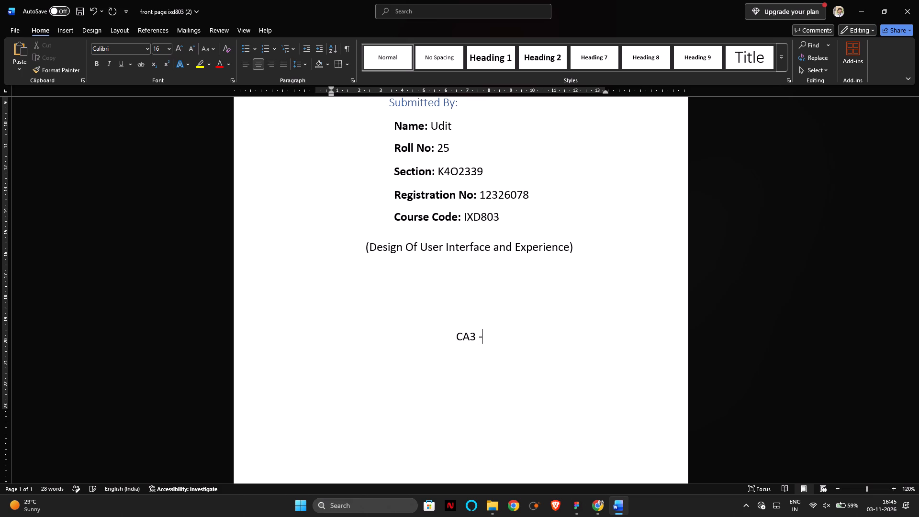
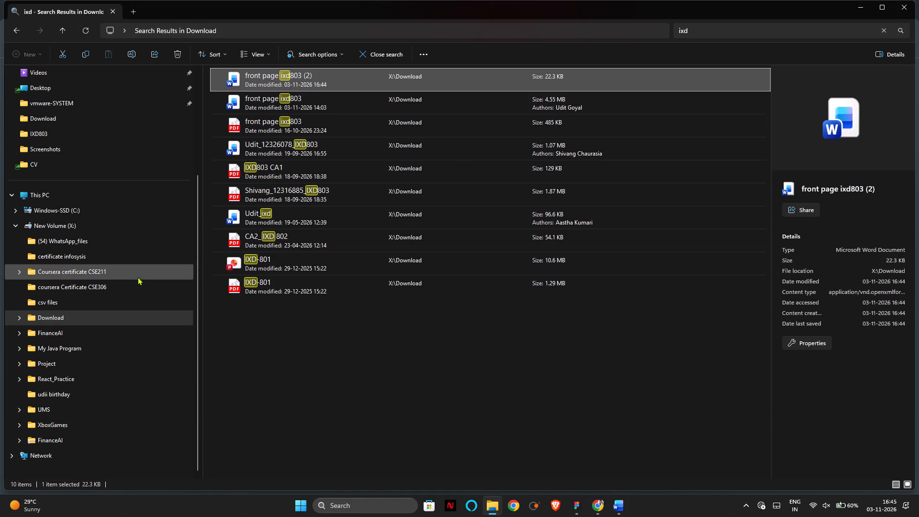
Switch to Google Chrome and start entering a web address or search beginning with "wh" in a new tab.
key(alt+Tab)
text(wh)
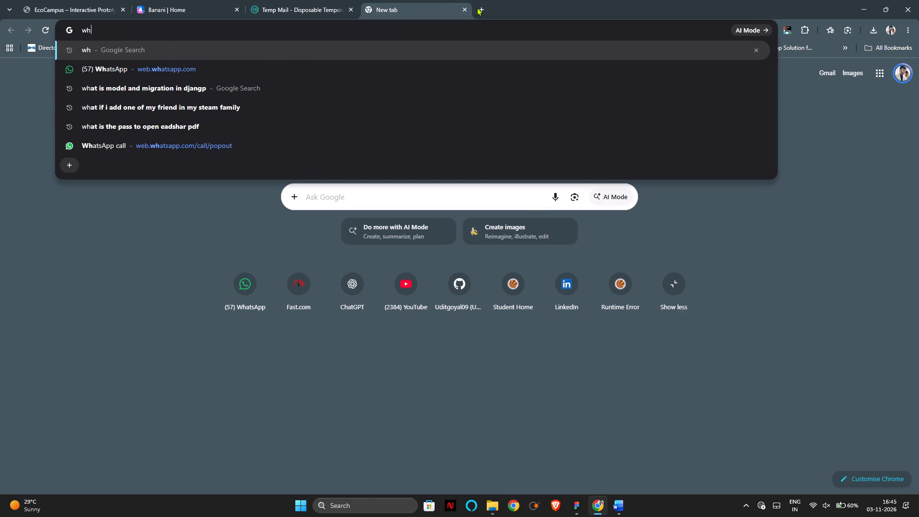
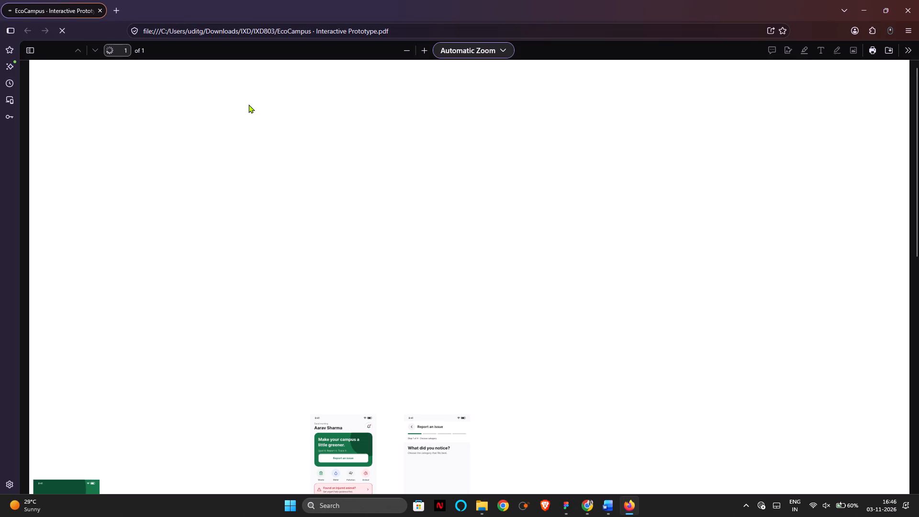
Look over the app screens in the EcoCampus - Interactive Prototype PDF in Firefox.
scroll(248, 104, down, 6)
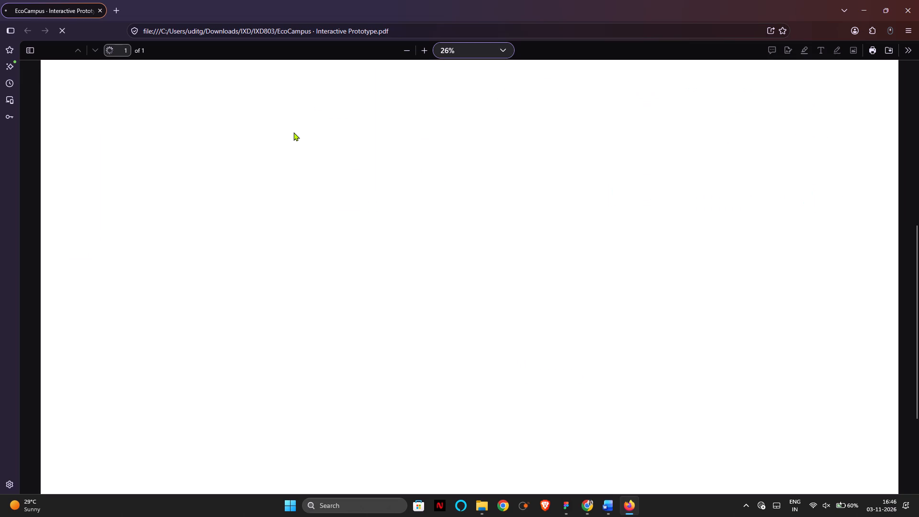
scroll(293, 132, left, 1)
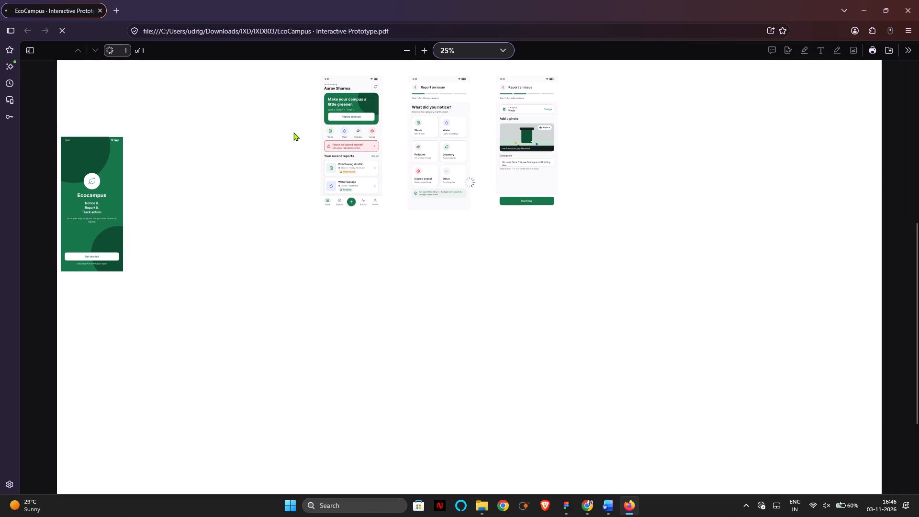
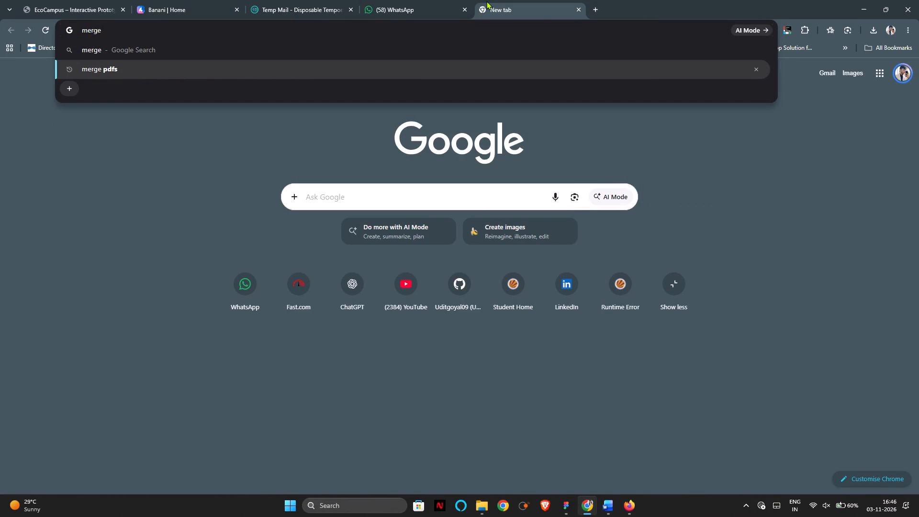
Search Google for "merge pdfs" to find an online tool for combining PDF files.
key(Down)
key(Return)
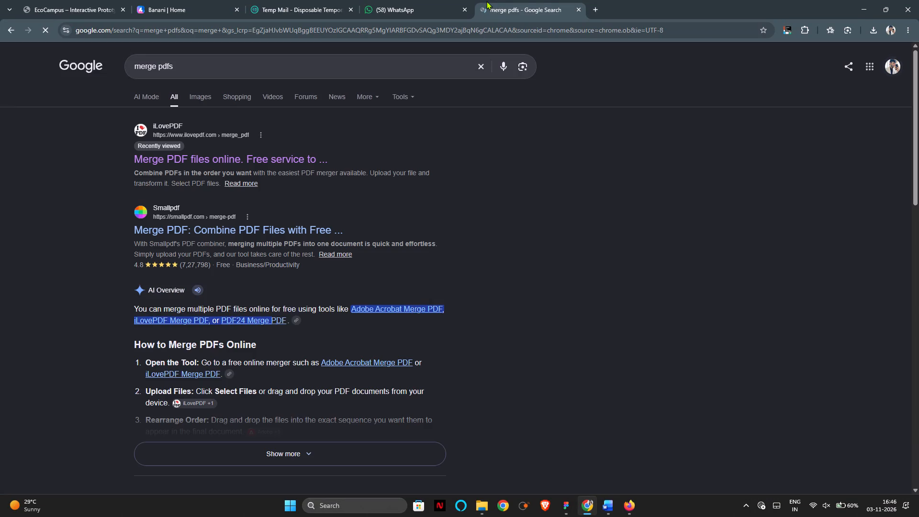
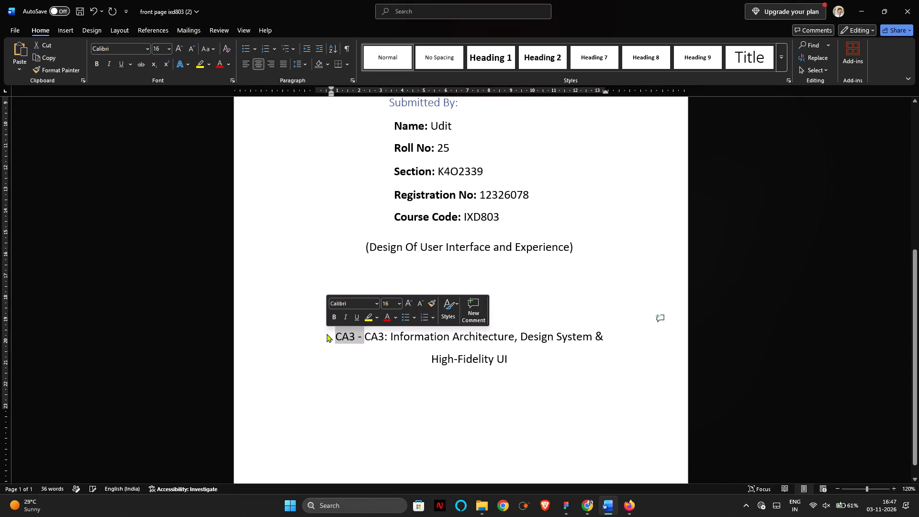
Delete the redundant "CA3 - " in front of the assignment title and save the front page document.
key(BackSpace)
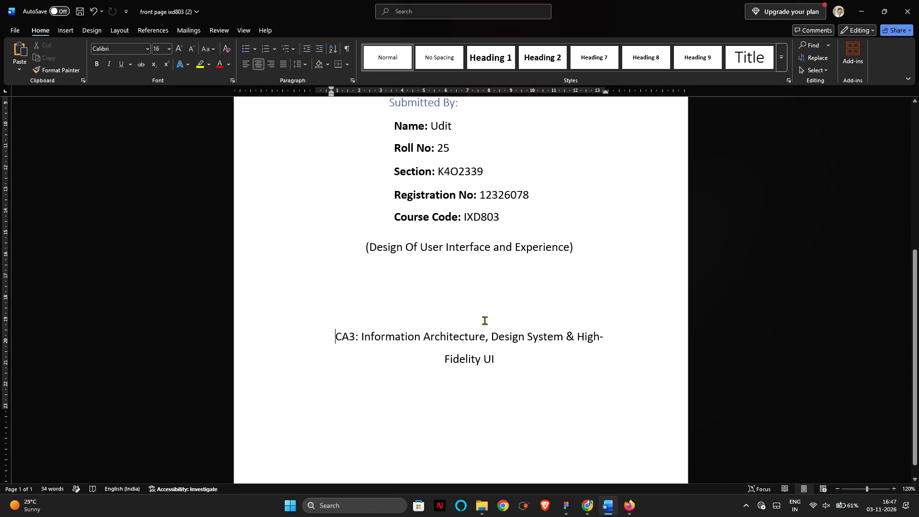
scroll(475, 402, down, 2)
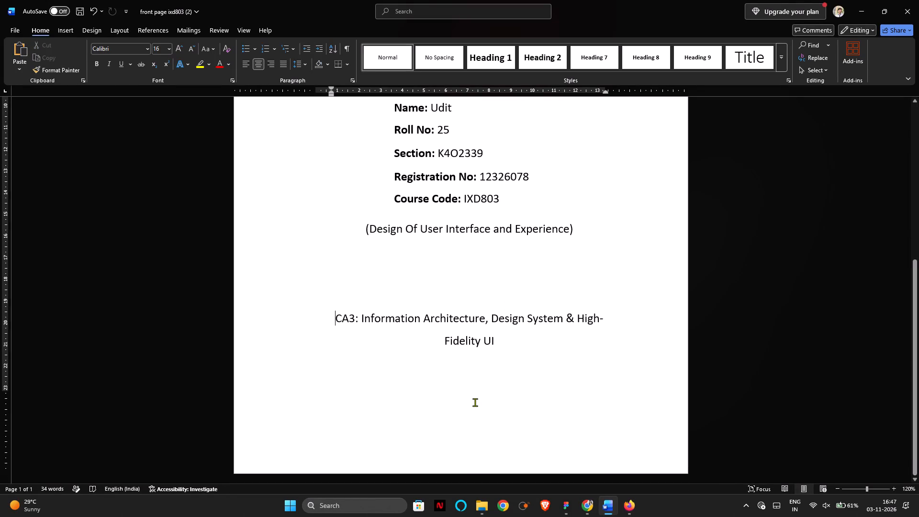
key(ctrl+s)
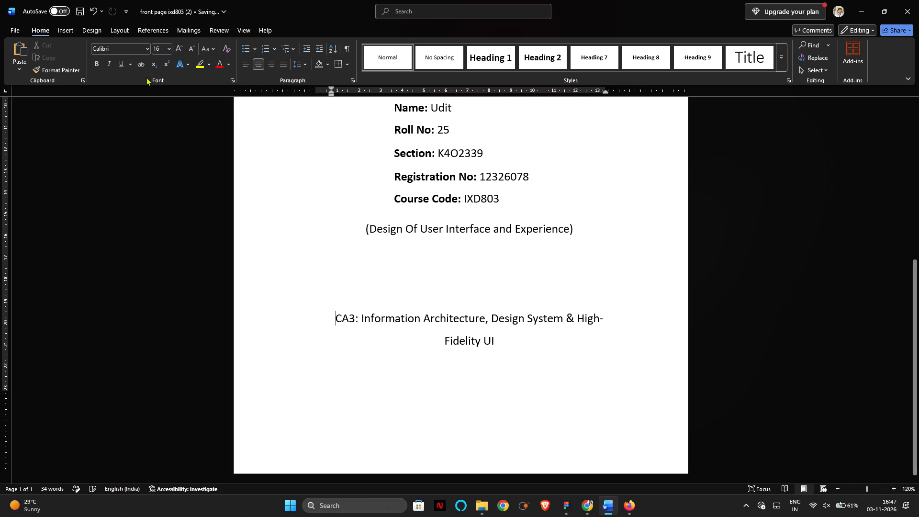
Export the front page as a PDF named "front page ixd803" into the IXD803 folder, dropping the "(2)" from the file name.
click(19, 30)
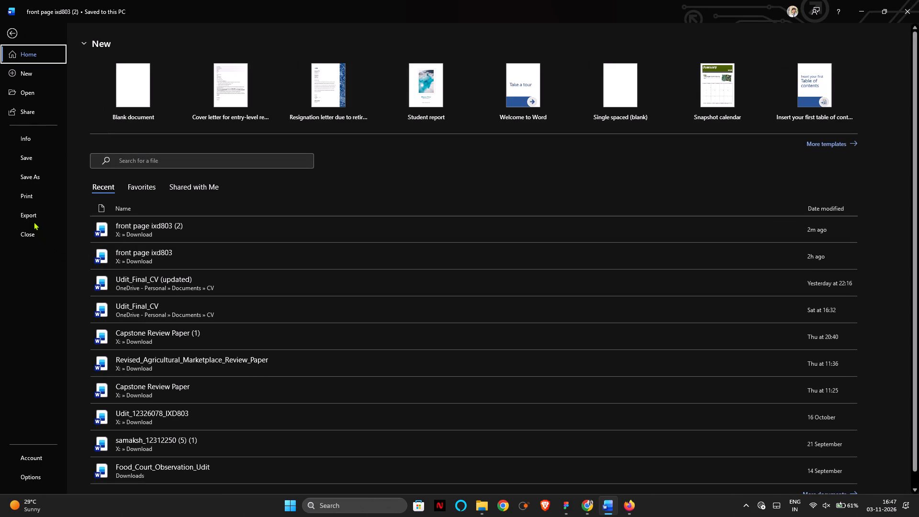
click(32, 216)
click(264, 120)
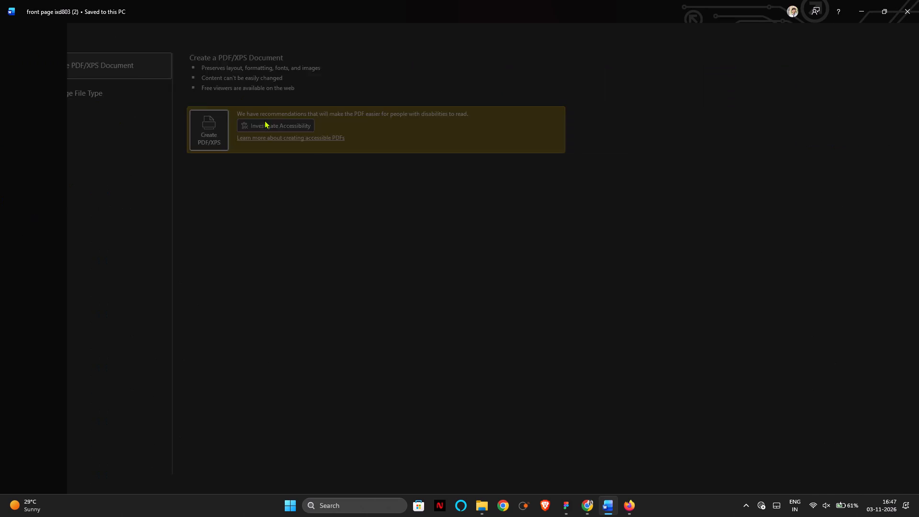
scroll(63, 97, up, 2)
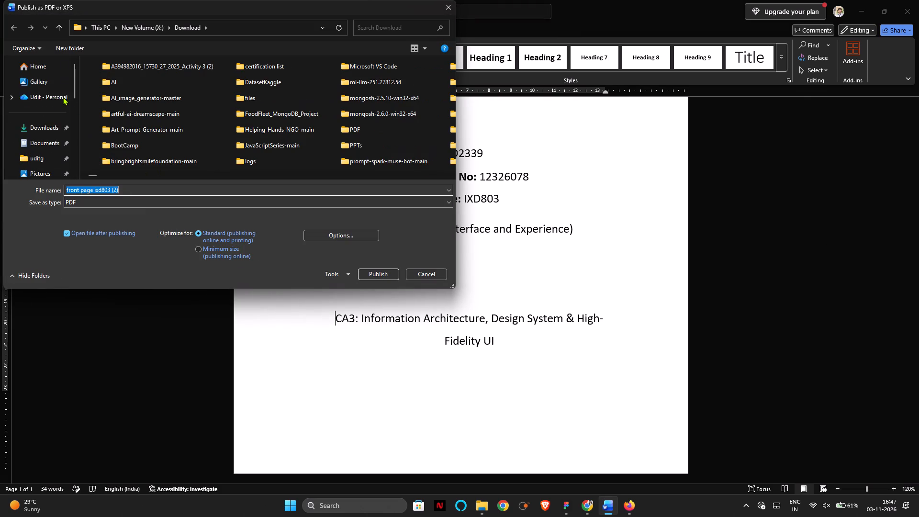
scroll(47, 131, down, 1)
click(45, 91)
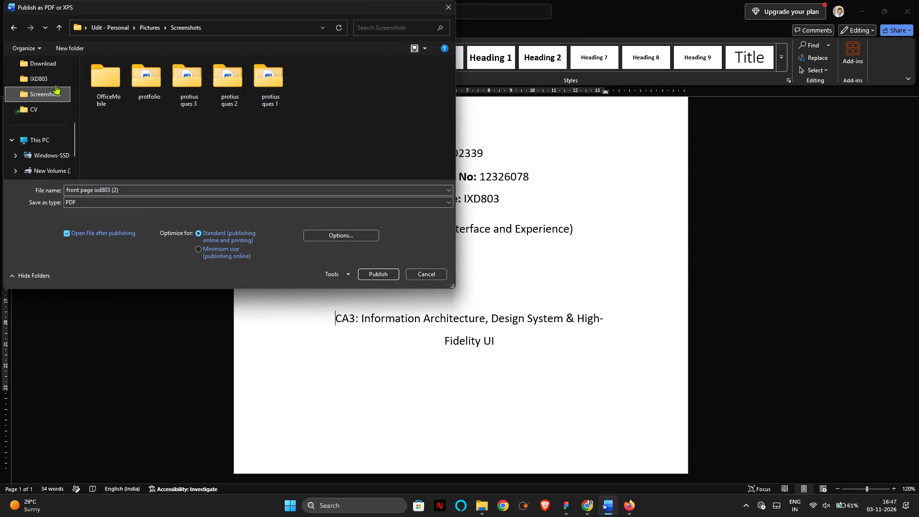
click(55, 82)
drag(148, 188, 145, 188)
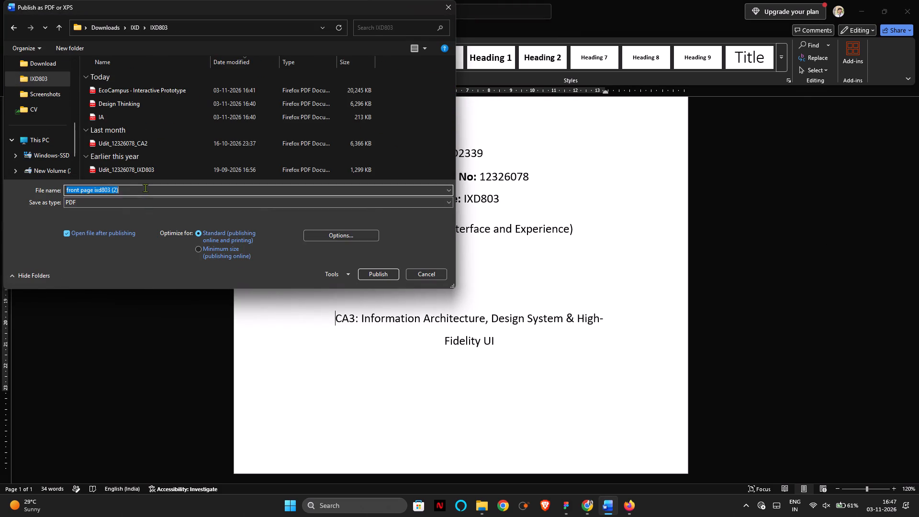
drag(145, 188, 125, 189)
click(125, 189)
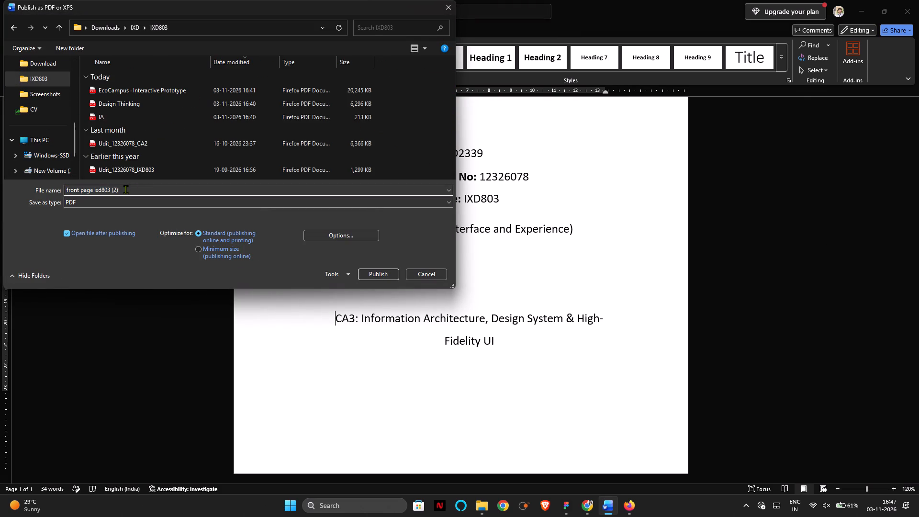
key(BackSpace)
key(BackSpace)
key(BackSpace)
key(Return)
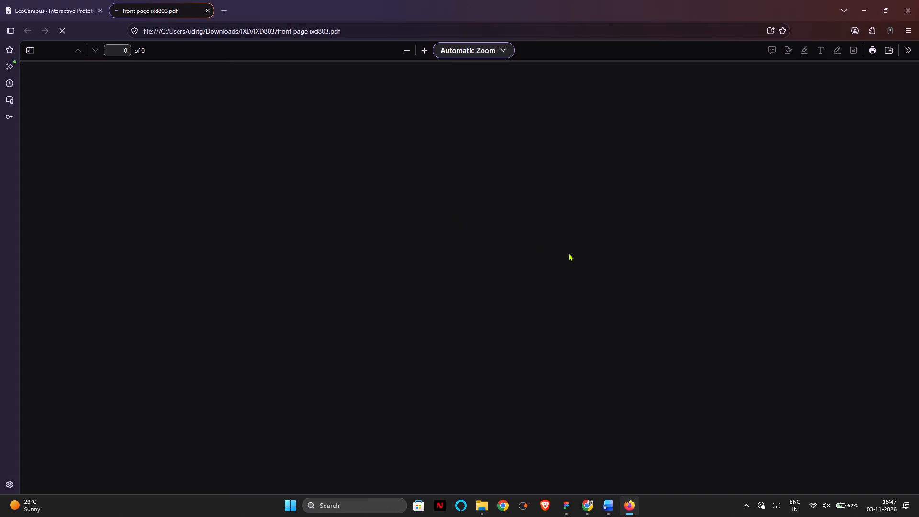
Switch to the IXD803 folder in File Explorer.
key(alt+Tab)
key(alt+Tab)
key(alt+Tab)
key(alt+Tab)
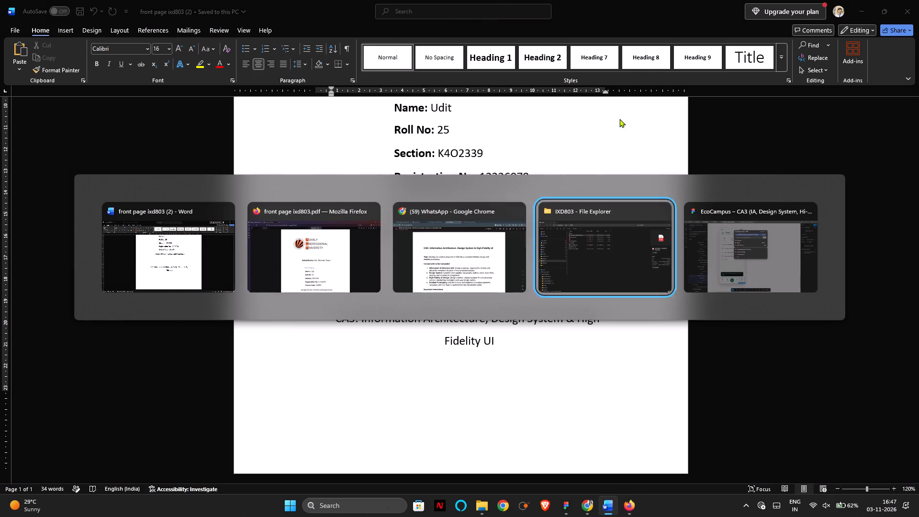
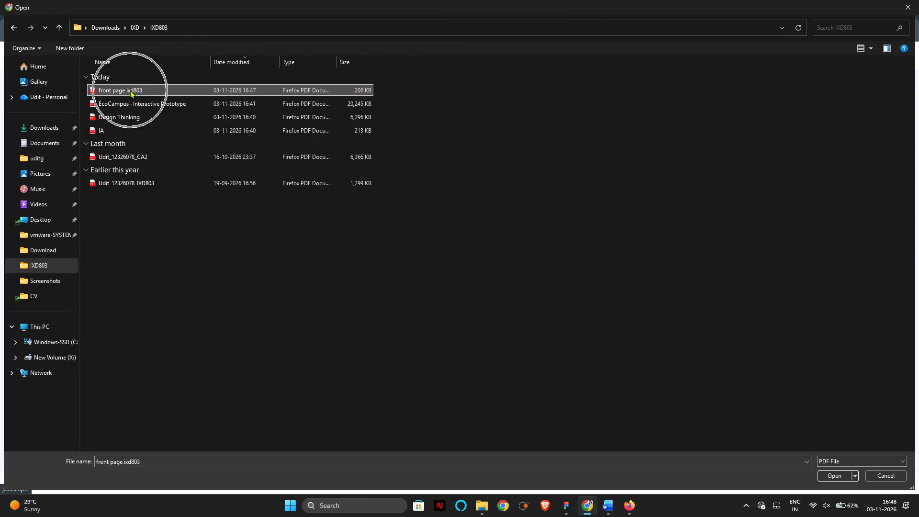
Add the front page ixd803, IA, Design Thinking and EcoCampus - Interactive Prototype PDFs, in that order, to the iLovePDF merge list.
click(830, 476)
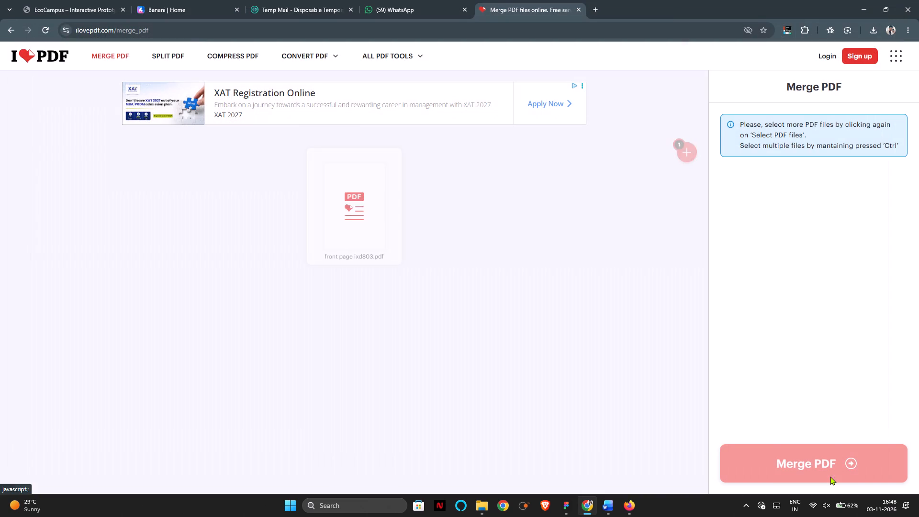
click(687, 155)
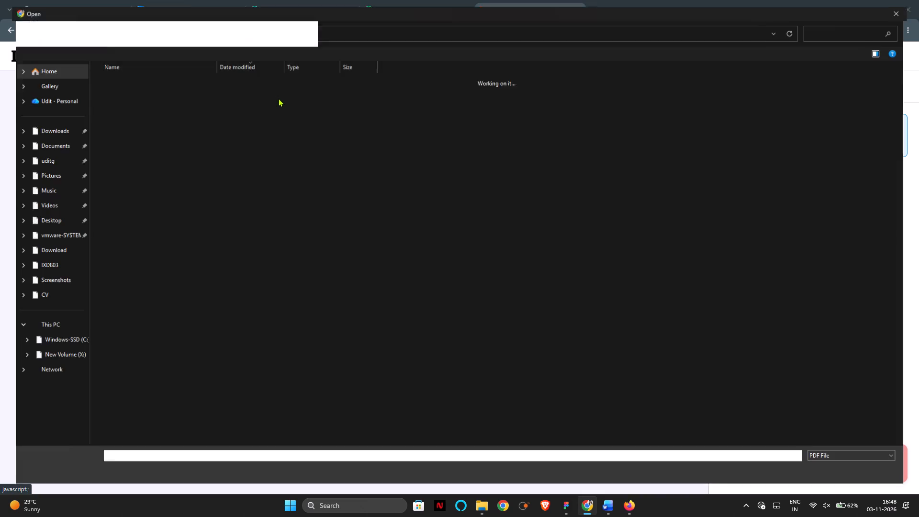
click(141, 125)
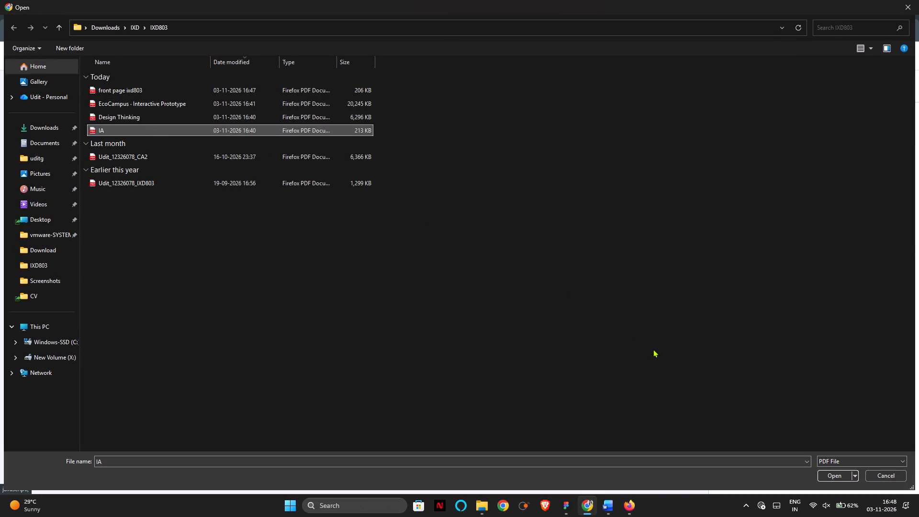
click(837, 474)
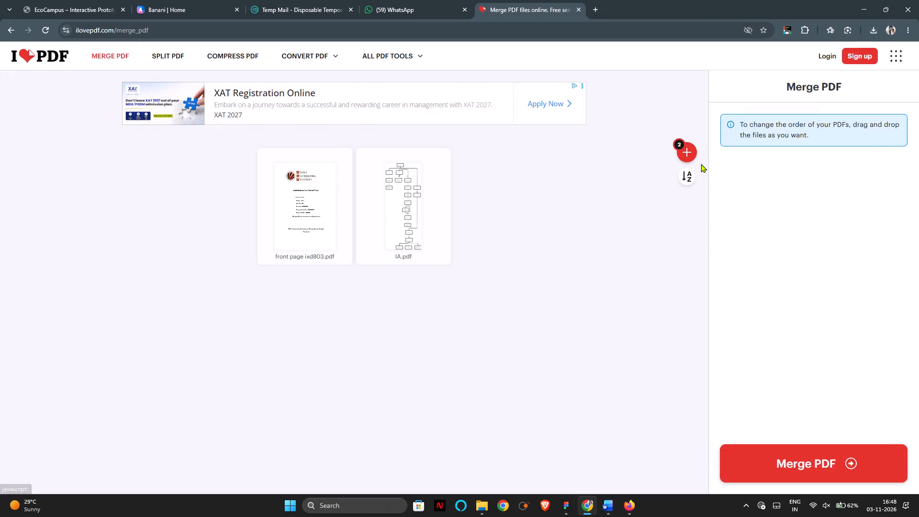
click(688, 153)
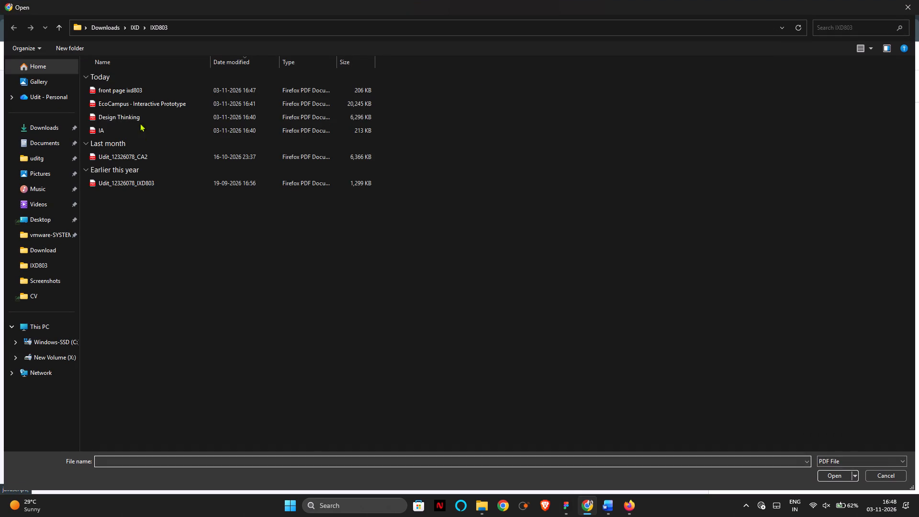
click(133, 113)
click(133, 113)
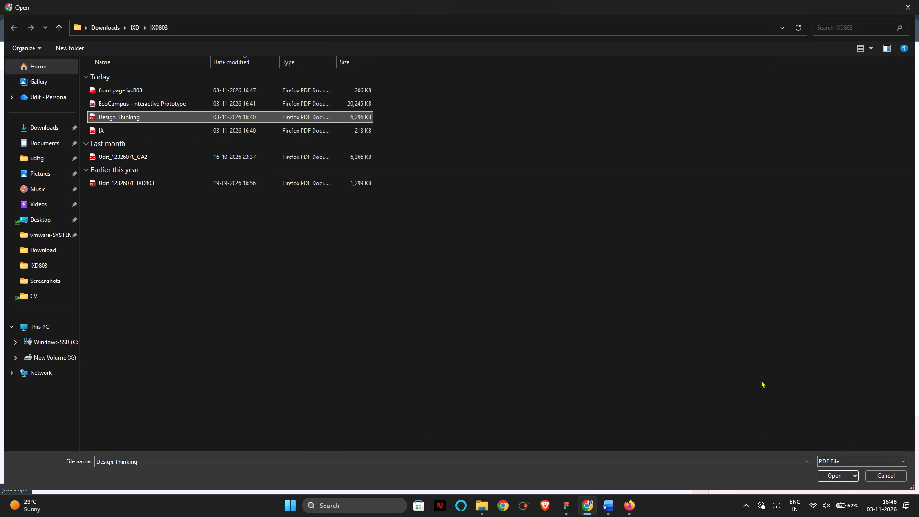
click(826, 473)
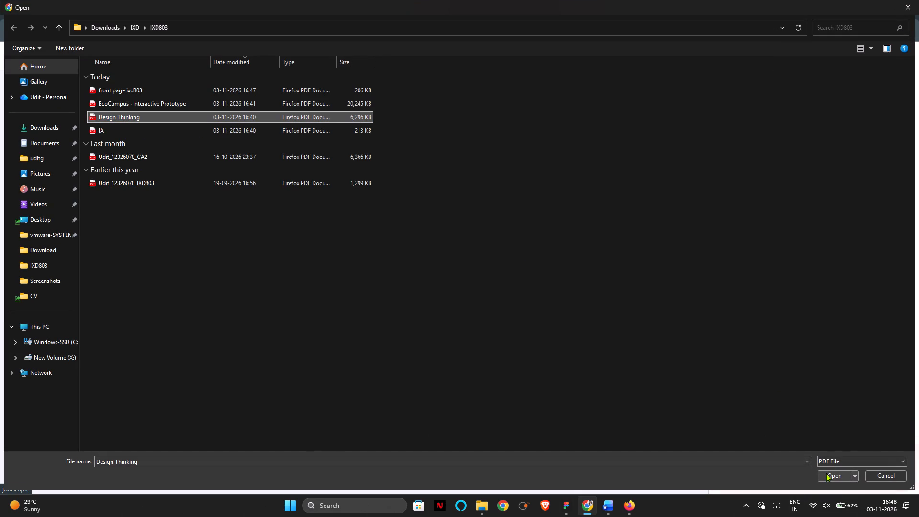
click(826, 473)
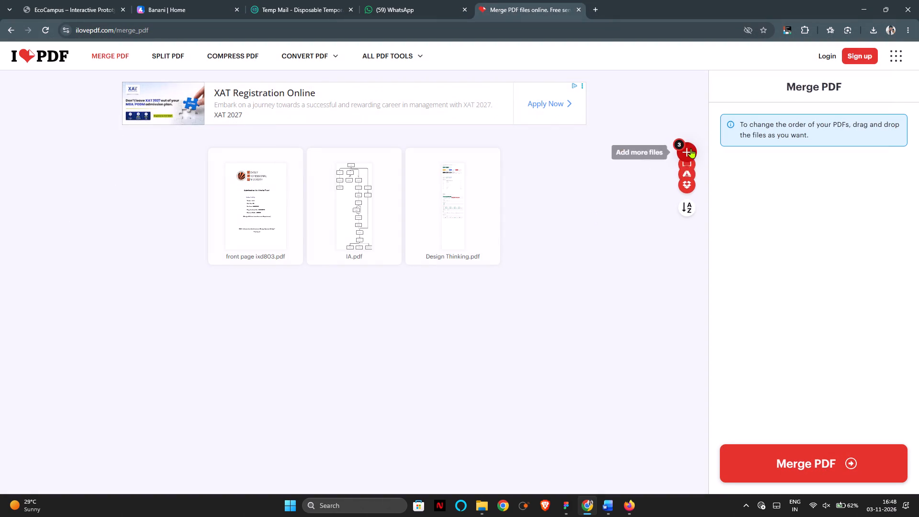
click(691, 149)
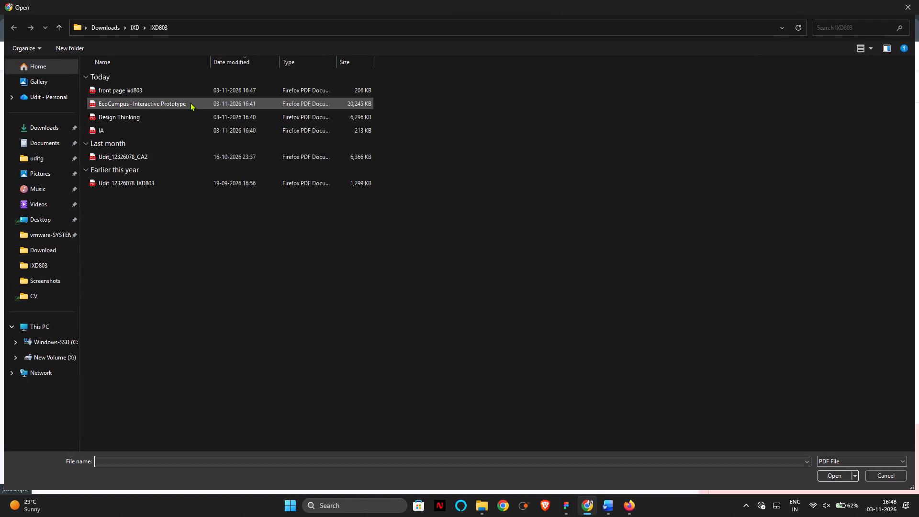
click(190, 102)
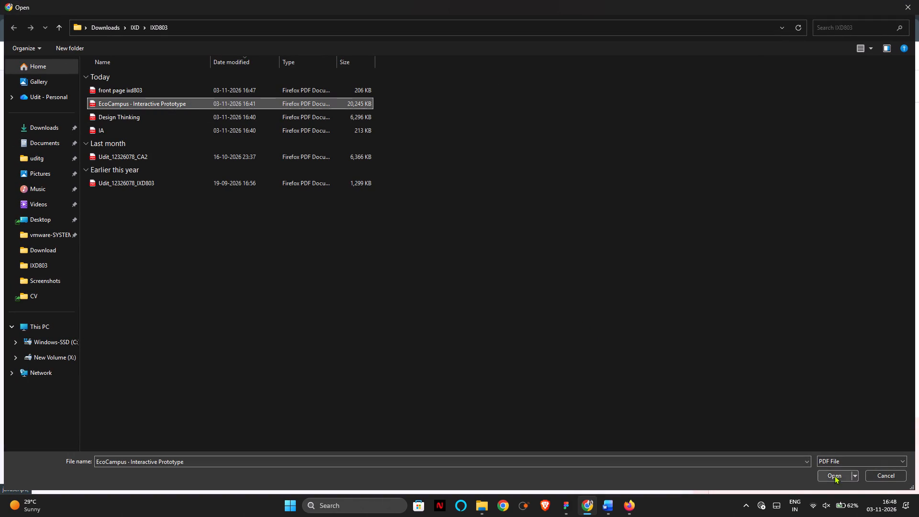
click(834, 475)
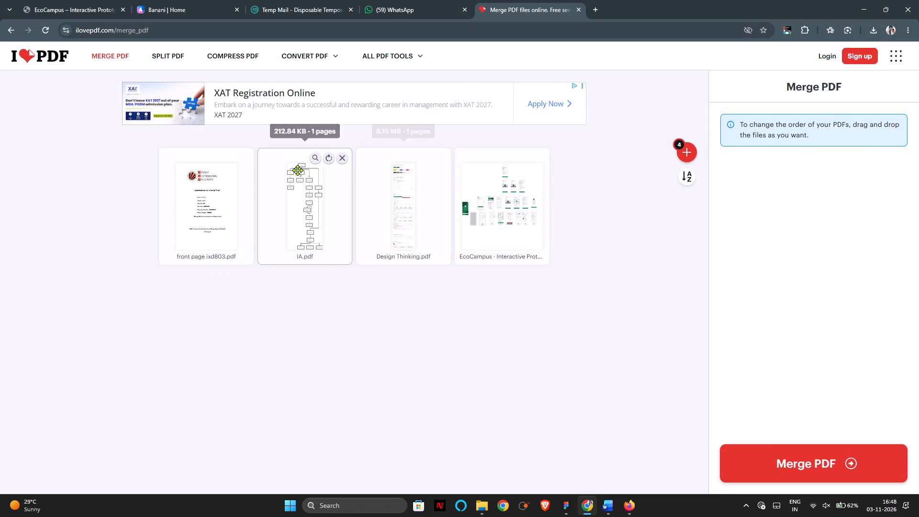
Merge the four added files into a single PDF.
click(293, 175)
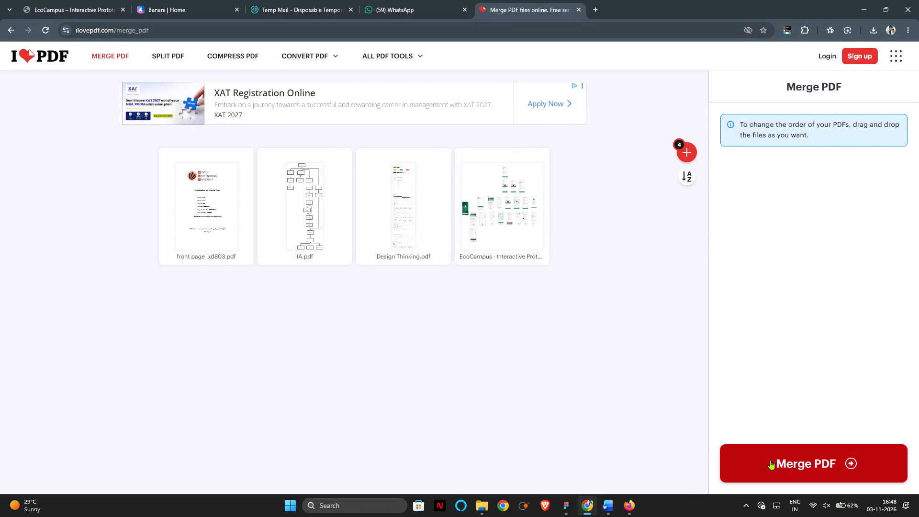
double_click(288, 223)
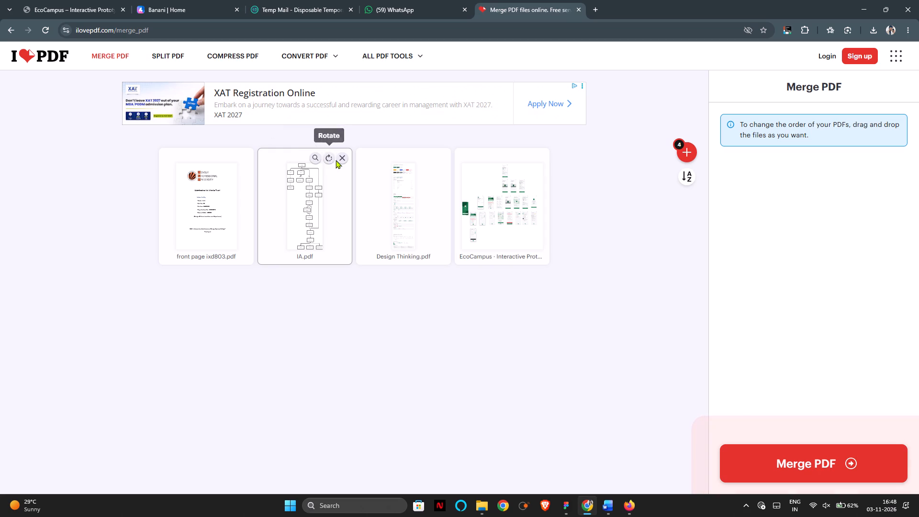
click(799, 472)
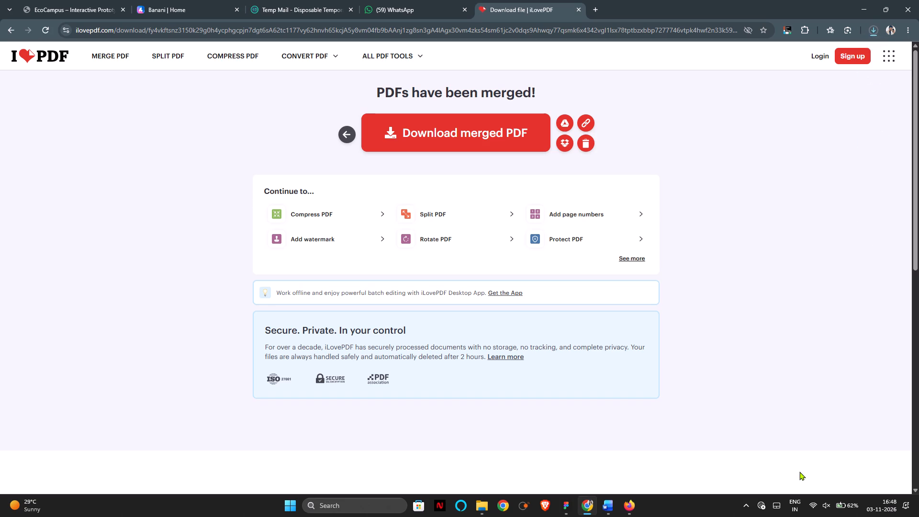
Show the downloaded merged PDF in its folder and rename it ixd803_CA3.
click(873, 27)
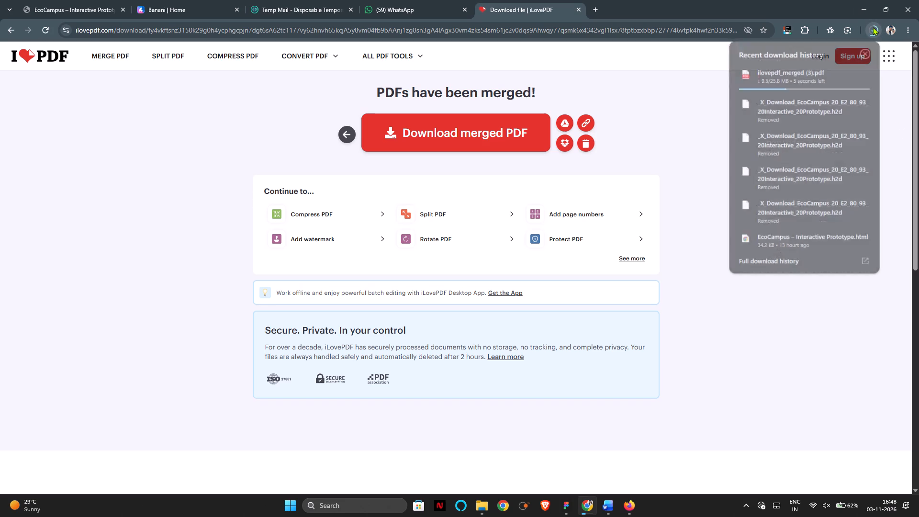
click(873, 27)
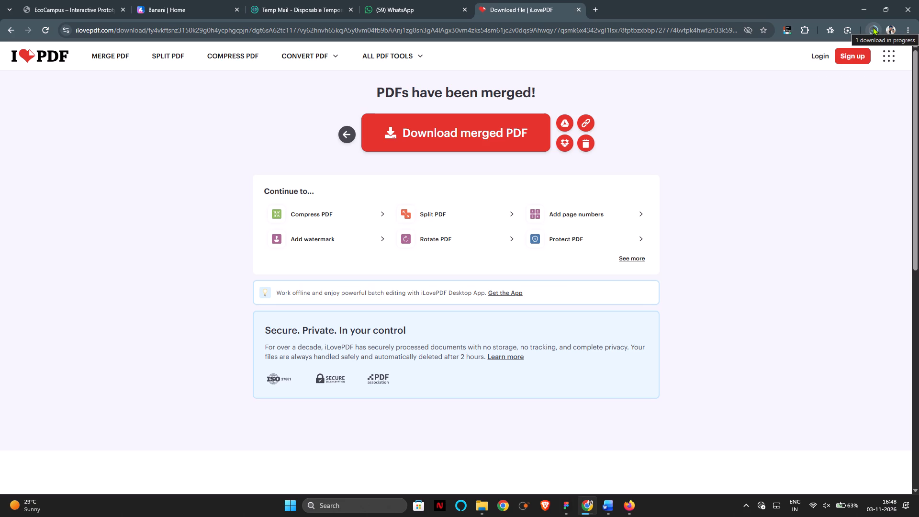
click(873, 27)
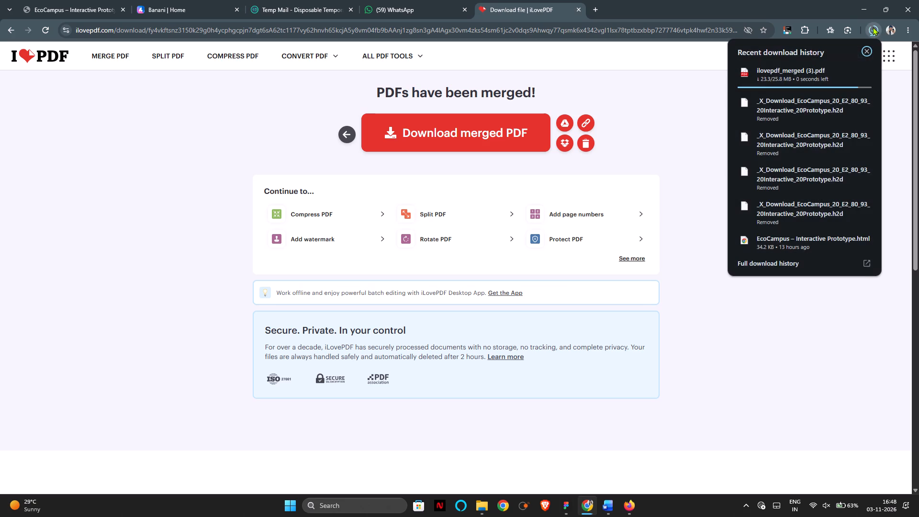
click(848, 72)
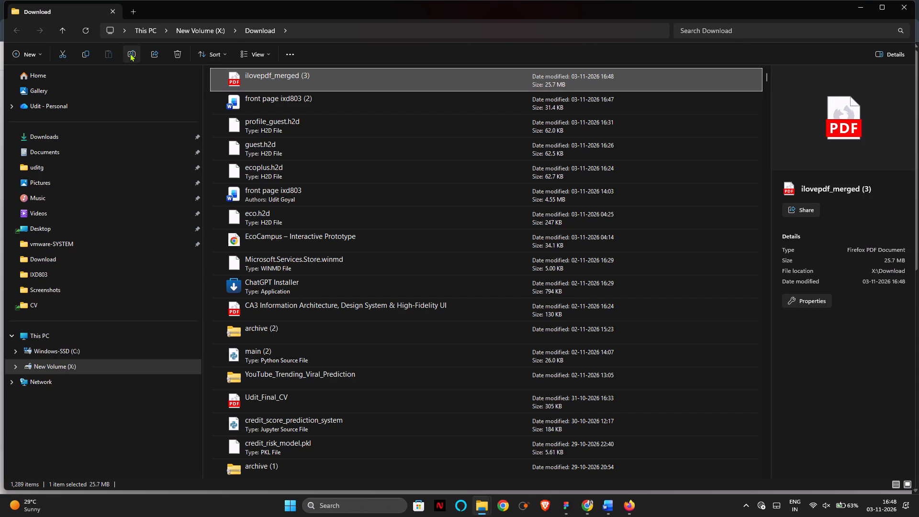
click(130, 53)
key(BackSpace)
text(ixd)
text(80)
key(3)
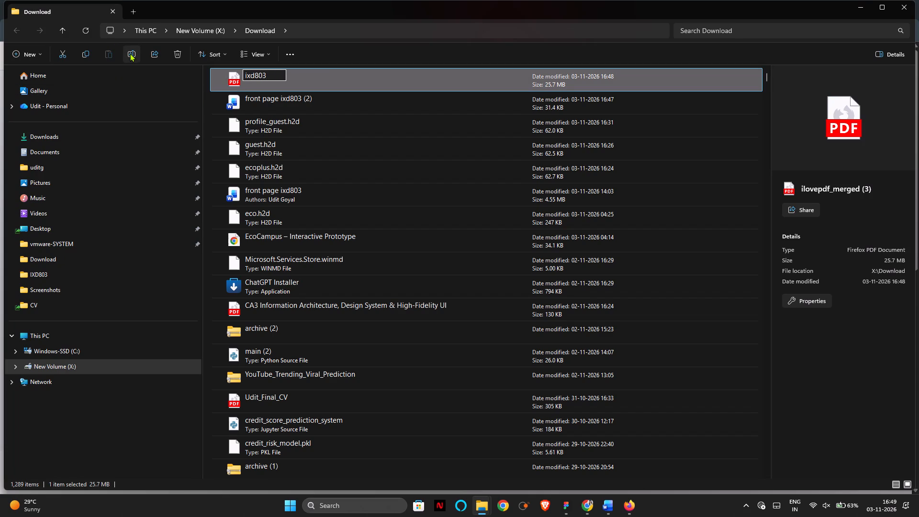
text(_CA)
key(3)
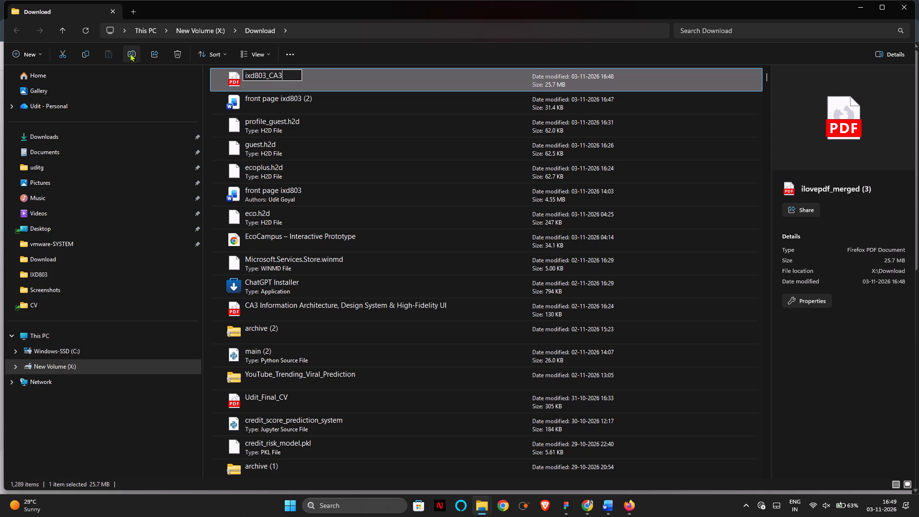
key(Return)
Move the ixd803_CA3 PDF from the Download folder into the IXD803 folder.
key(ctrl+x)
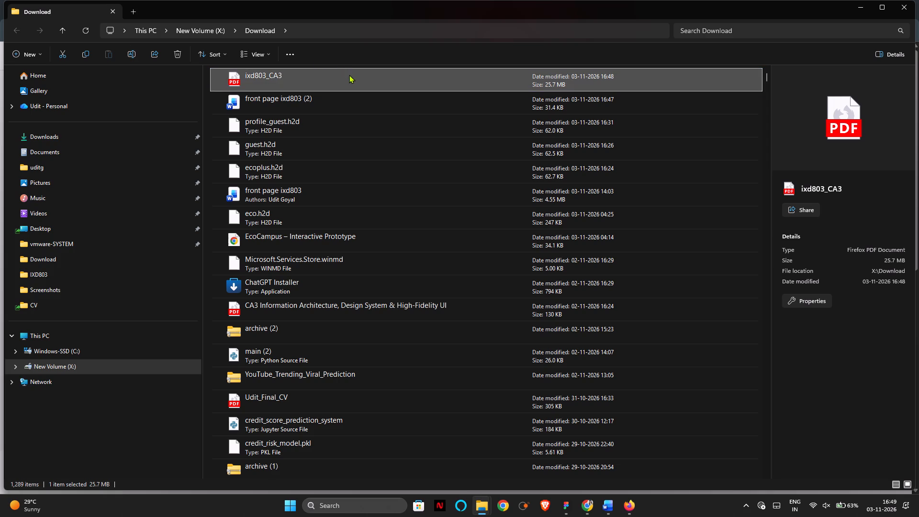
double_click(53, 277)
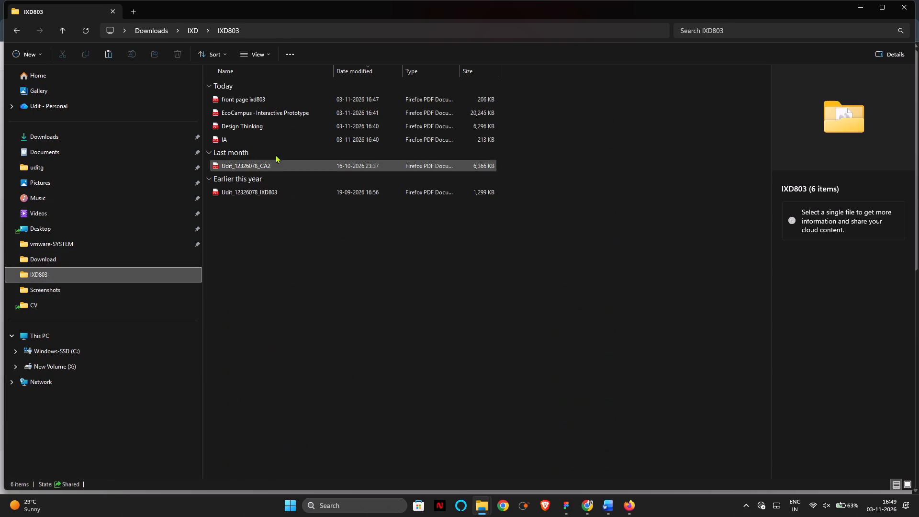
key(ctrl+v)
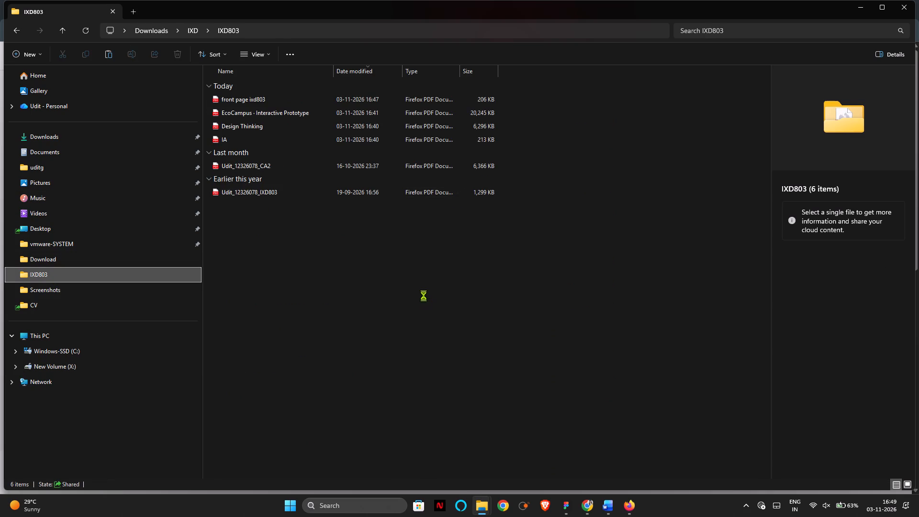
click(298, 290)
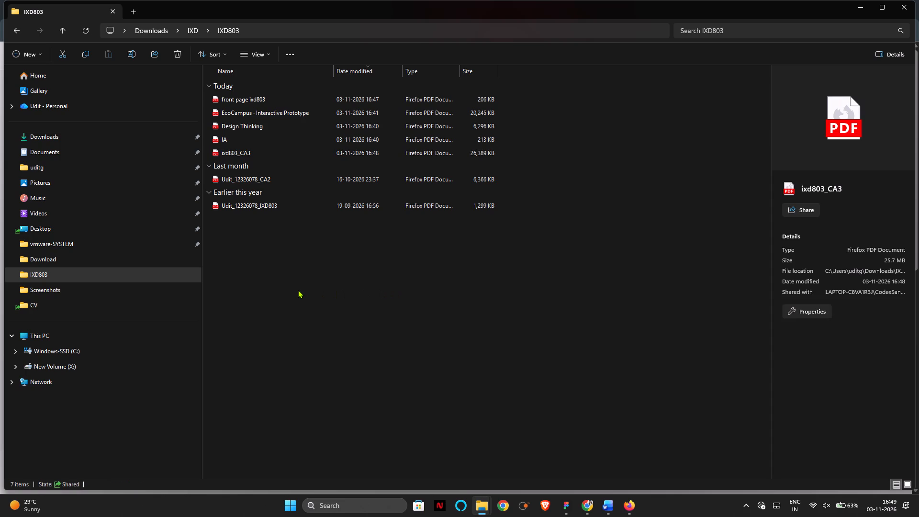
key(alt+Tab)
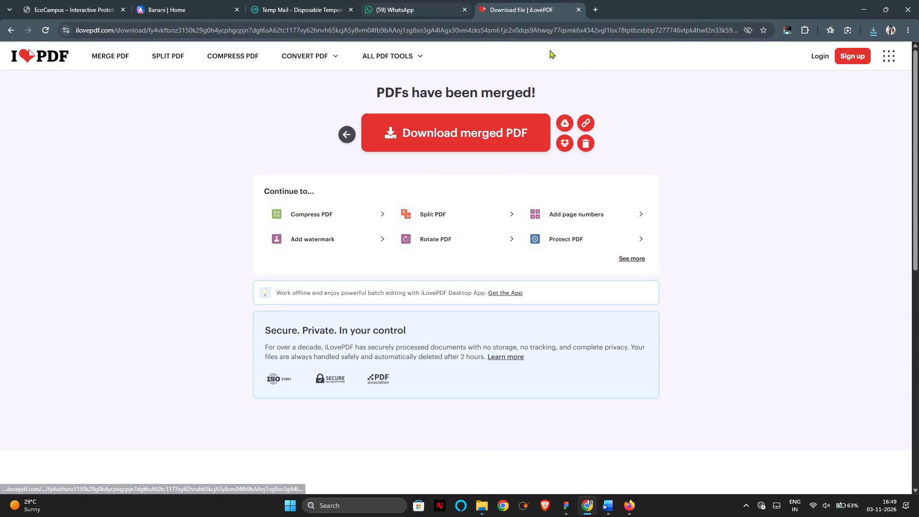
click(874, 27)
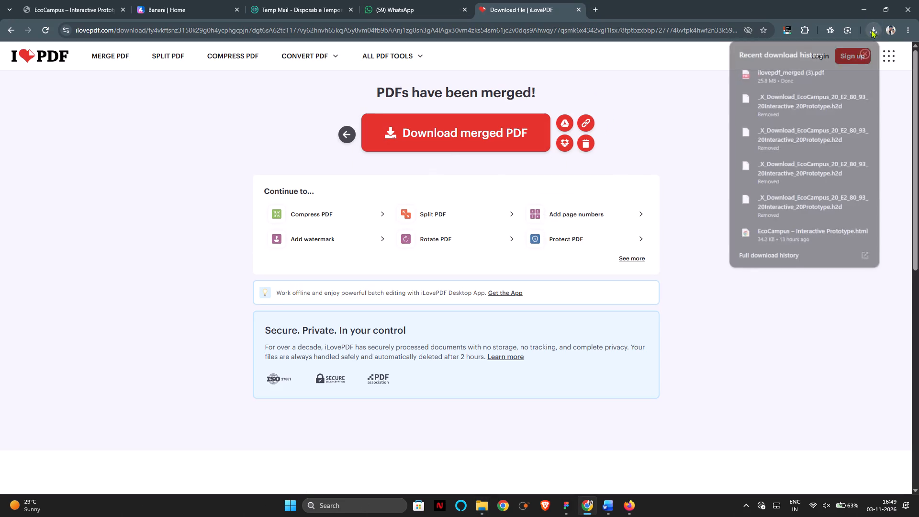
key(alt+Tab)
Open the ixd803_CA3 PDF and check its front page, the EcoCampus IA diagram and the Colour & Typography section.
double_click(279, 150)
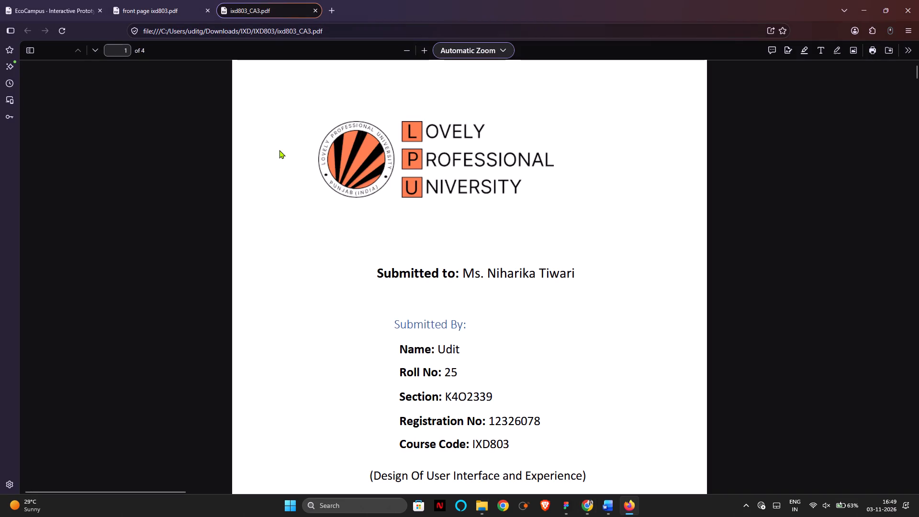
scroll(279, 150, down, 3)
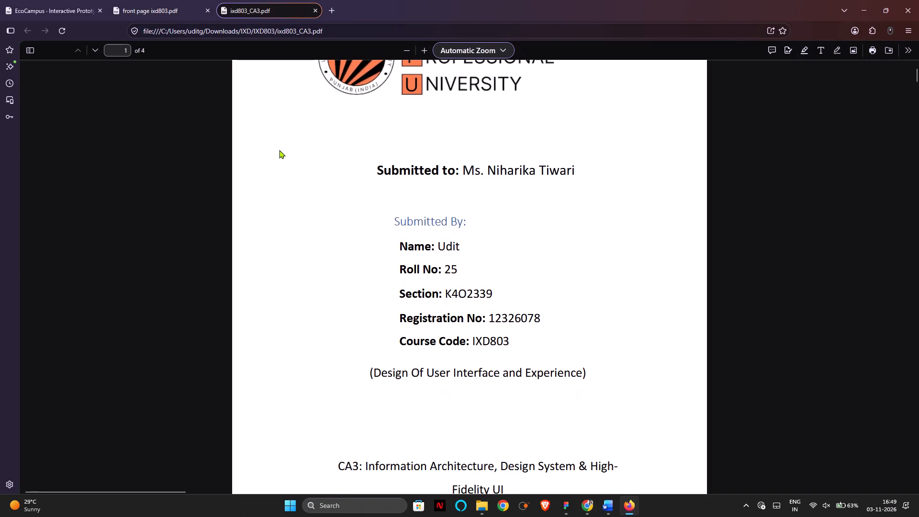
scroll(279, 150, down, 9)
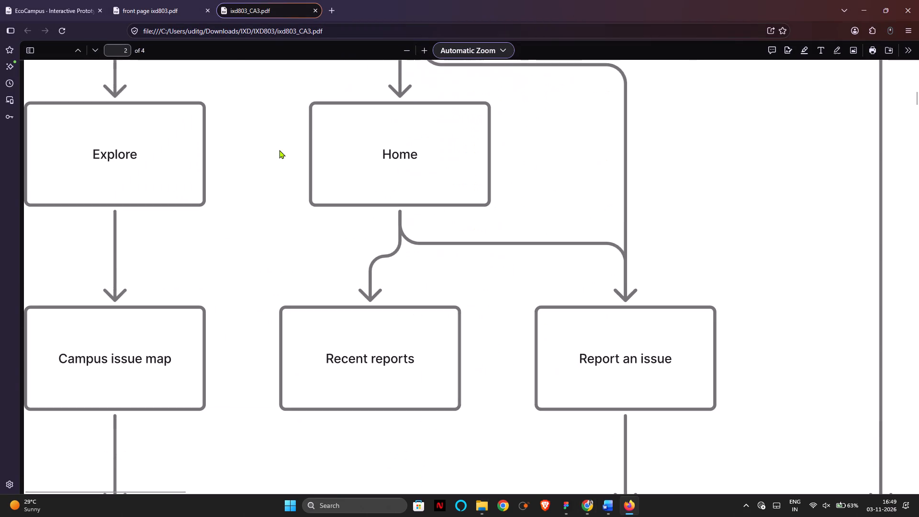
scroll(279, 150, down, 1)
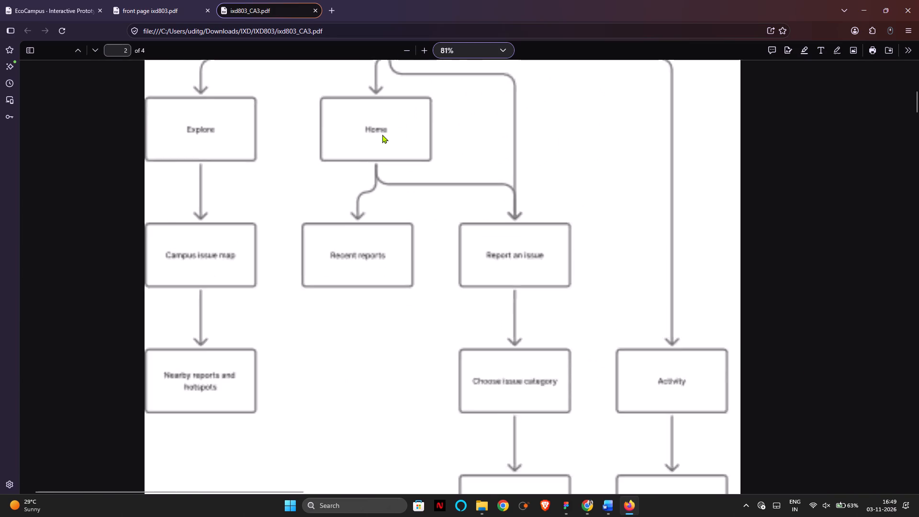
scroll(382, 135, up, 1)
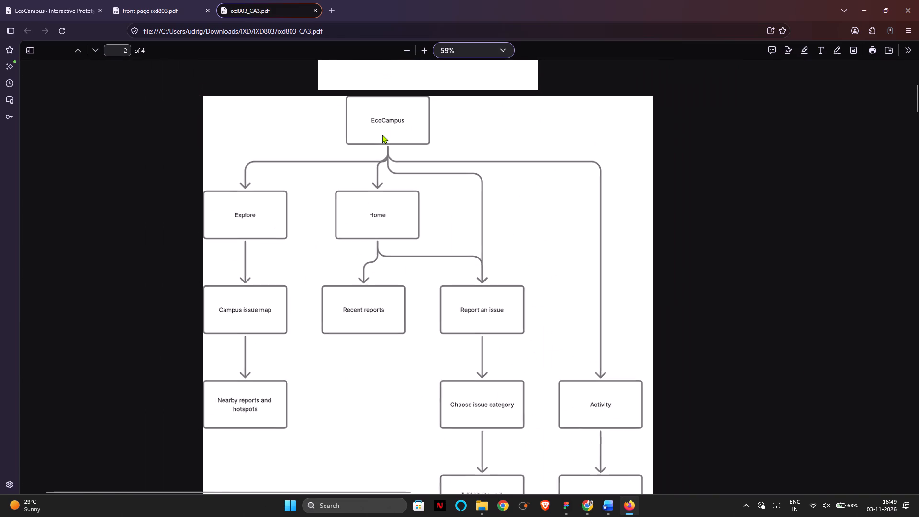
scroll(382, 135, down, 12)
scroll(382, 135, up, 2)
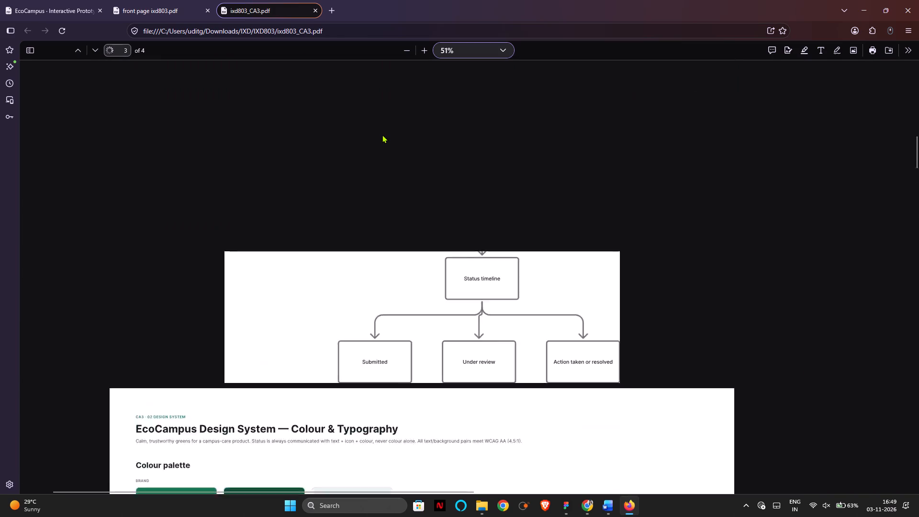
scroll(382, 135, down, 2)
scroll(382, 135, up, 4)
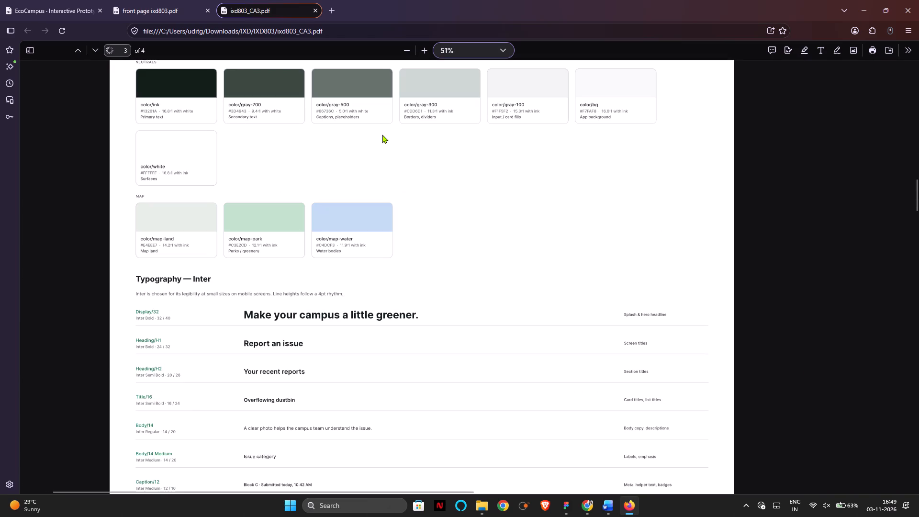
scroll(382, 135, up, 6)
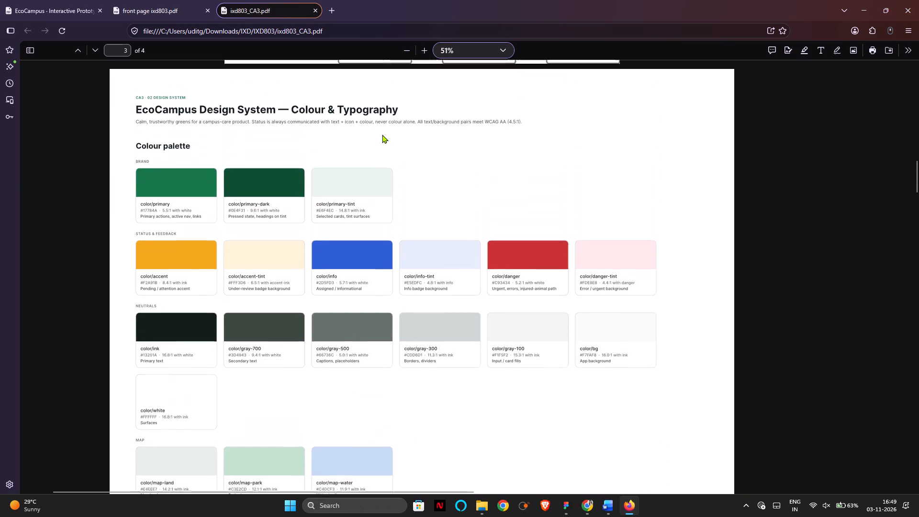
scroll(382, 135, up, 3)
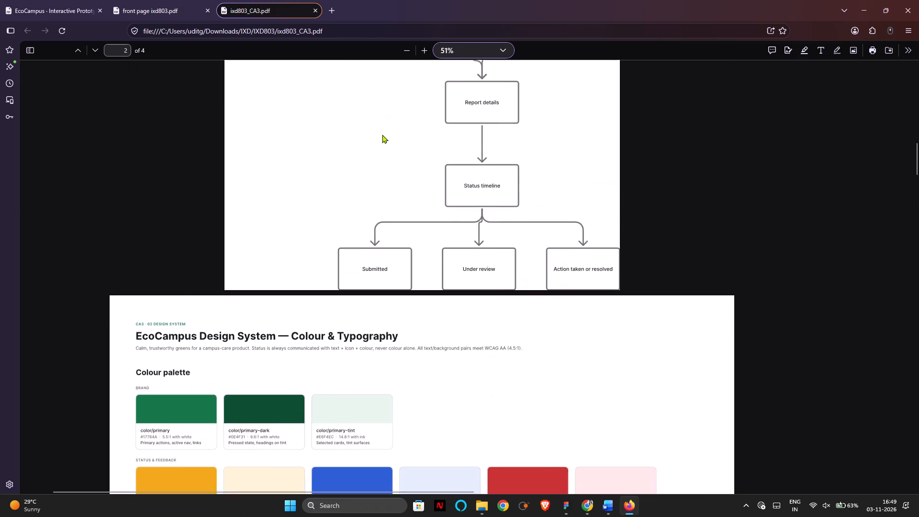
scroll(382, 135, up, 1)
Examine the design system's component, status timeline and icon set sections on page 3 of the merged PDF.
scroll(382, 135, down, 14)
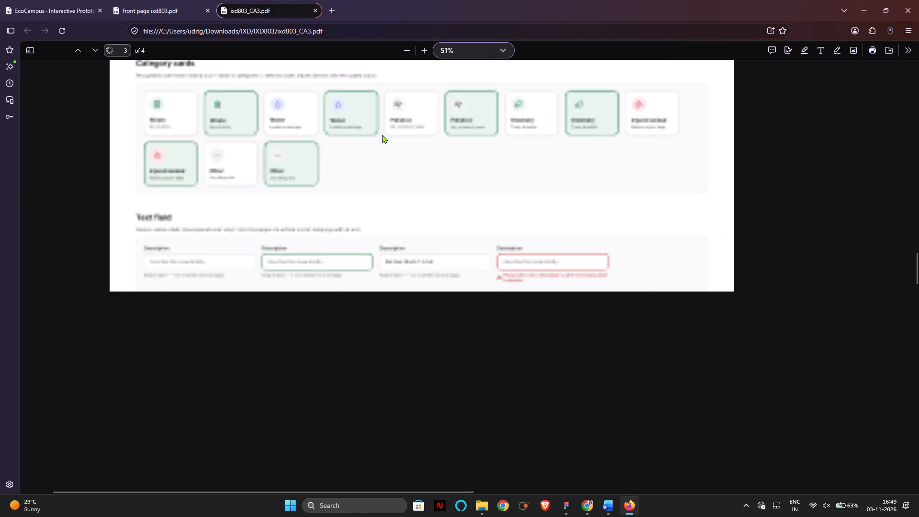
scroll(382, 135, down, 10)
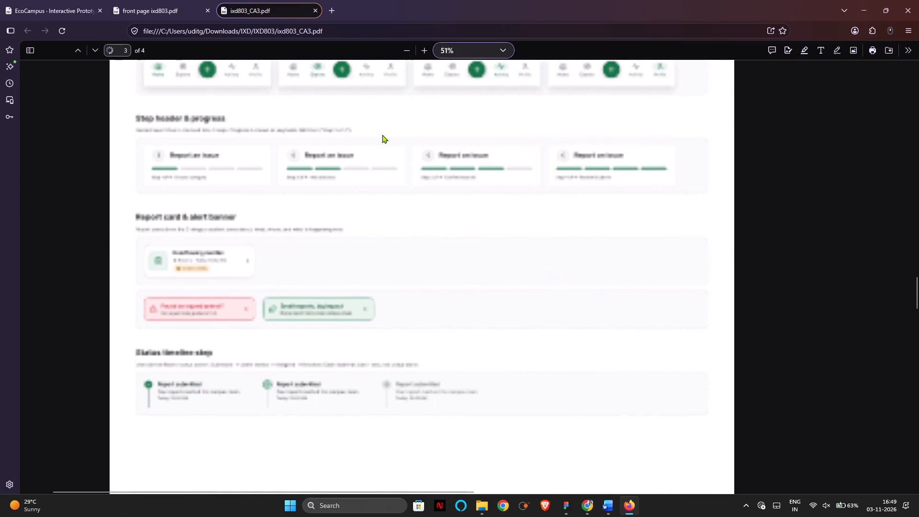
scroll(382, 135, down, 1)
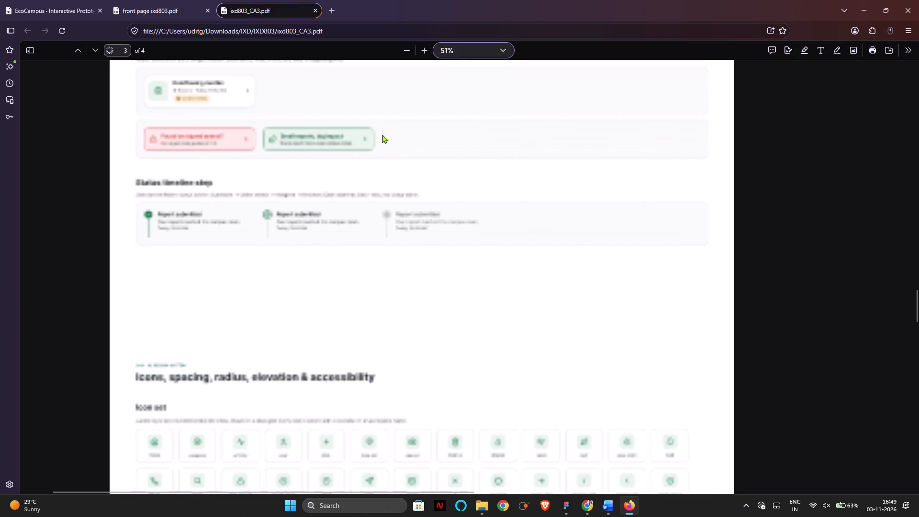
scroll(382, 135, down, 1)
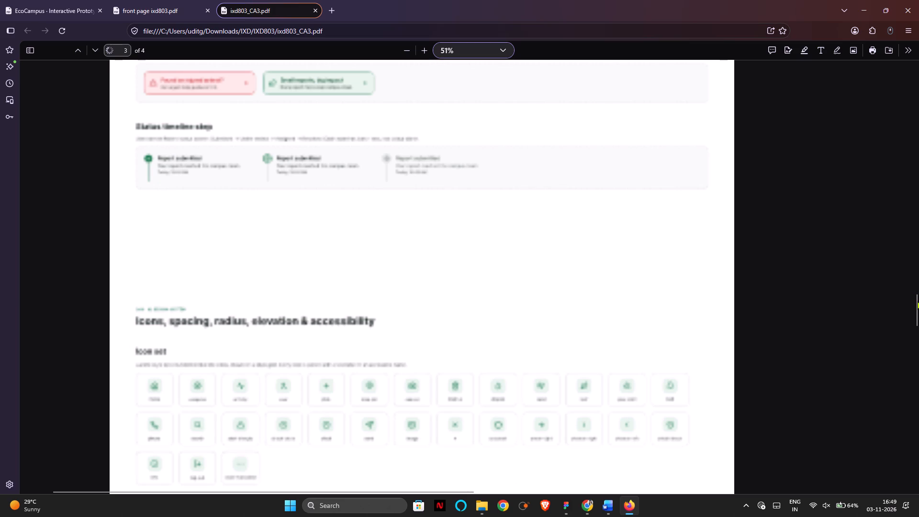
scroll(917, 301, up, 9)
Close the Firefox window showing the merged PDF and switch back to the IXD803 folder in File Explorer.
click(316, 10)
key(alt+Tab)
click(314, 9)
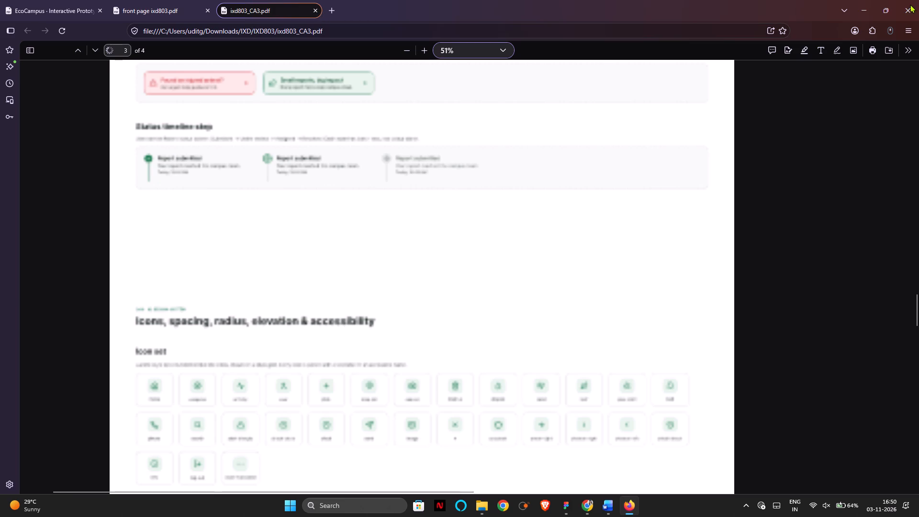
click(907, 5)
key(alt+Tab)
key(alt+Tab)
key(alt+Tab)
key(alt+Tab)
key(alt+Tab)
key(alt+Tab)
key(alt+Tab)
key(alt+Tab)
key(alt+Tab)
key(alt+Tab)
key(alt+Tab)
key(alt+Tab)
key(alt+Tab)
key(alt+Tab)
key(alt+Tab)
key(alt+Tab)
key(alt+Tab)
key(alt+Tab)
key(alt+Tab)
key(alt+Tab)
key(alt+Tab)
key(alt+Tab)
key(alt+Tab)
key(alt+Tab)
key(alt+Tab)
key(alt+Tab)
key(alt+Tab)
key(alt+Tab)
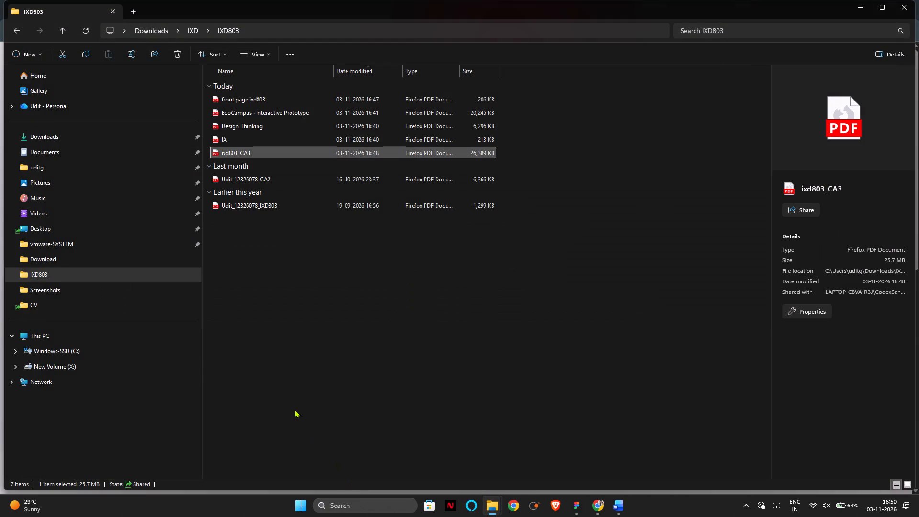
Reopen the ixd803_CA3 PDF from the IXD803 folder and check its front page and the EcoCampus IA diagram on page 2.
double_click(442, 156)
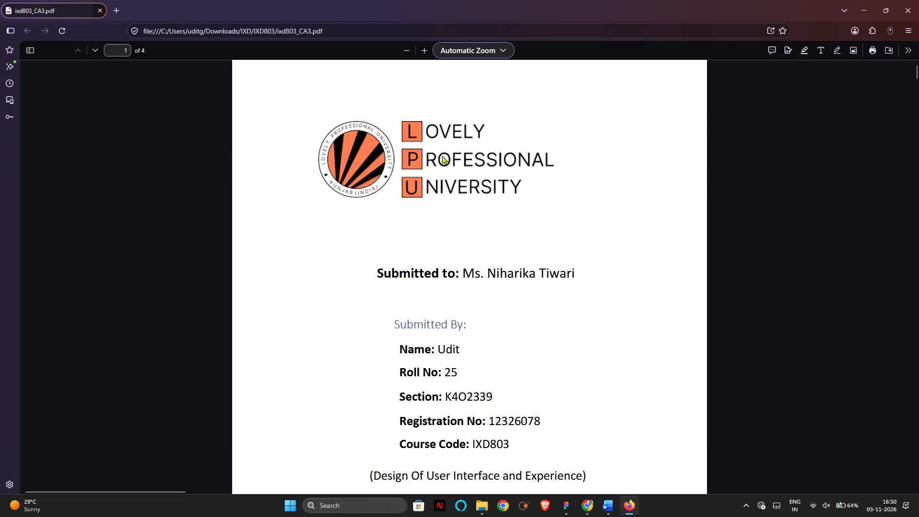
scroll(442, 156, down, 11)
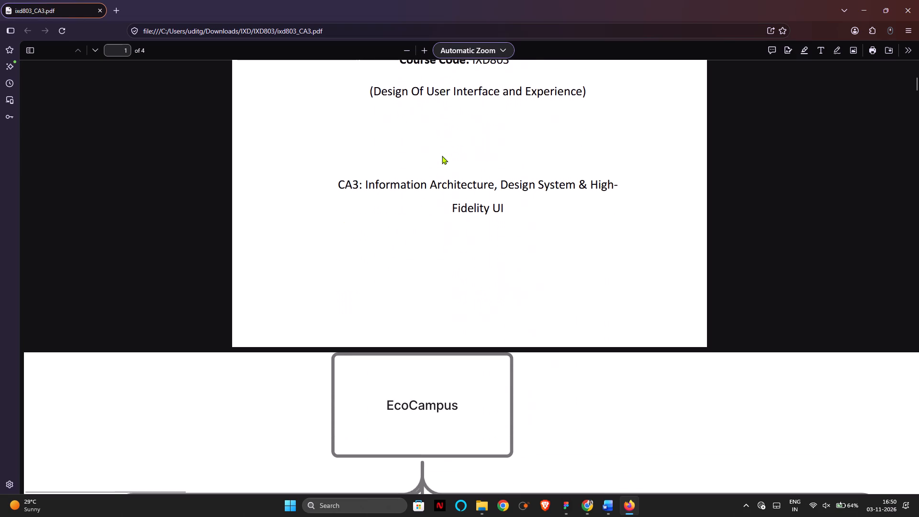
scroll(442, 156, down, 3)
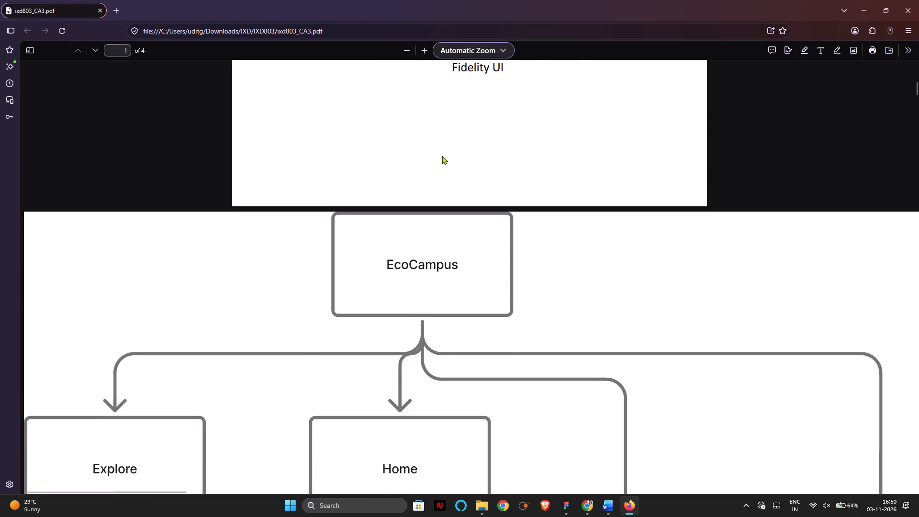
scroll(442, 156, down, 2)
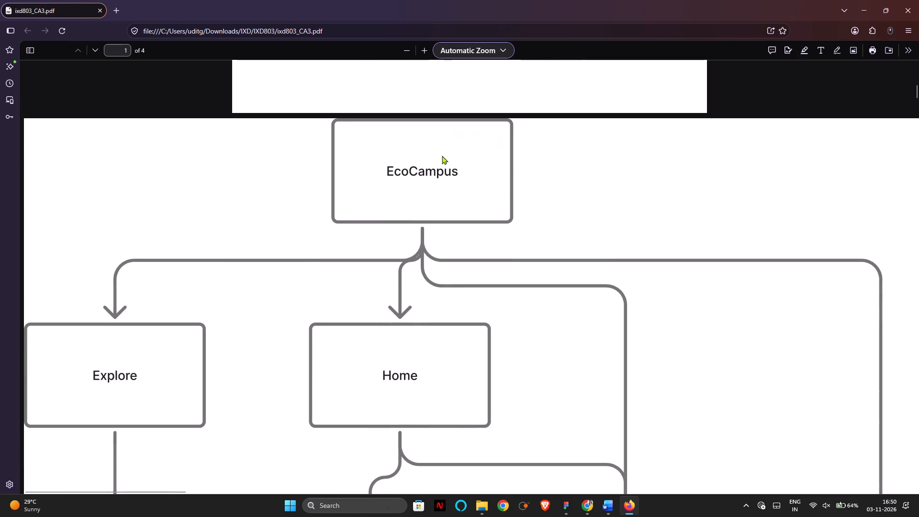
scroll(442, 156, down, 5)
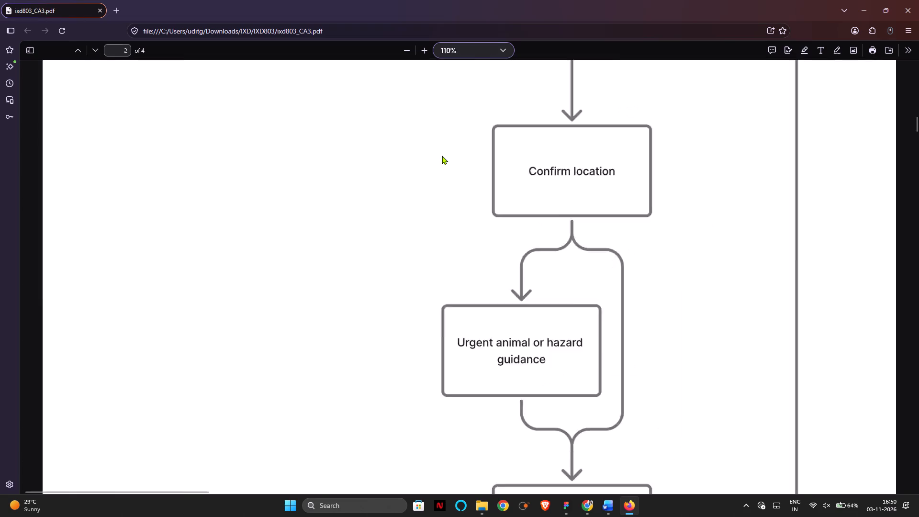
scroll(459, 180, down, 1)
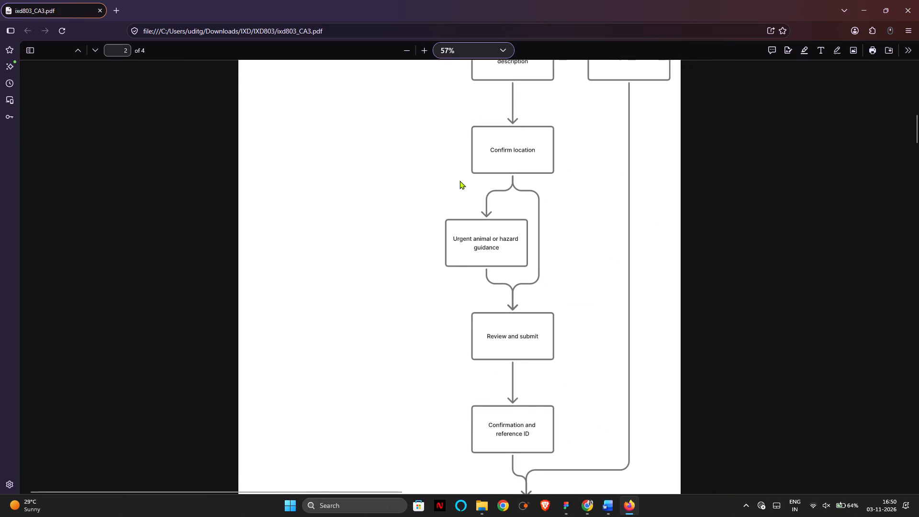
scroll(459, 180, down, 2)
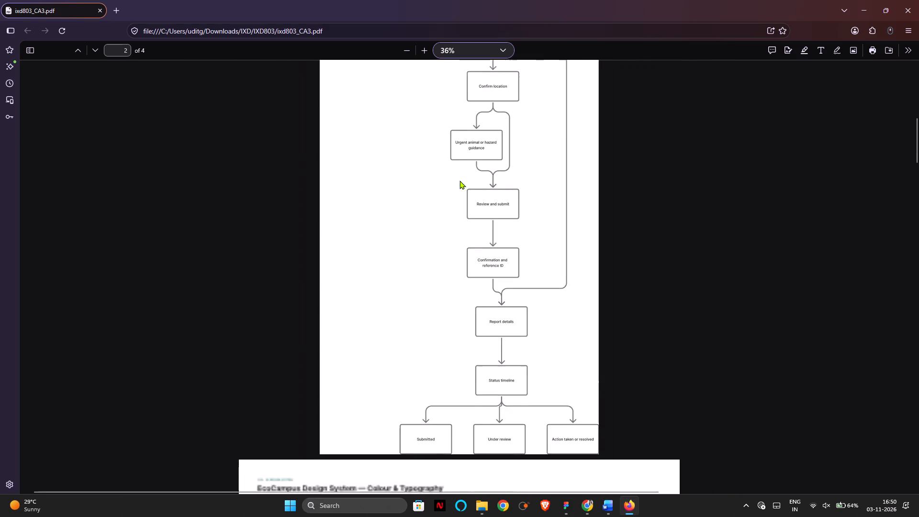
scroll(459, 180, down, 3)
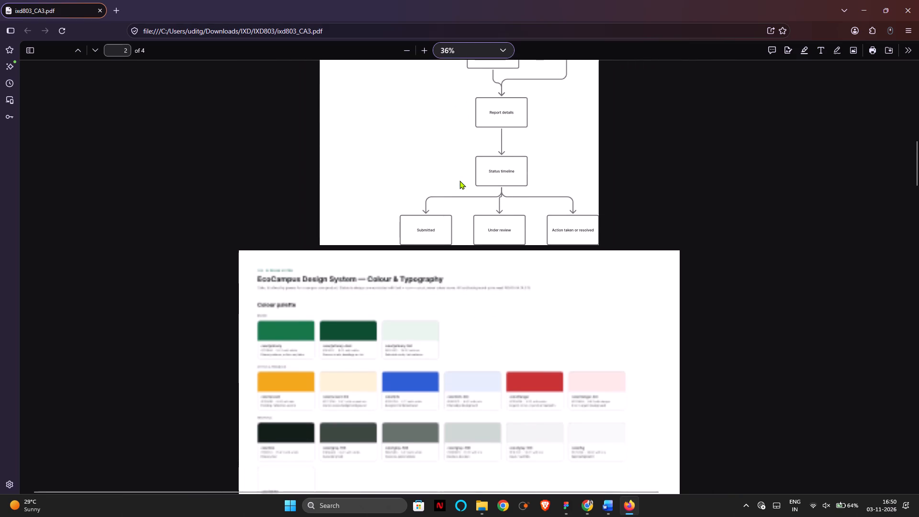
scroll(459, 180, up, 3)
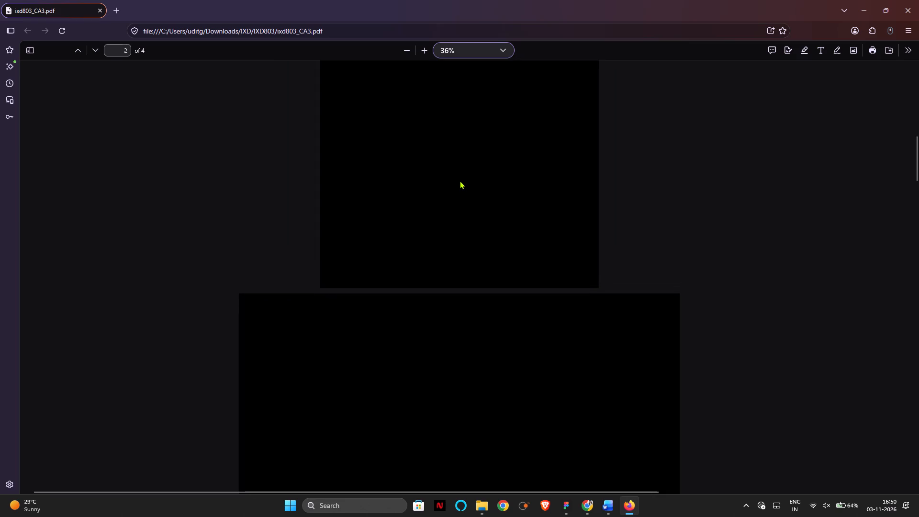
scroll(459, 180, up, 9)
Examine the Hi-Fi prototype screens on page 4 of the merged PDF at a reduced zoom.
scroll(459, 180, down, 7)
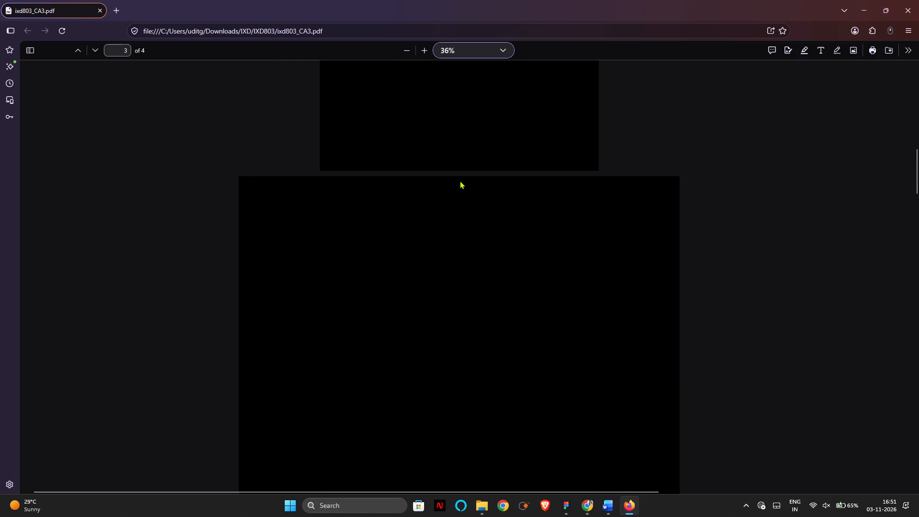
scroll(459, 180, down, 18)
scroll(459, 180, up, 2)
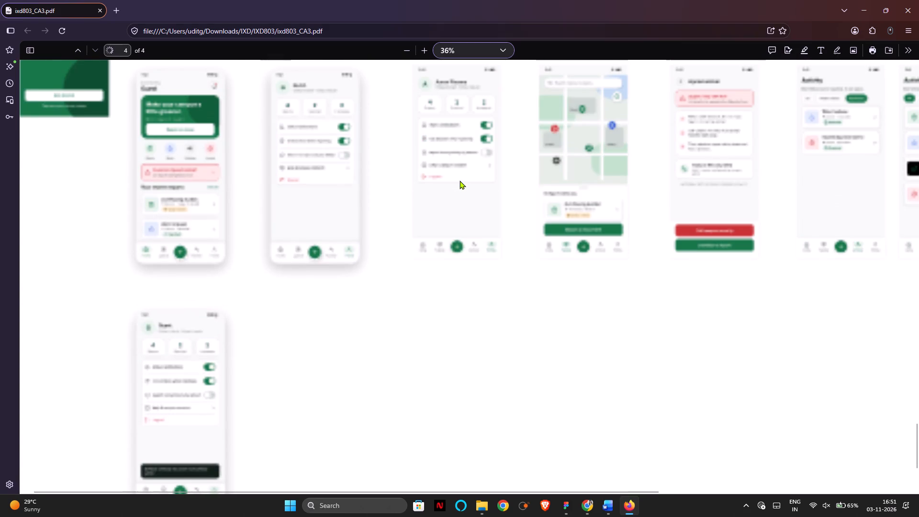
scroll(459, 180, up, 2)
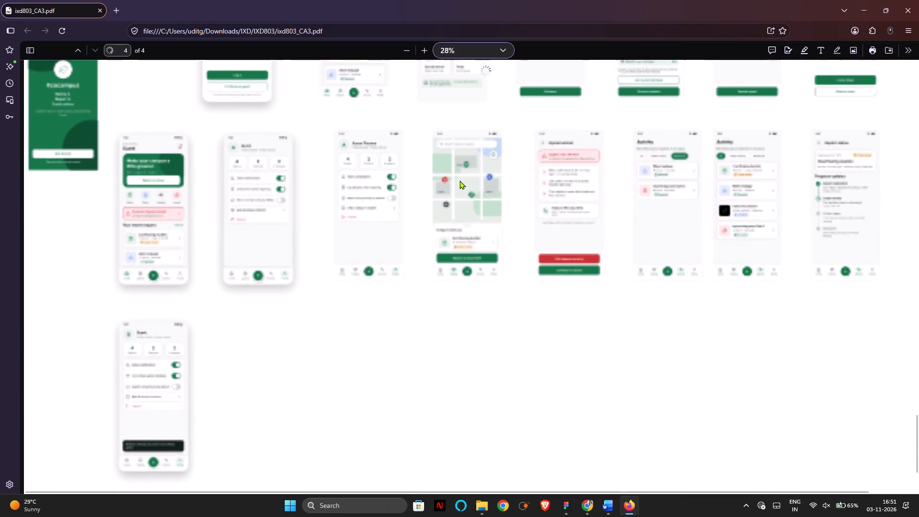
scroll(459, 180, up, 4)
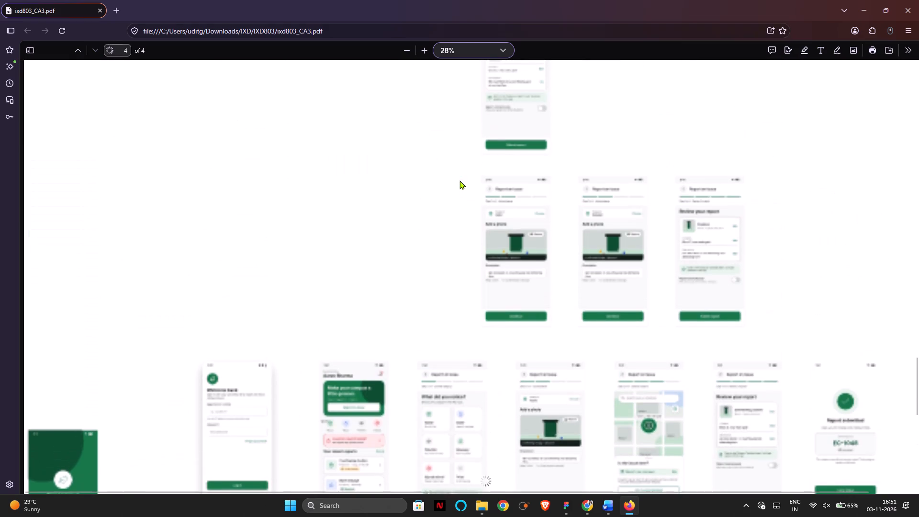
scroll(459, 180, up, 1)
scroll(459, 180, down, 1)
scroll(459, 180, up, 1)
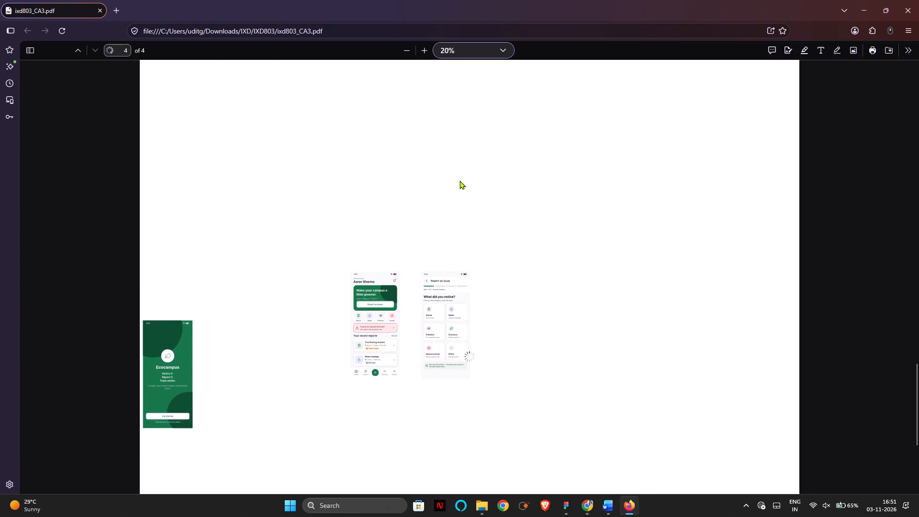
scroll(459, 180, up, 1)
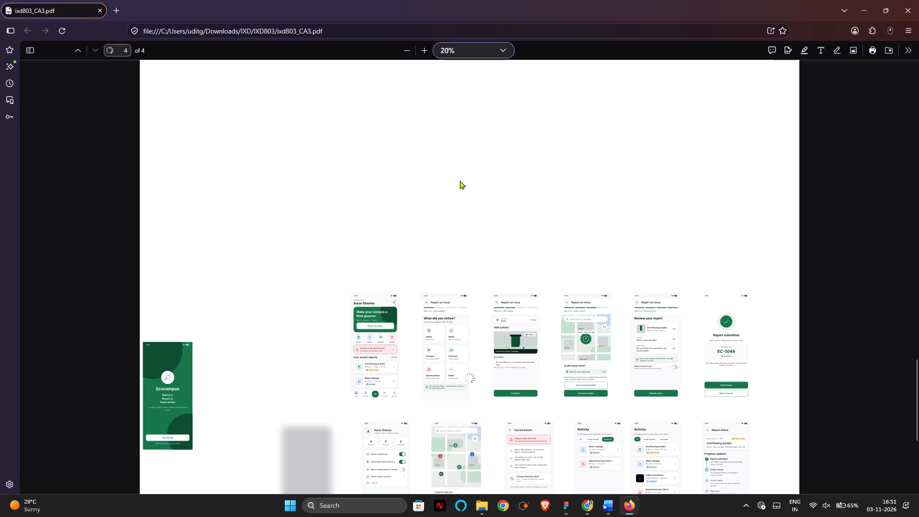
scroll(459, 180, up, 4)
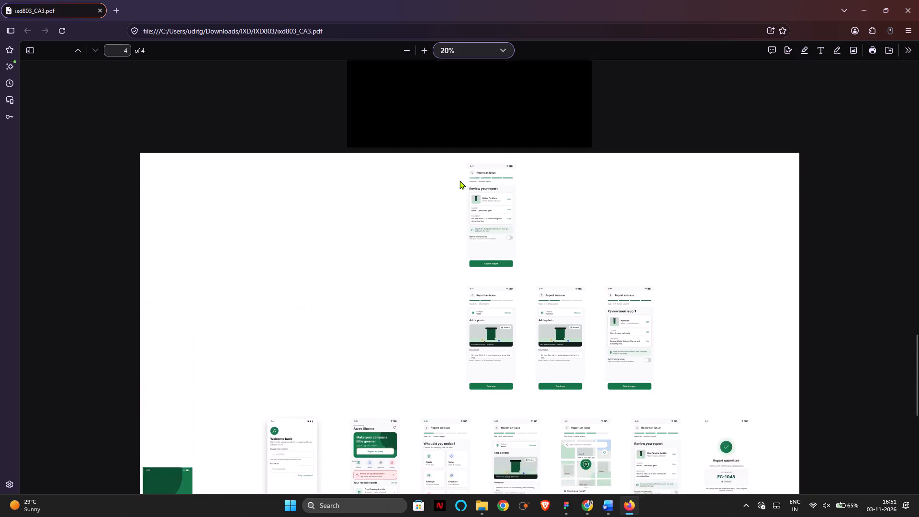
Review the design system on page 3 and return to the full IA diagram on page 2.
scroll(459, 180, up, 4)
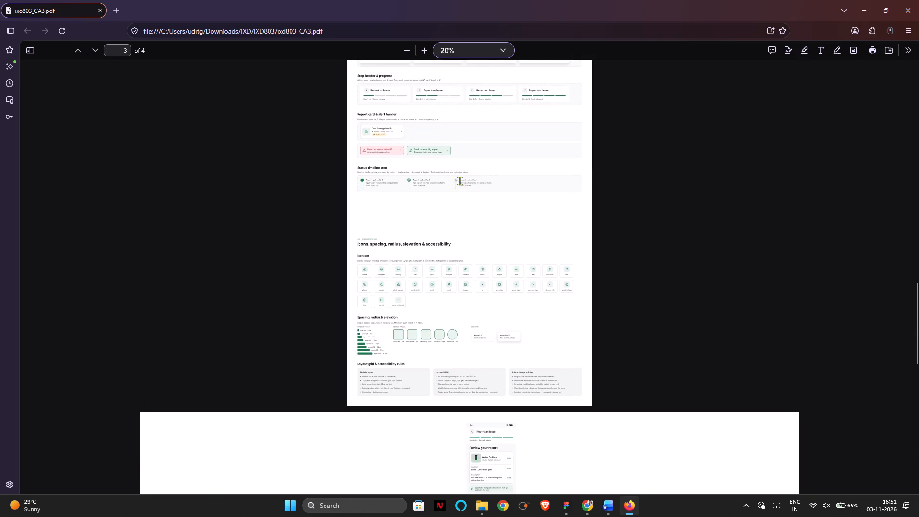
scroll(459, 180, up, 4)
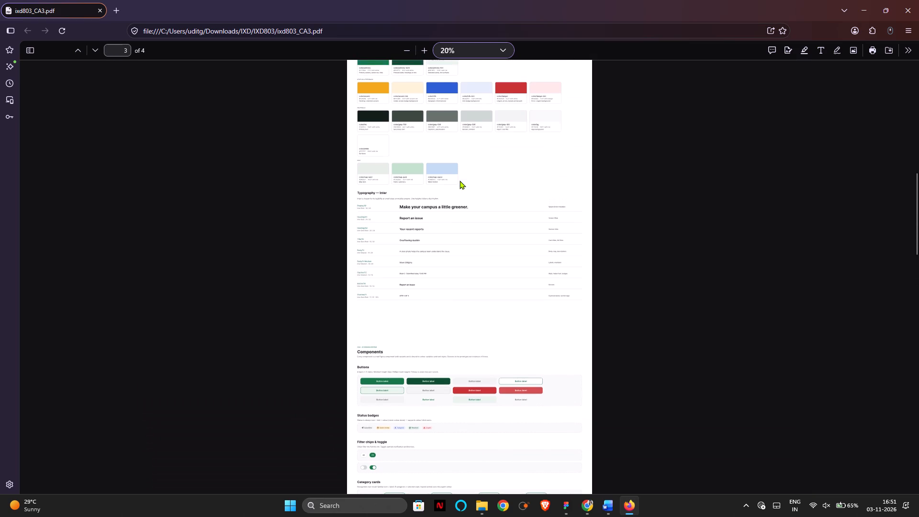
scroll(459, 180, up, 5)
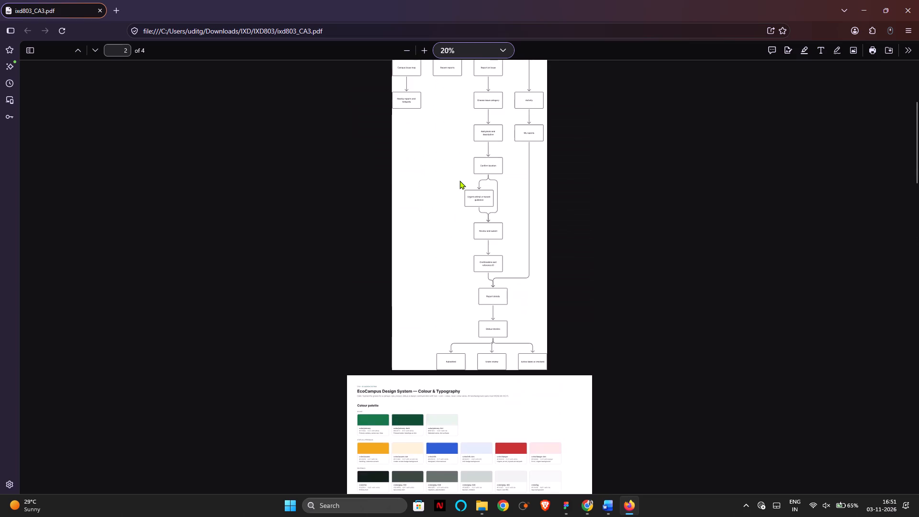
scroll(459, 180, up, 2)
click(458, 269)
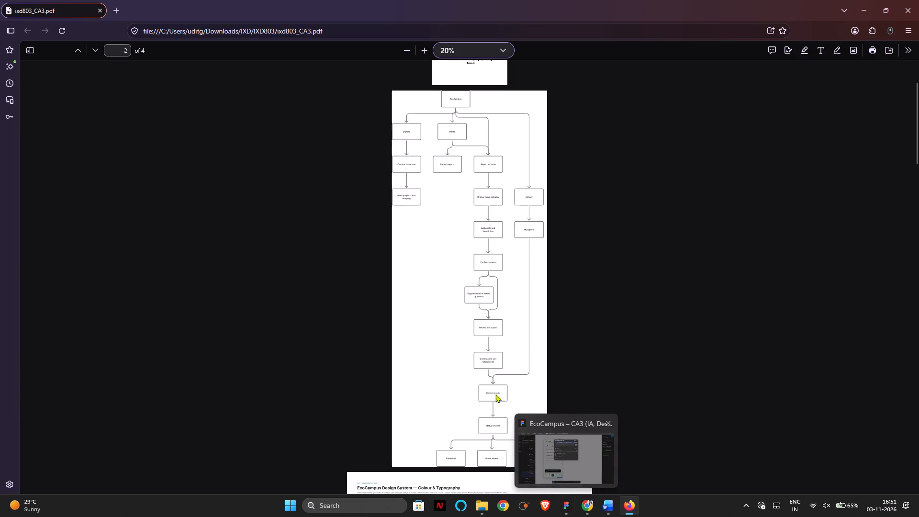
Switch to the EcoCampus – CA3 file in Figma, dismiss the share dialog and open the Cover, CA2 Recap & Information Architecture page.
click(572, 505)
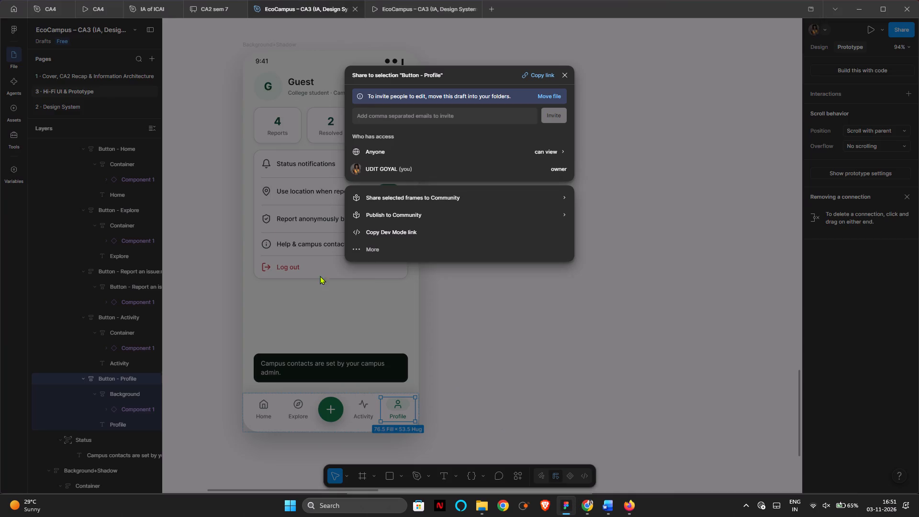
click(565, 74)
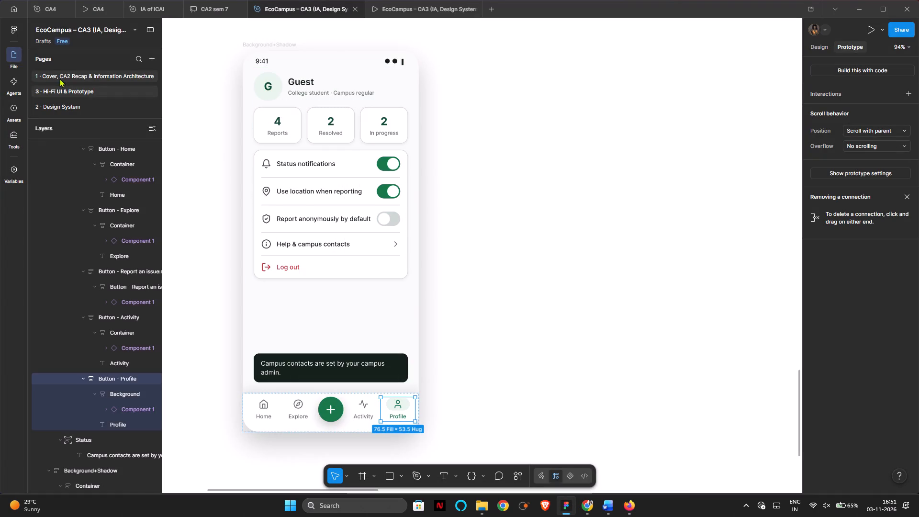
click(58, 78)
scroll(430, 192, left, 1)
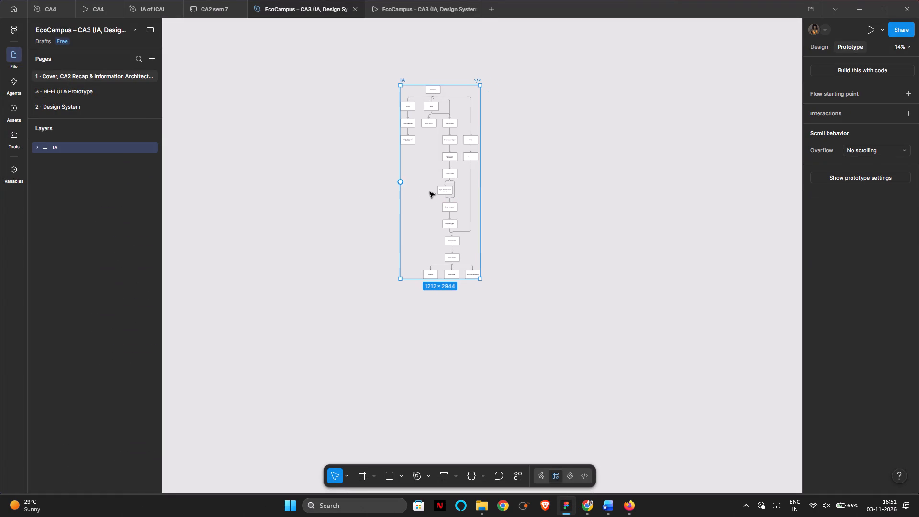
click(560, 197)
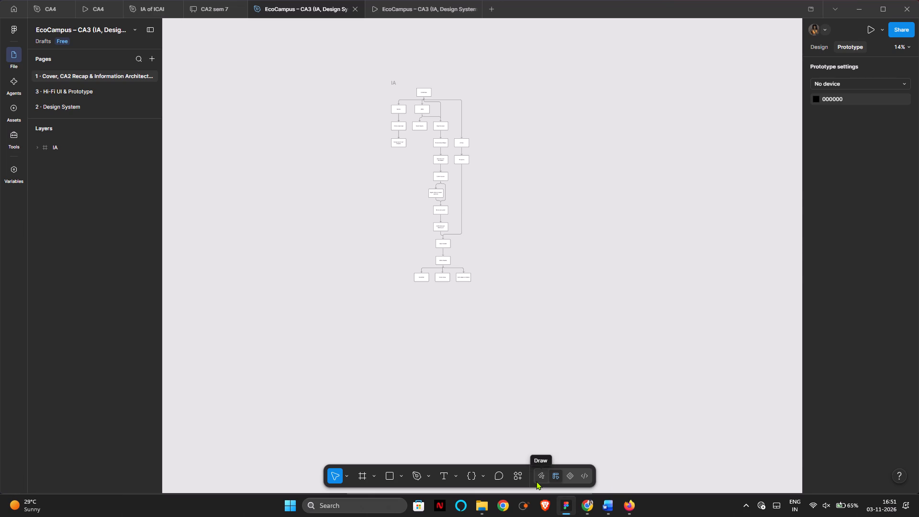
Select the whole IA frame, copy it and clear the selection.
scroll(404, 186, up, 1)
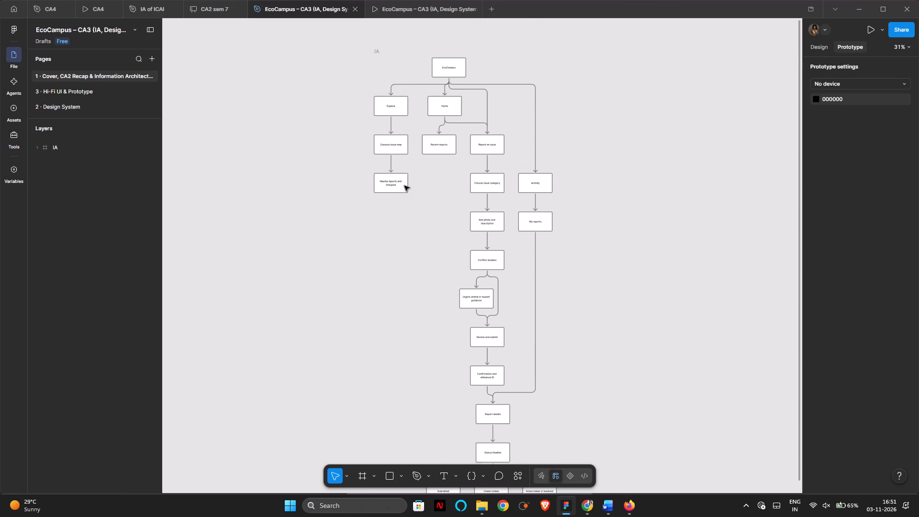
scroll(404, 186, up, 1)
drag(344, 53, 569, 473)
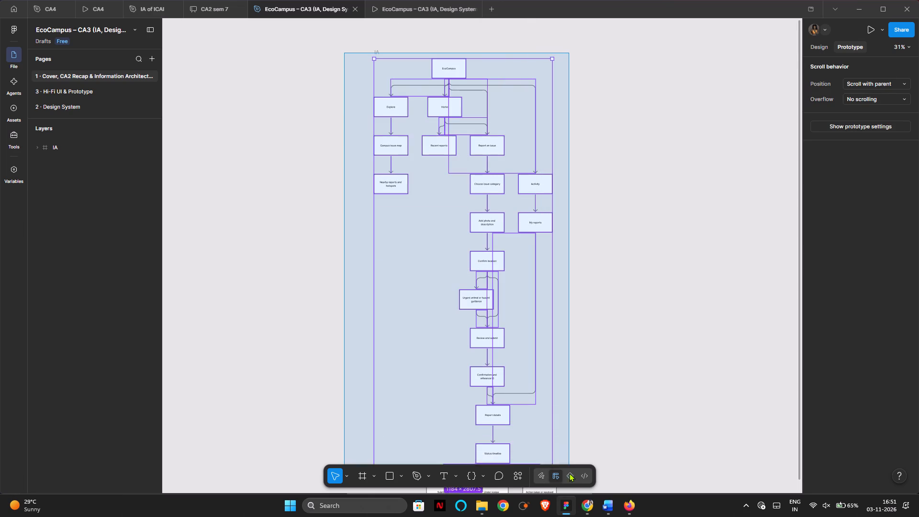
drag(569, 473, 604, 417)
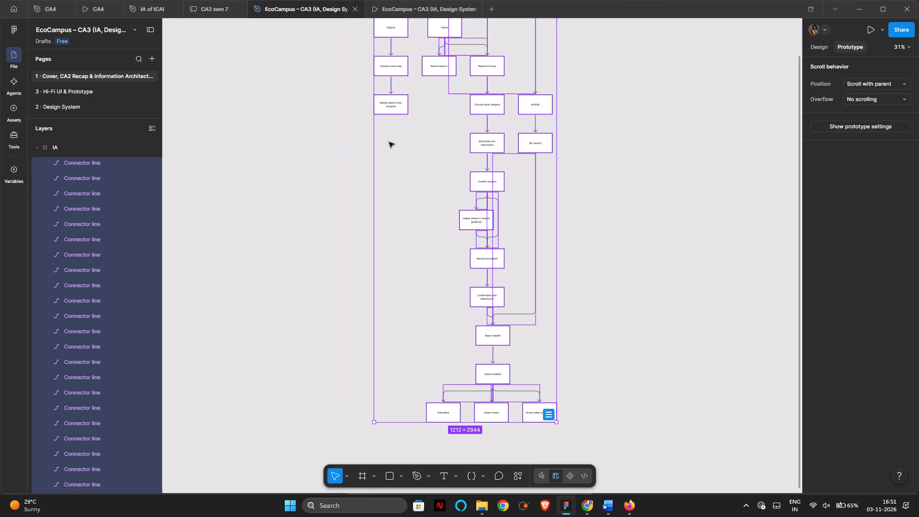
click(60, 144)
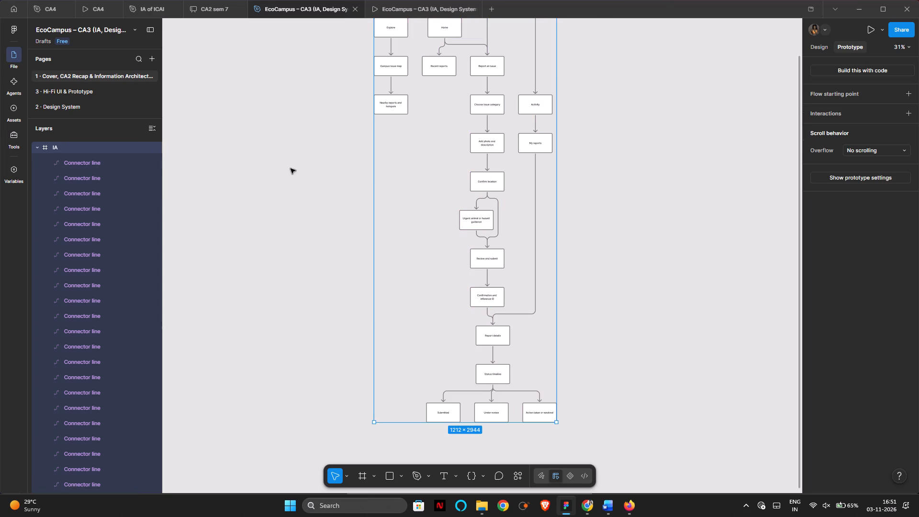
scroll(312, 177, up, 3)
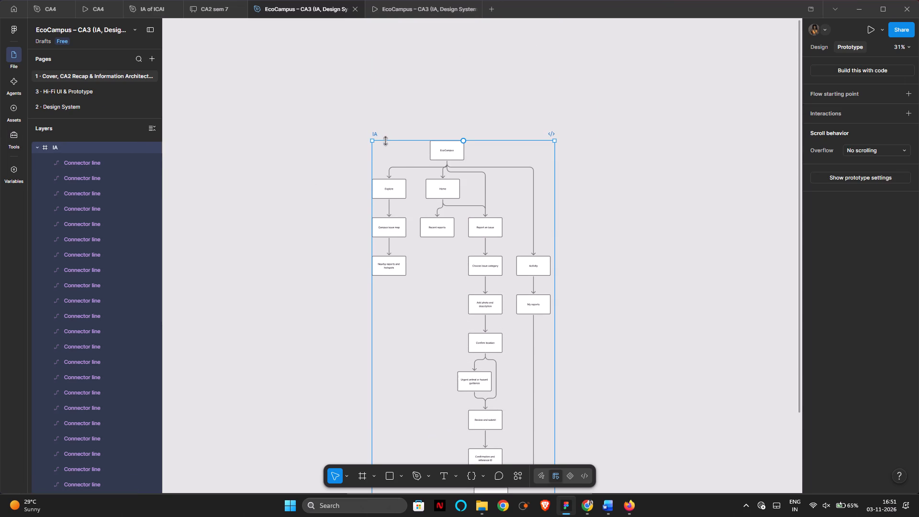
key(ctrl+c)
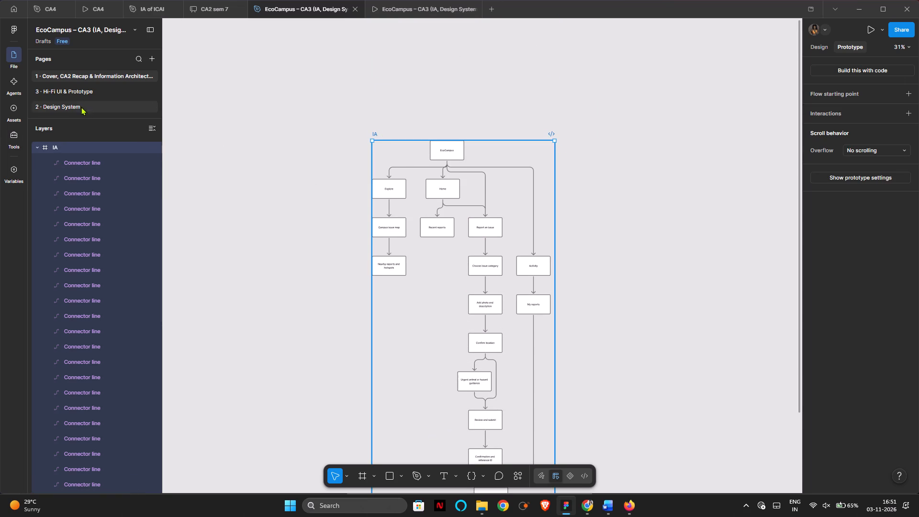
click(250, 138)
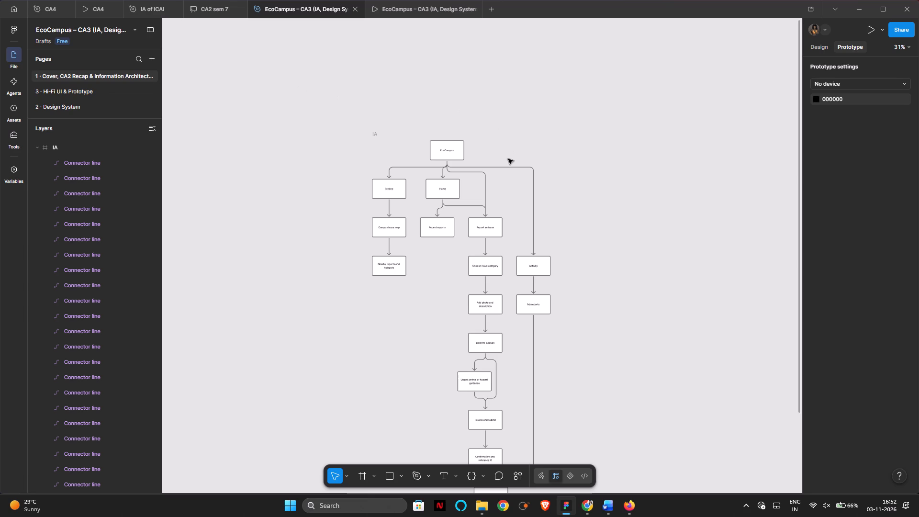
Switch between Figma and the merged PDF in Firefox to compare the IA diagram, ending on the PDF.
key(alt+Tab)
key(alt+Tab)
key(alt+Tab)
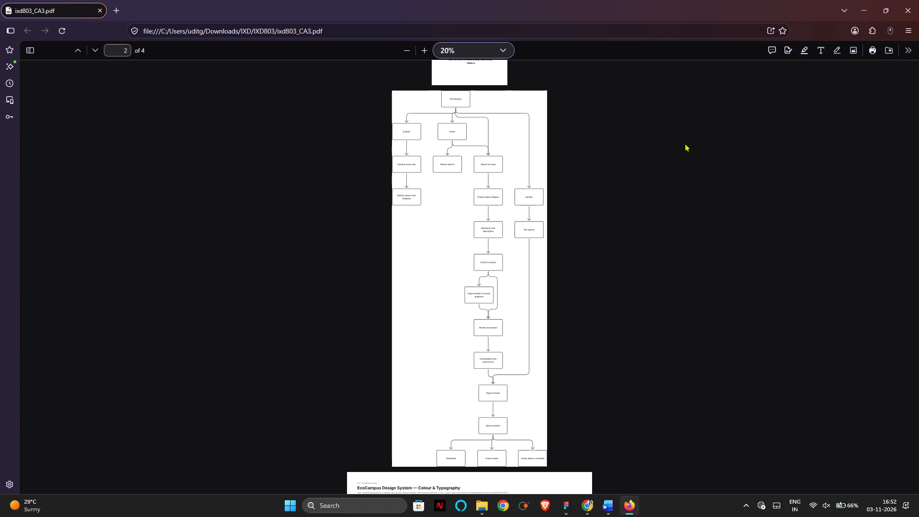
Switch to the EcoCampus – CA3 file in Figma and select the whole IA frame down to its bottom row of boxes.
key(alt+Tab)
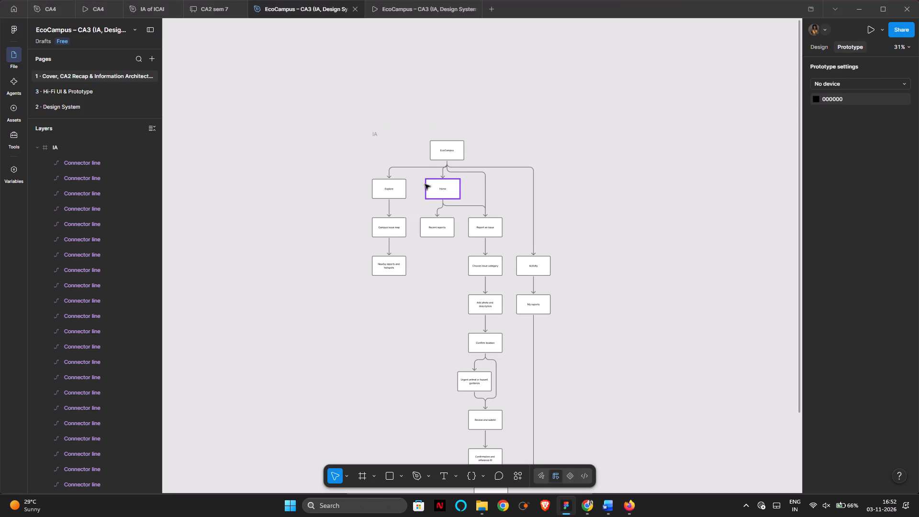
scroll(425, 184, down, 1)
drag(339, 93, 581, 498)
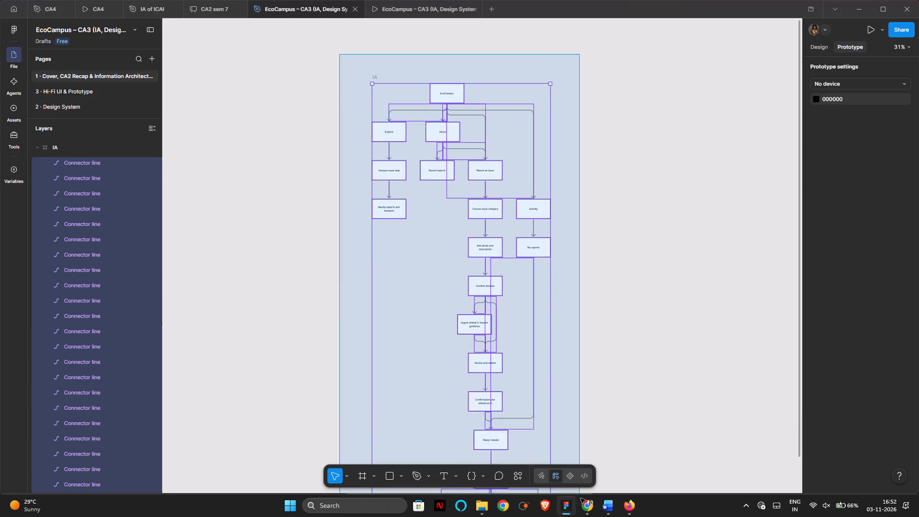
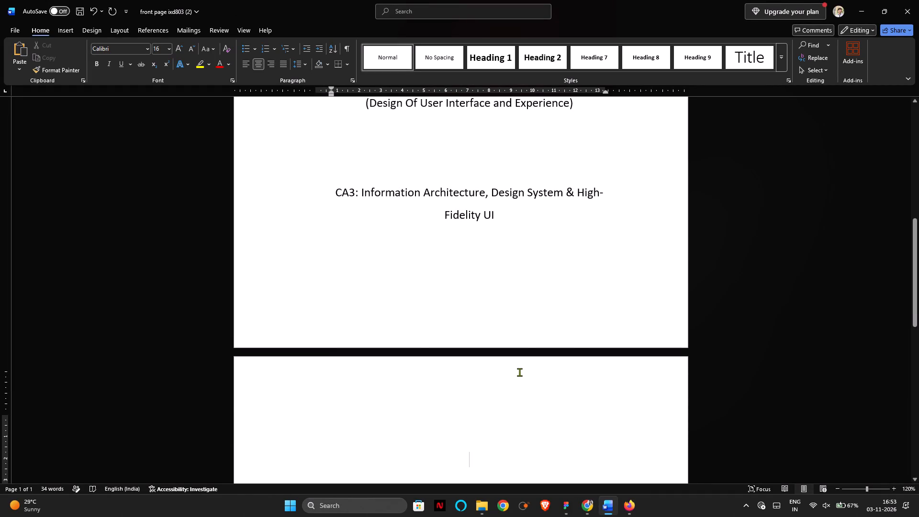
key(ctrl+z)
key(ctrl+z)
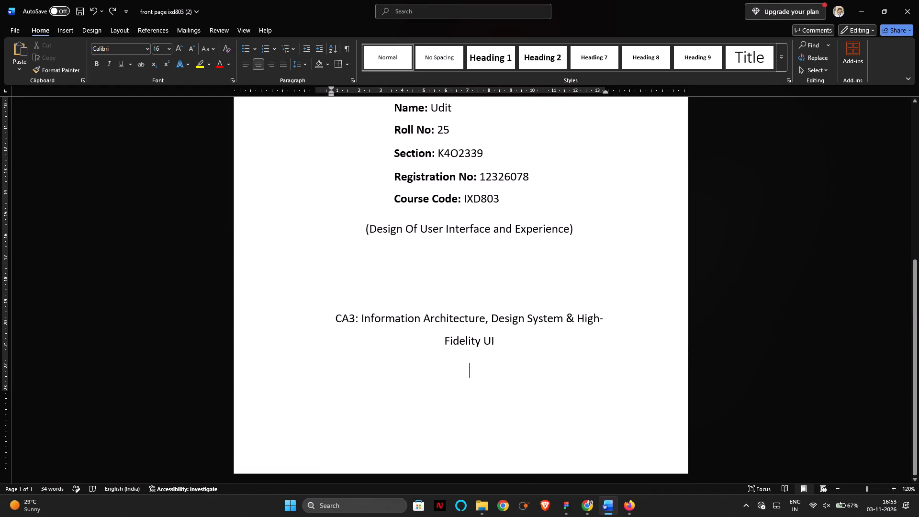
click(246, 67)
key(Return)
key(BackSpace)
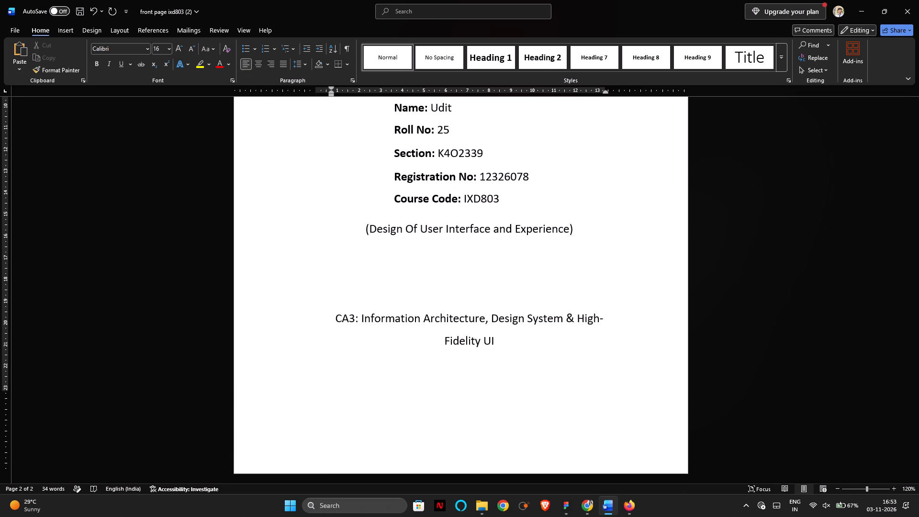
Set the font size to 14 on the new line and enter the label "Figma Link:".
click(156, 47)
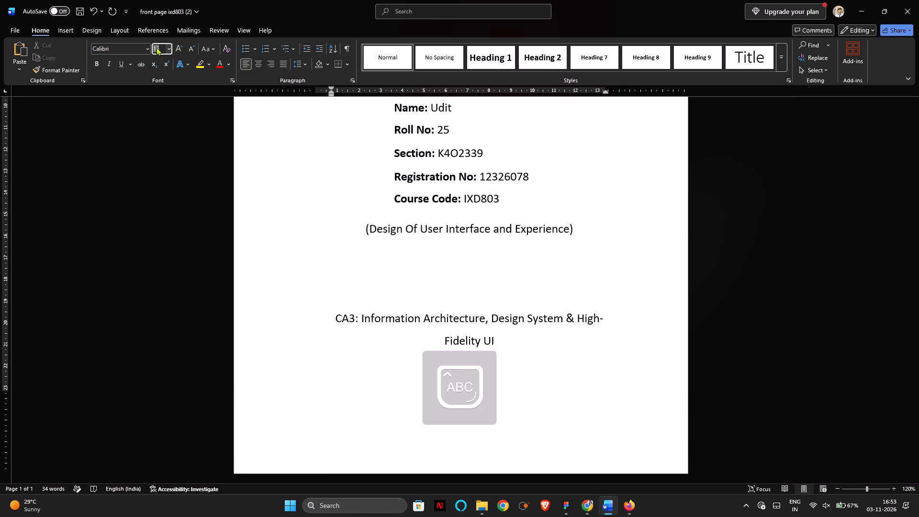
key(BackSpace)
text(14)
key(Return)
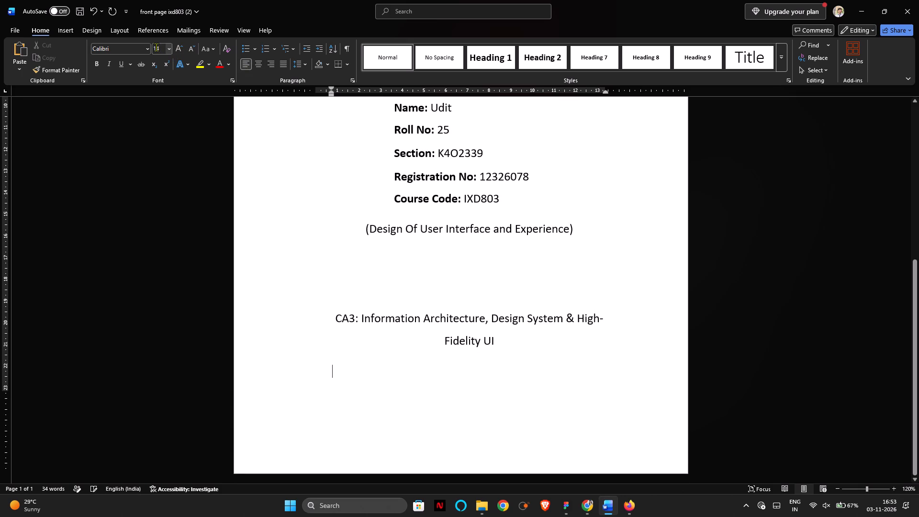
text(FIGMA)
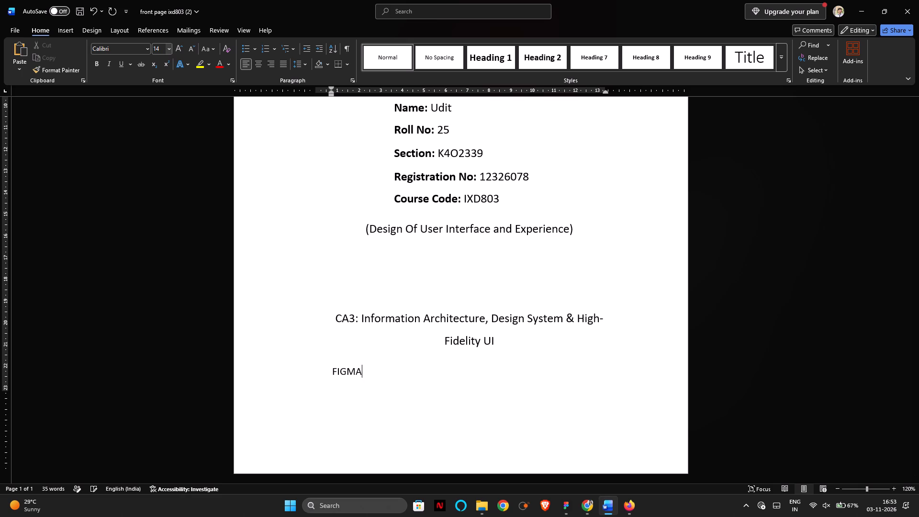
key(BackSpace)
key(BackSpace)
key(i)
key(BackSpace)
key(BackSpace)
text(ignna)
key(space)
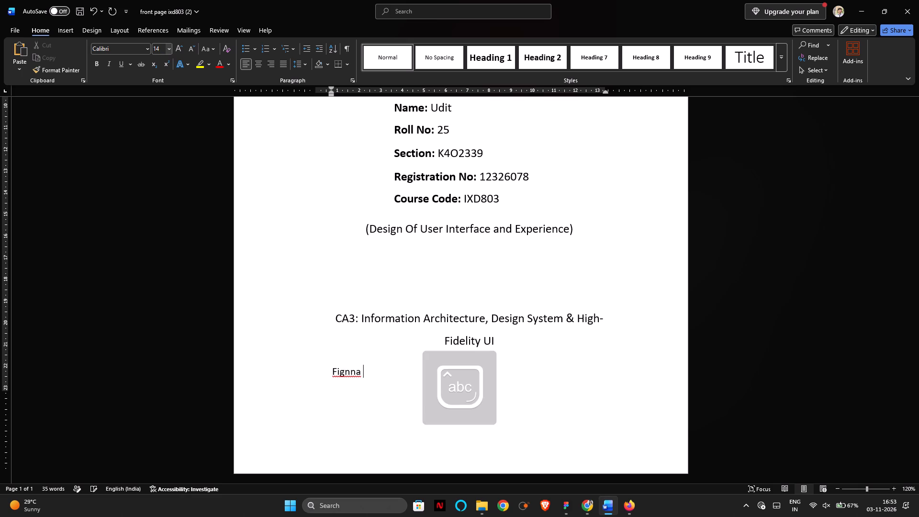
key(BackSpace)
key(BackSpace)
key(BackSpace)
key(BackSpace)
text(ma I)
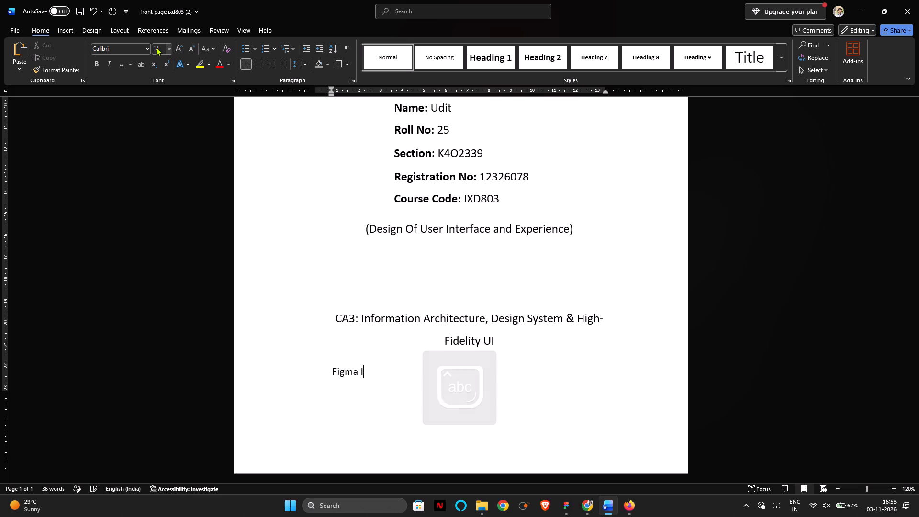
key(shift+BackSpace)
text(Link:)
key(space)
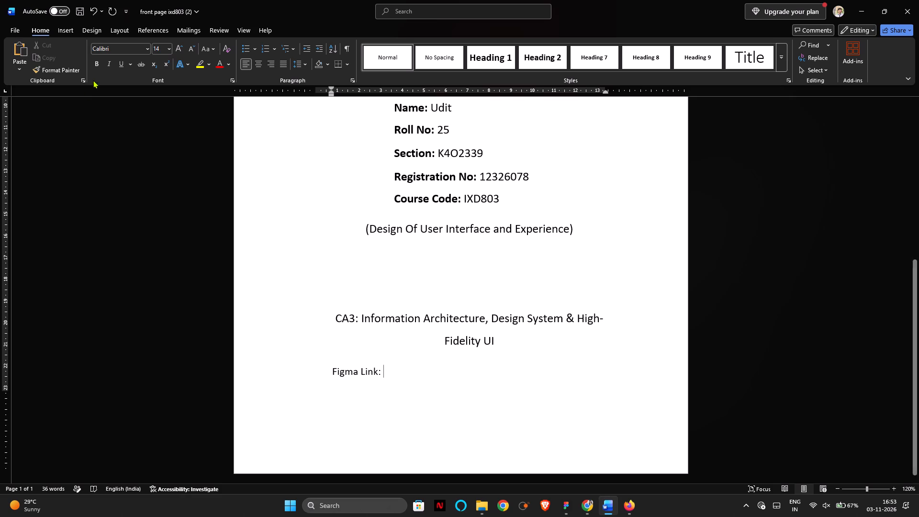
click(94, 63)
Switch to Figma and copy the link of the EcoCampus – CA3 design file from the recent files.
key(alt+Tab)
key(alt+Tab)
key(alt+Tab)
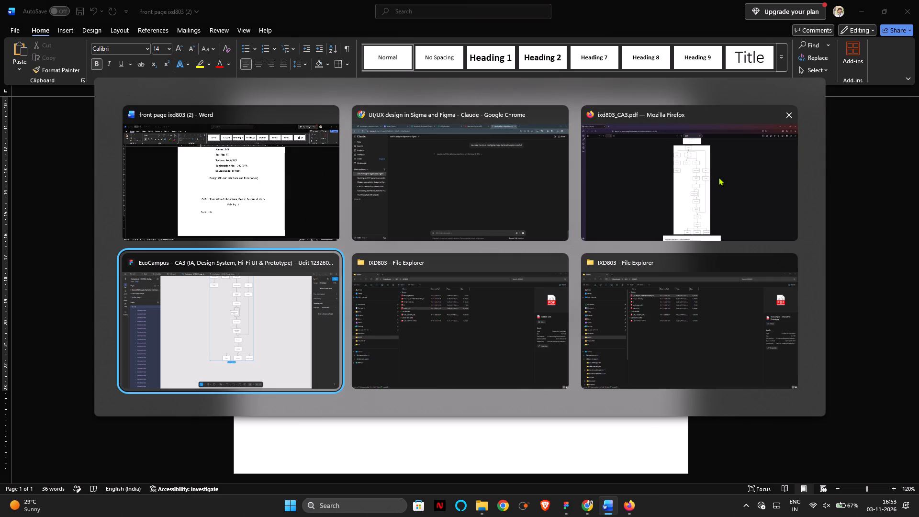
key(alt+Tab)
key(alt+Tab)
key(alt+Tab)
key(alt+Tab)
key(alt+Tab)
key(alt+Tab)
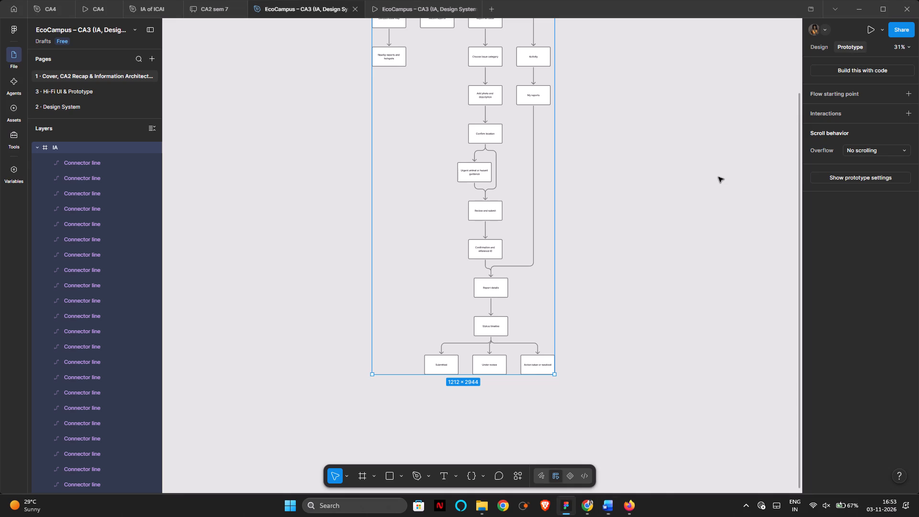
click(112, 84)
click(107, 89)
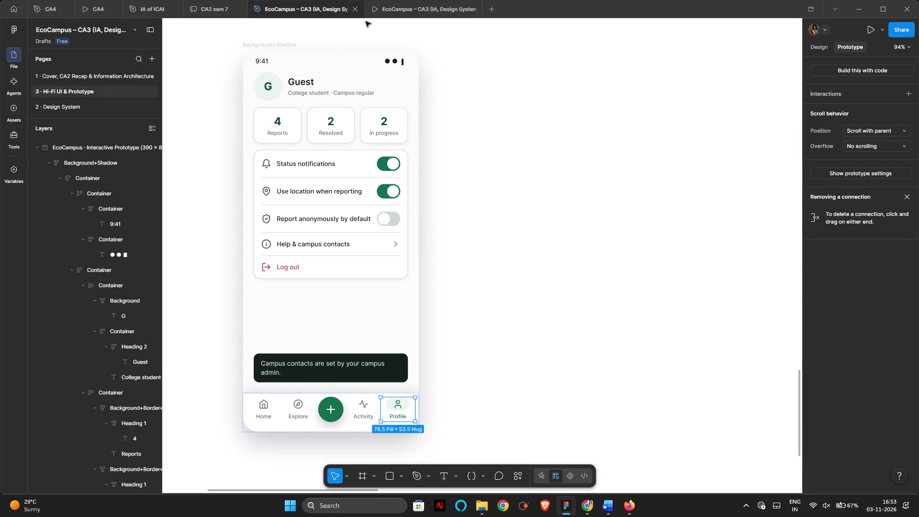
click(121, 31)
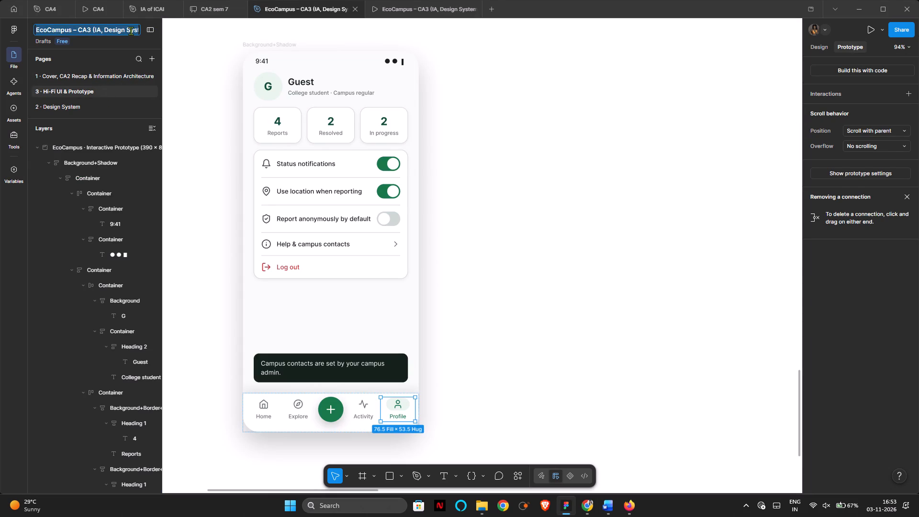
click(131, 31)
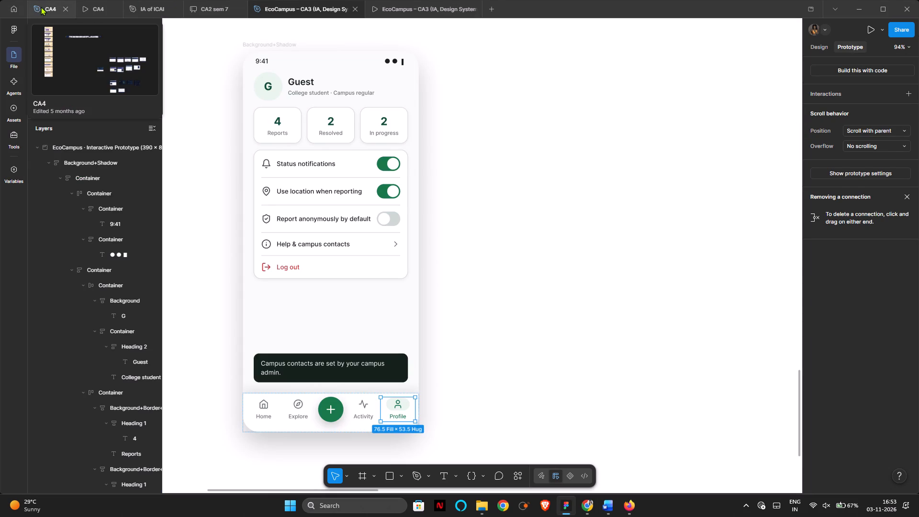
click(16, 7)
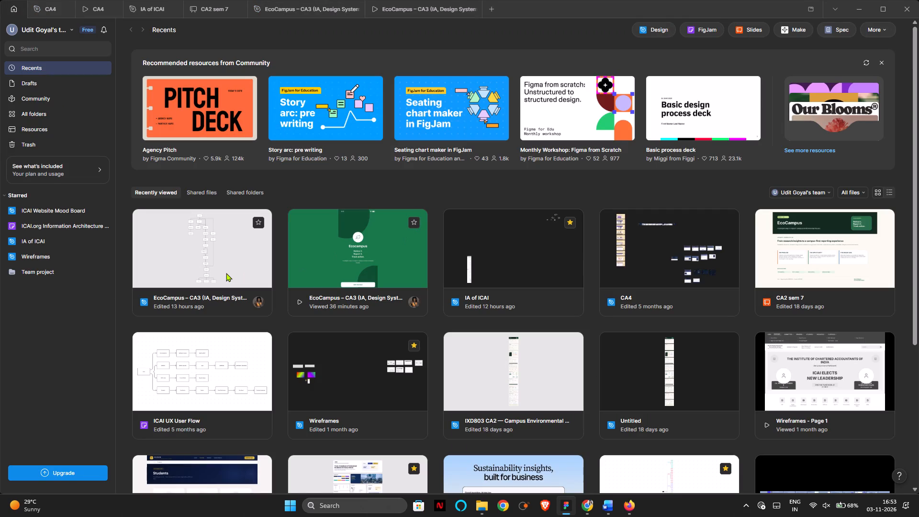
right_click(229, 288)
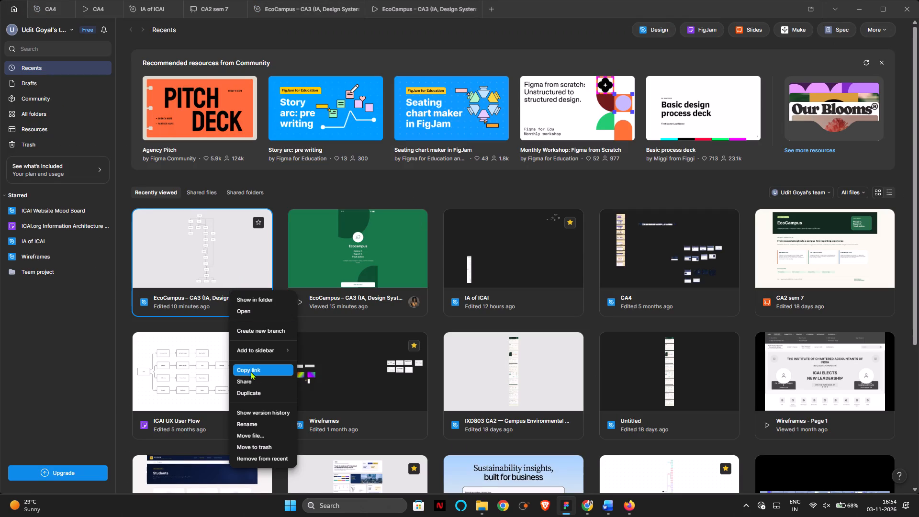
click(277, 369)
Switch back to Word and paste the copied file link after the "Figma Link:" label.
key(alt+Tab)
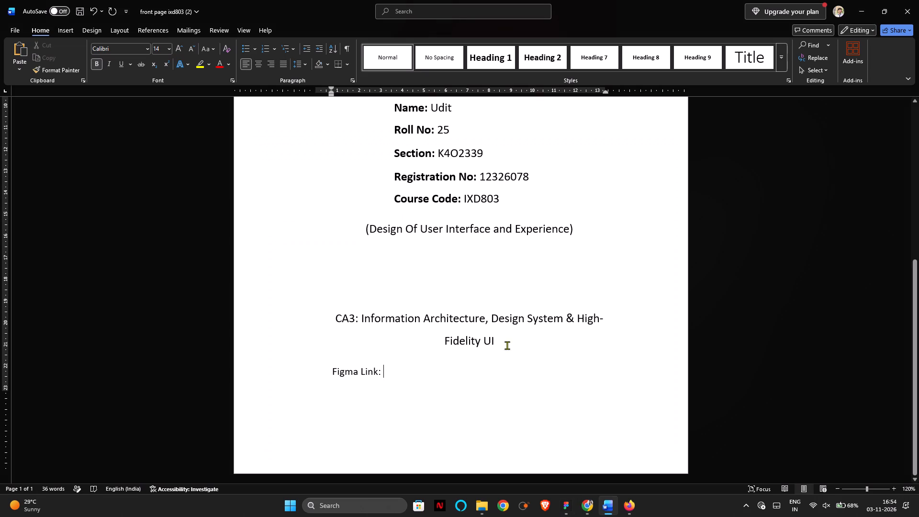
key(ctrl+v)
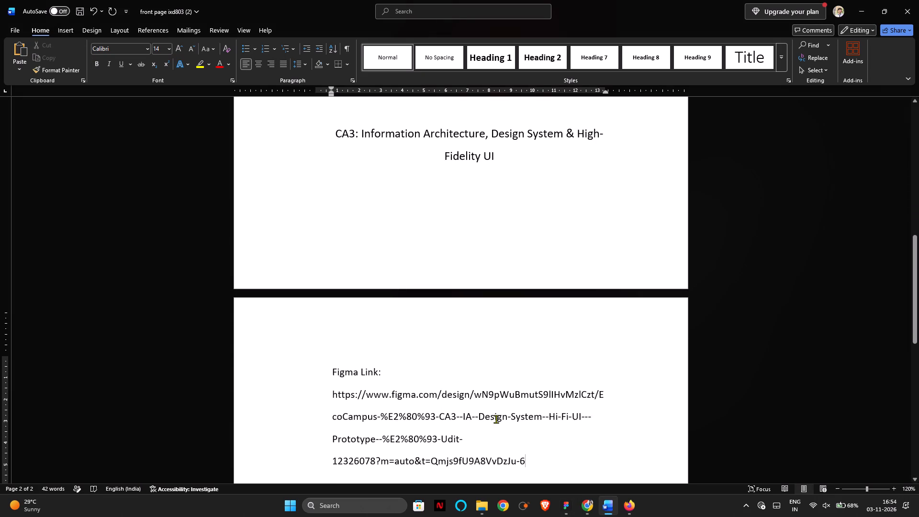
Select the pasted URL, try justified alignment, return it to left alignment and set the line spacing to 1.0.
drag(553, 461, 336, 396)
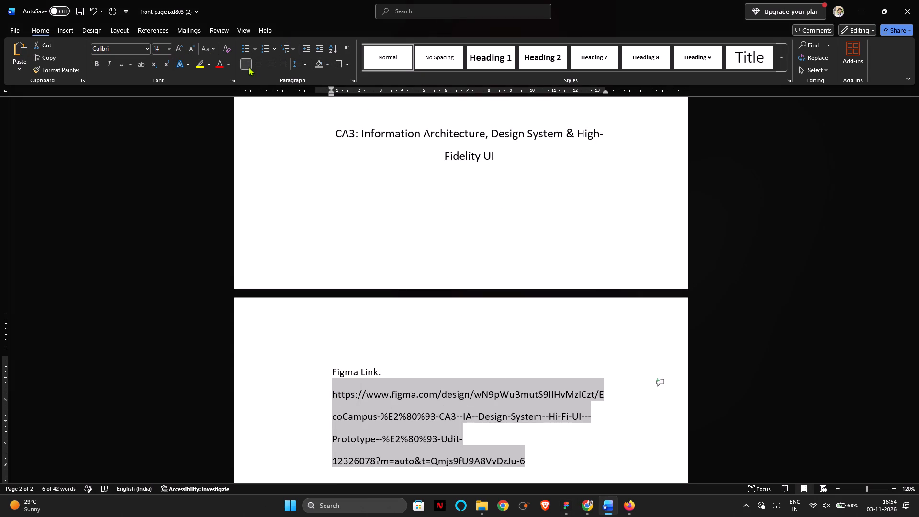
click(283, 62)
click(240, 61)
click(245, 66)
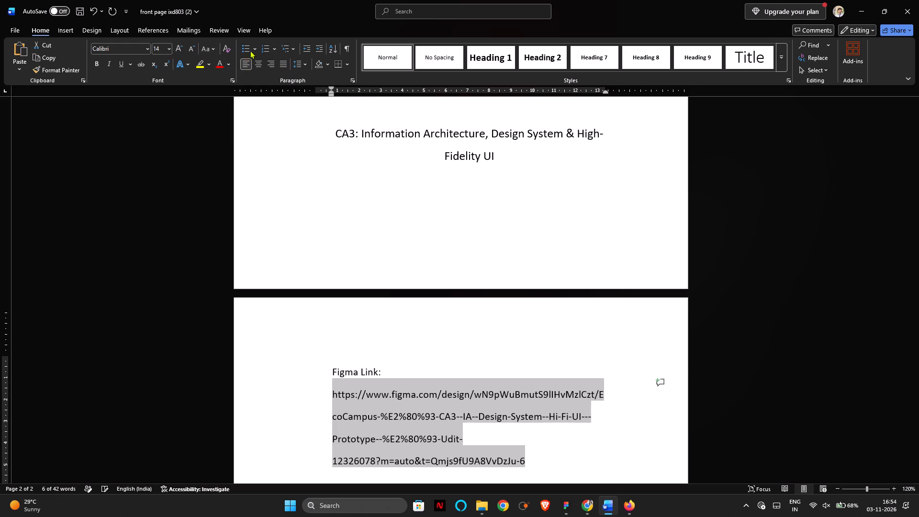
click(303, 62)
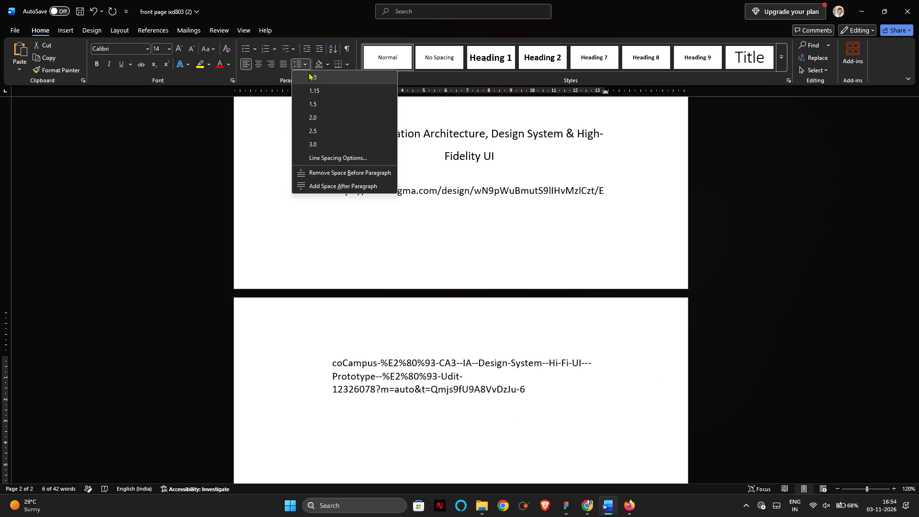
click(308, 72)
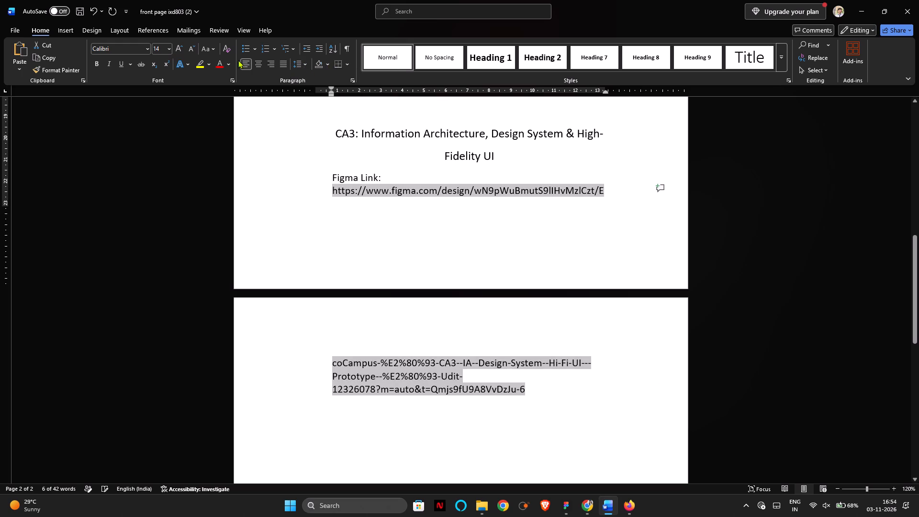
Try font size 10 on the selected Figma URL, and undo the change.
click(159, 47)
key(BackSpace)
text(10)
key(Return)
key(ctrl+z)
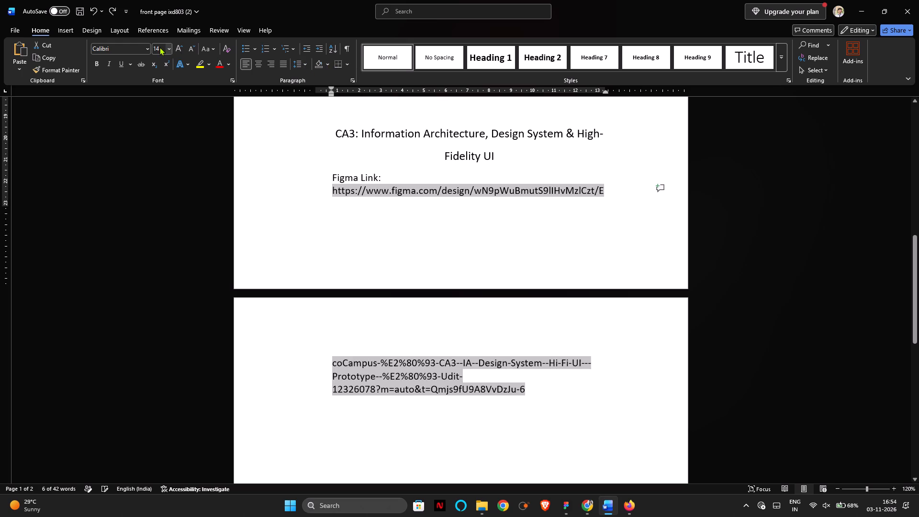
Set the selected Figma URL's font size to 12.
click(160, 47)
key(BackSpace)
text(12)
click(302, 223)
Remove the extra blank lines above the CA3 title, keeping a single one below the course name.
scroll(302, 223, up, 1)
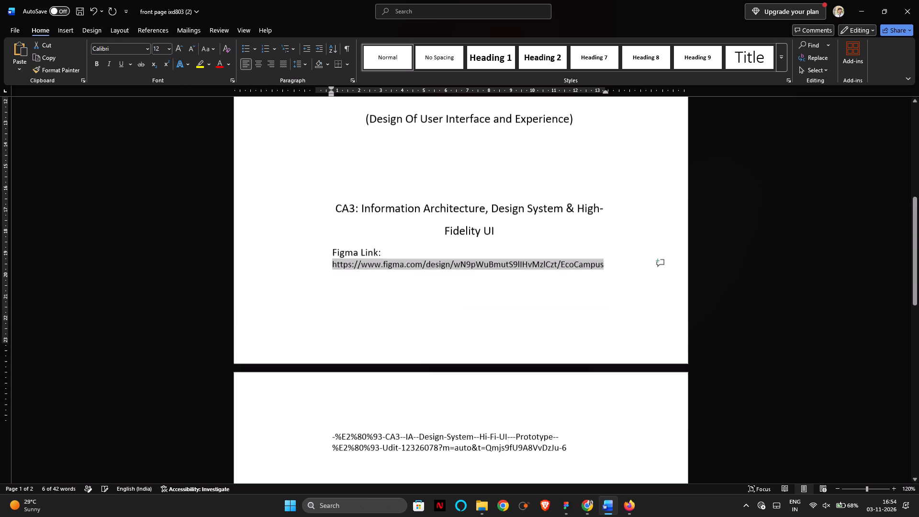
scroll(302, 223, up, 1)
click(351, 297)
key(BackSpace)
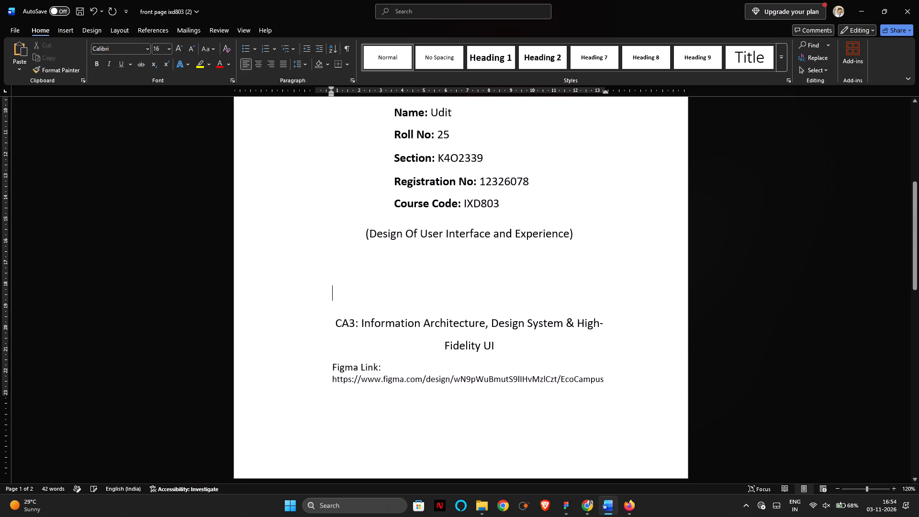
key(BackSpace)
key(BackSpace)
key(BackSpace)
key(Return)
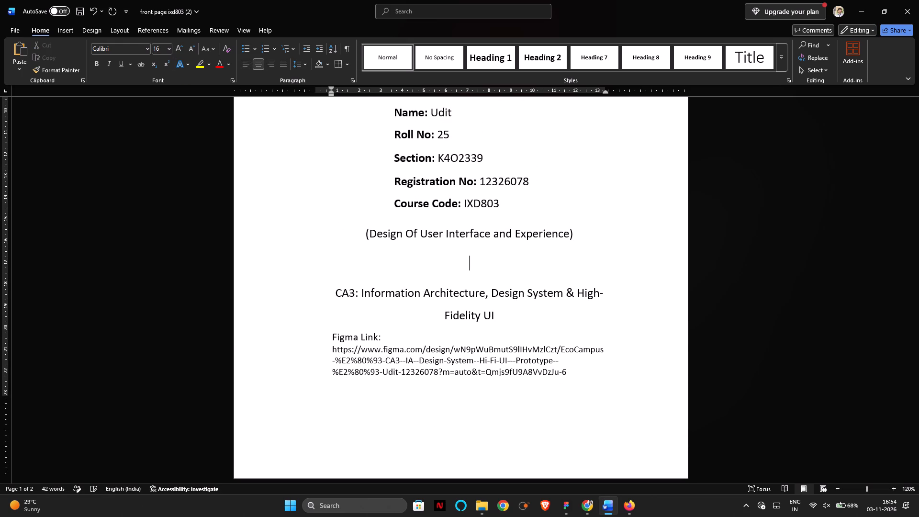
key(Return)
key(BackSpace)
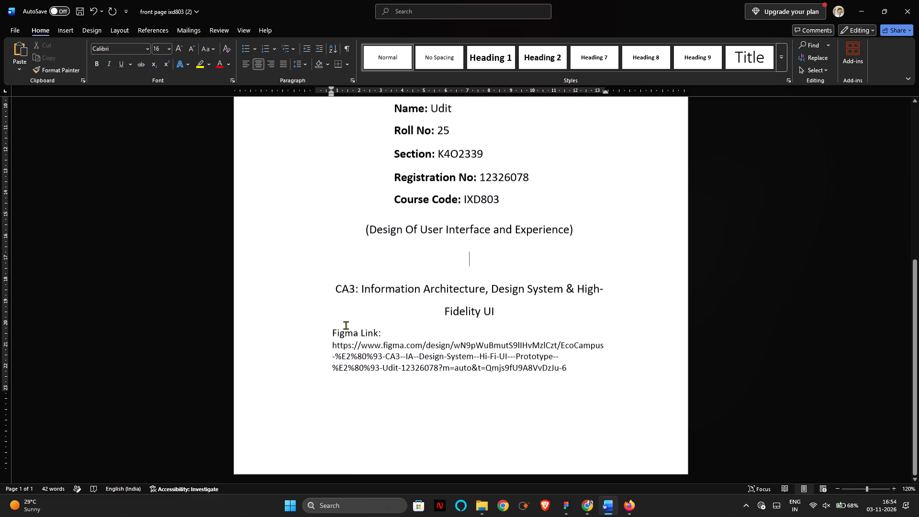
Make the complete Figma URL under "Figma Link:" bold.
drag(332, 343, 563, 375)
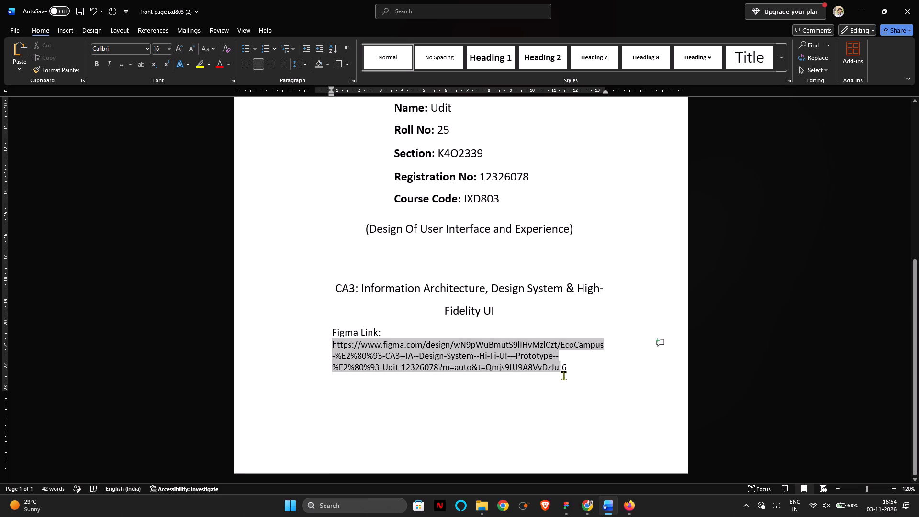
drag(563, 375, 581, 373)
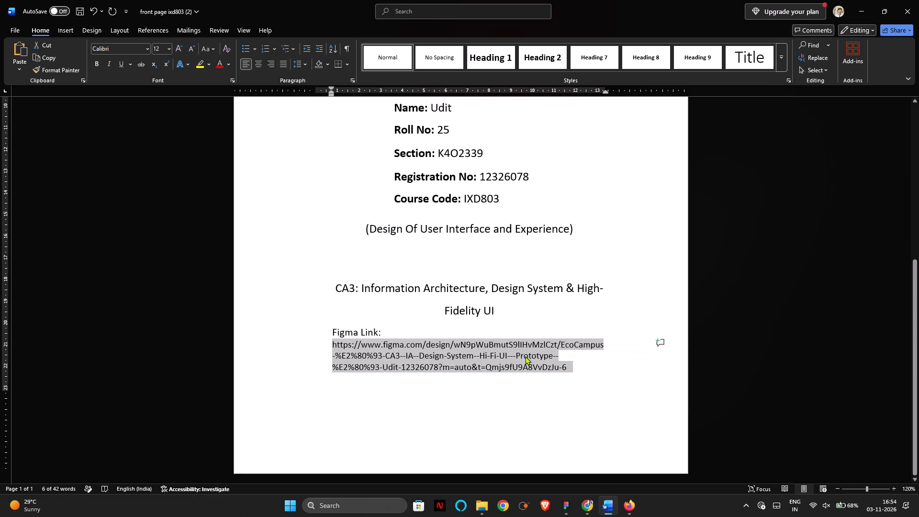
key(ctrl+b)
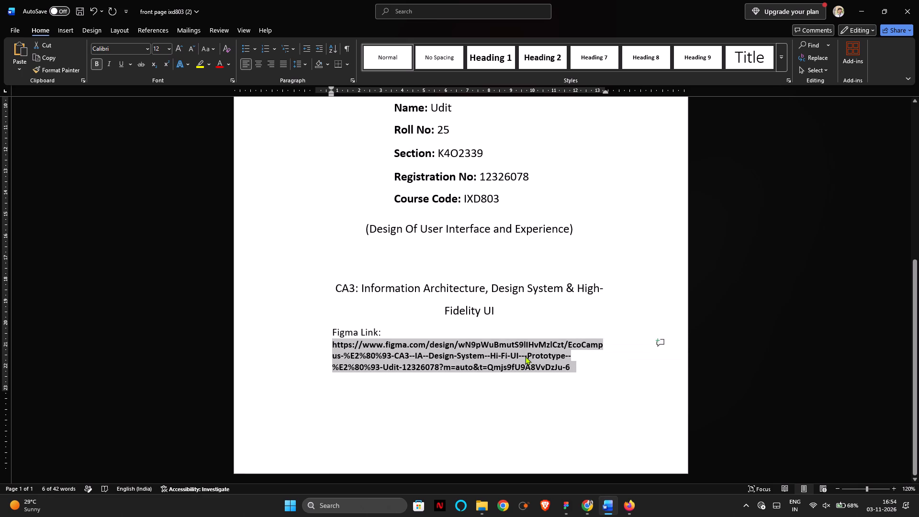
click(494, 399)
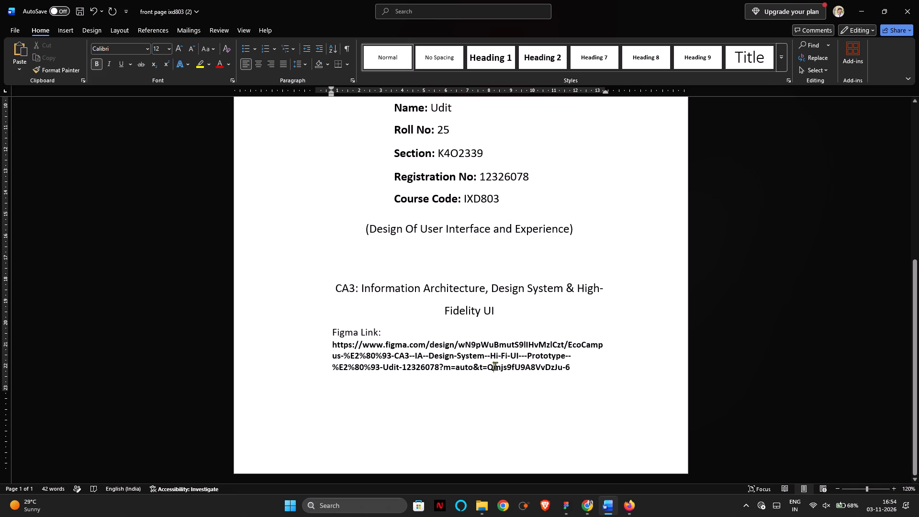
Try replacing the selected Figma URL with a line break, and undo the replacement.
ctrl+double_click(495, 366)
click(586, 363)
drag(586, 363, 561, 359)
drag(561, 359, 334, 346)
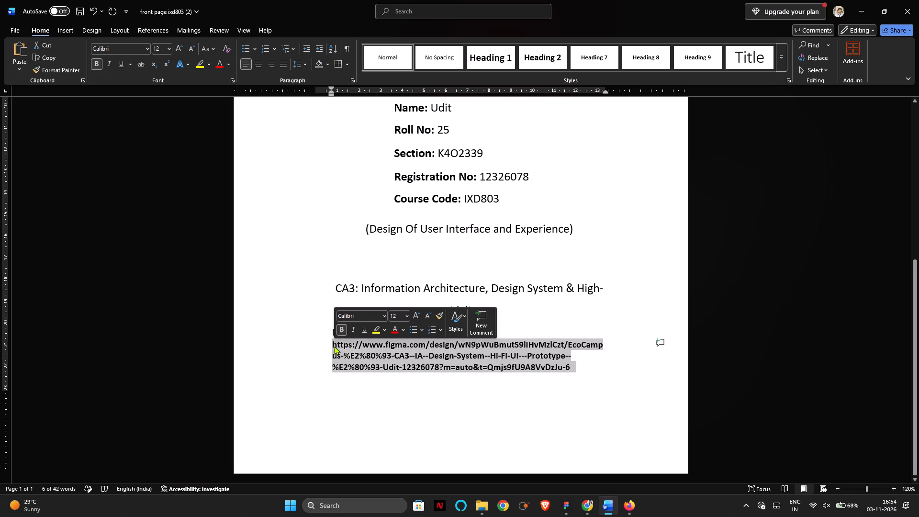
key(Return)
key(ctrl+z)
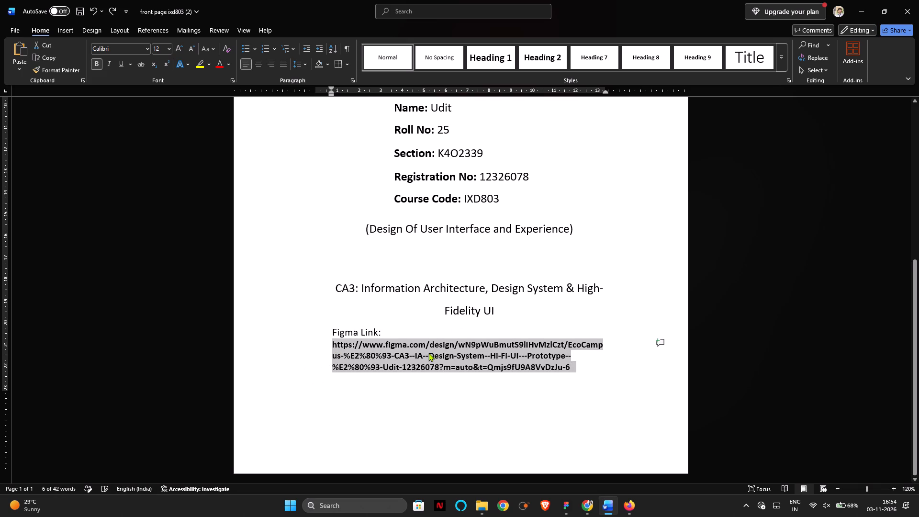
Turn the bold Figma URL into a hyperlink that uses the same web address.
click(579, 367)
drag(579, 367, 331, 347)
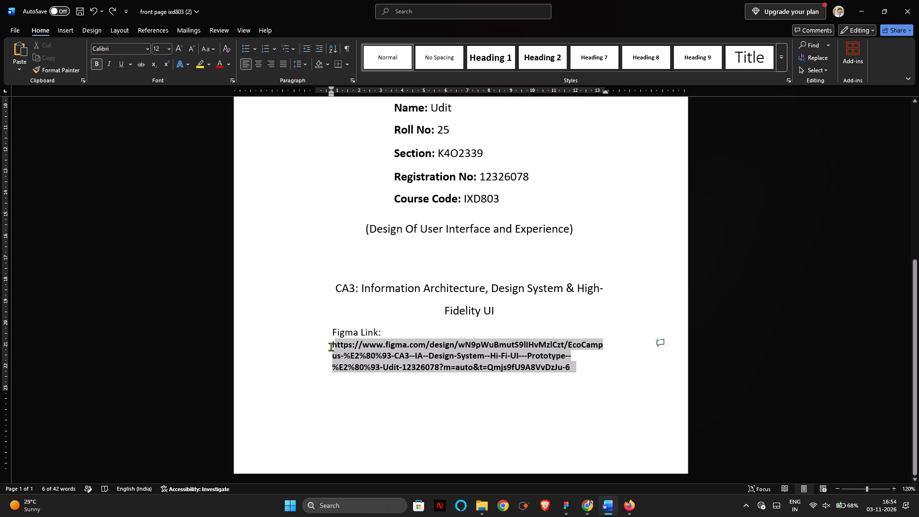
drag(331, 347, 332, 347)
right_click(332, 347)
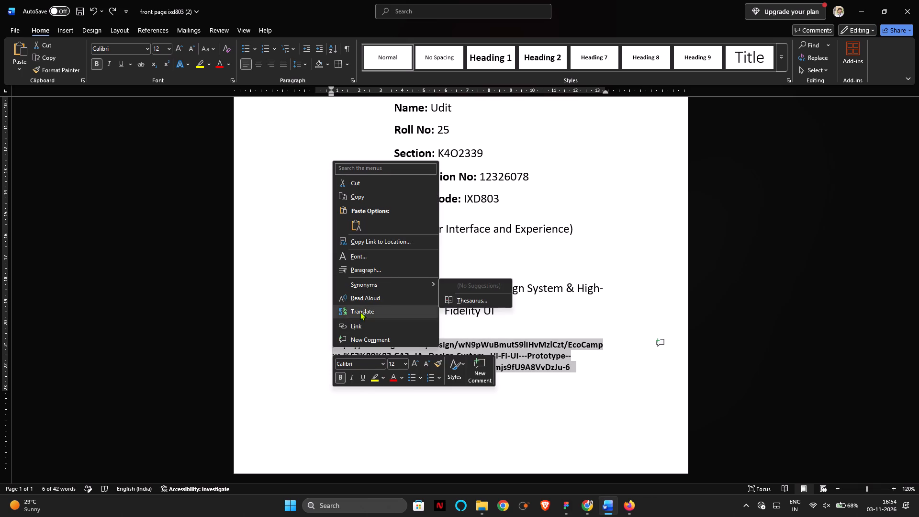
click(359, 329)
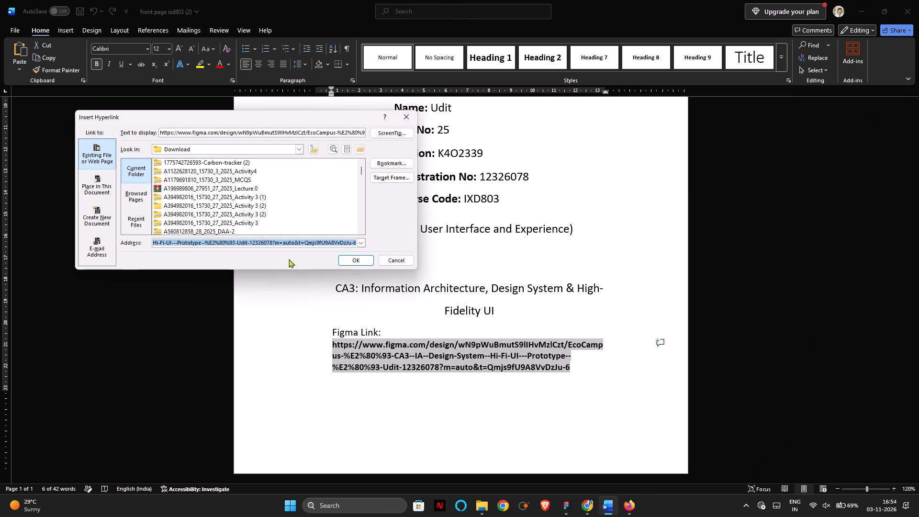
click(356, 260)
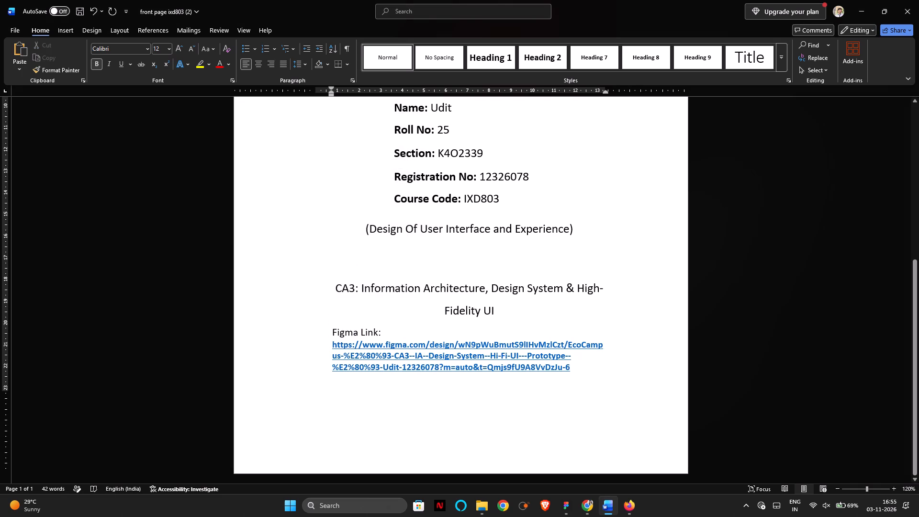
Open the Figma file through the new hyperlink and examine the Information Architecture board's sitemap, navigation, content organisation and user flow.
ctrl+click(467, 365)
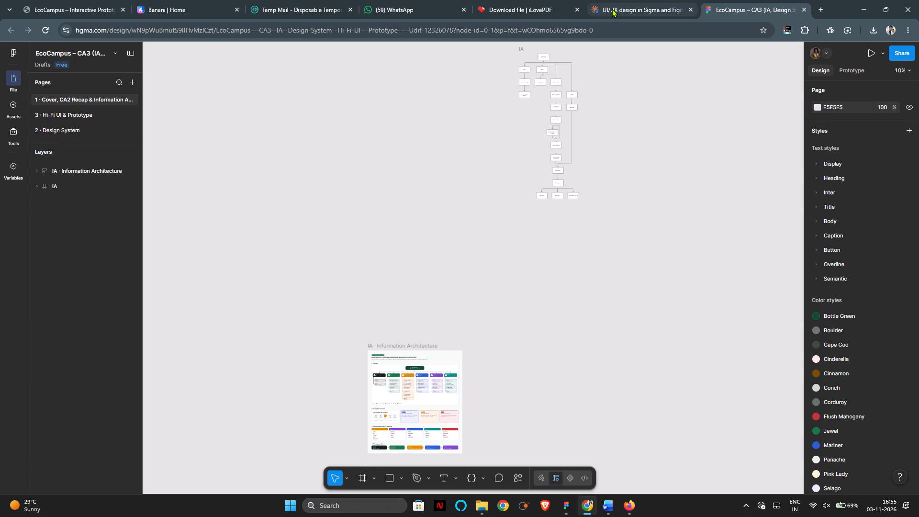
scroll(520, 225, down, 4)
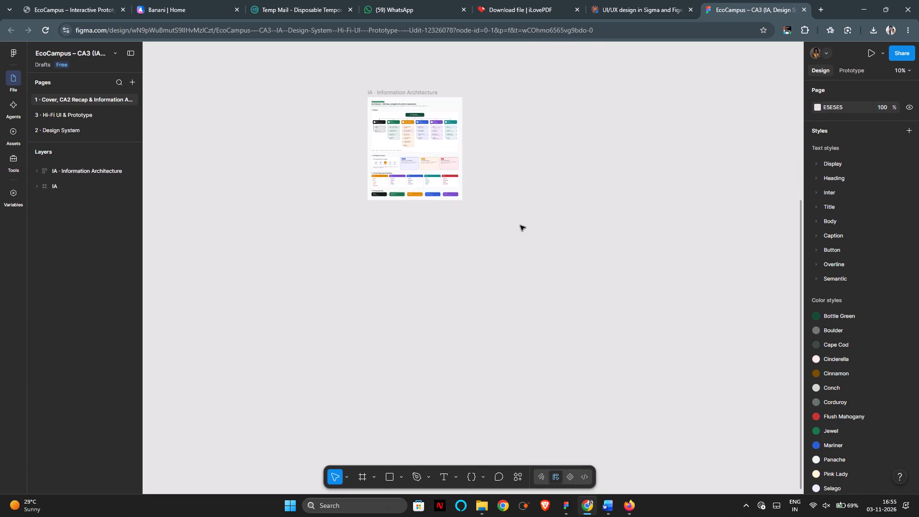
scroll(520, 225, up, 1)
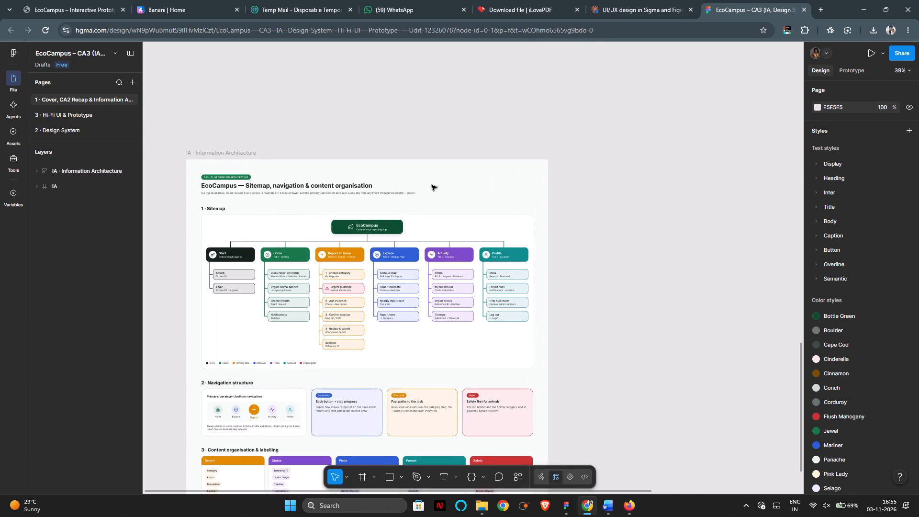
scroll(432, 185, down, 2)
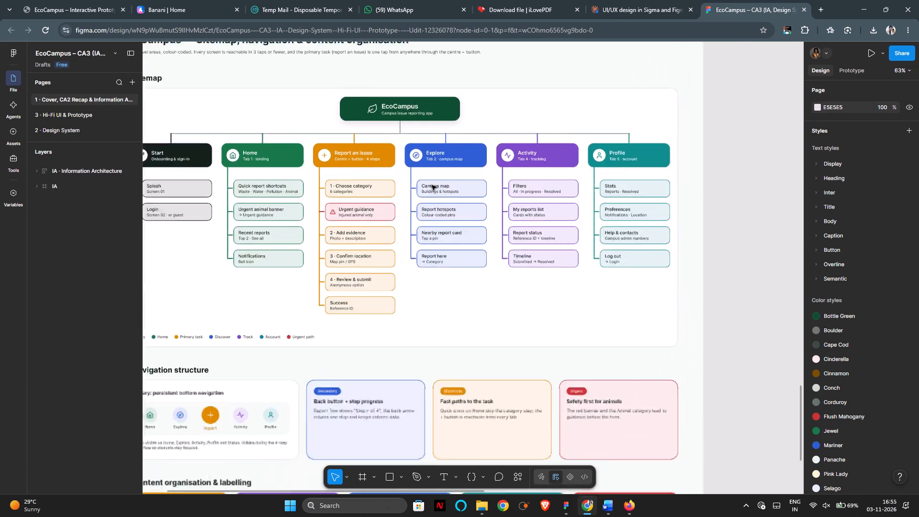
scroll(432, 185, right, 1)
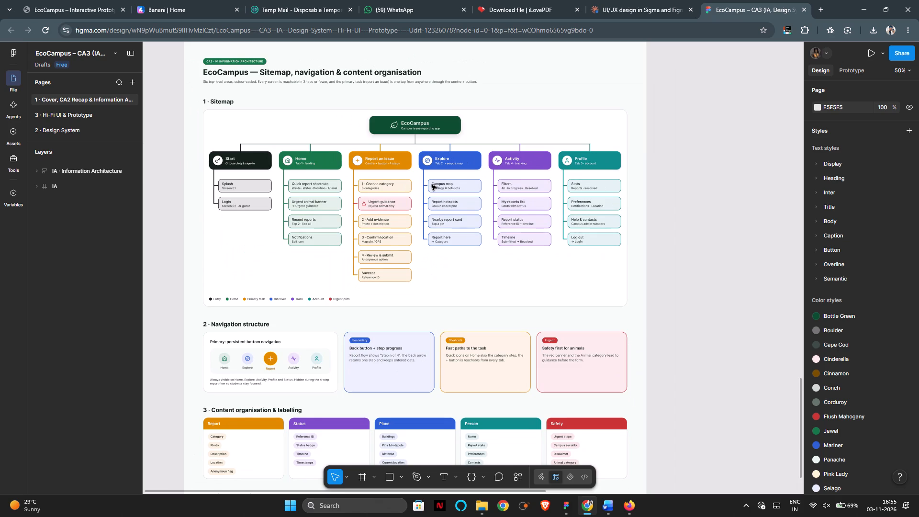
scroll(270, 212, down, 1)
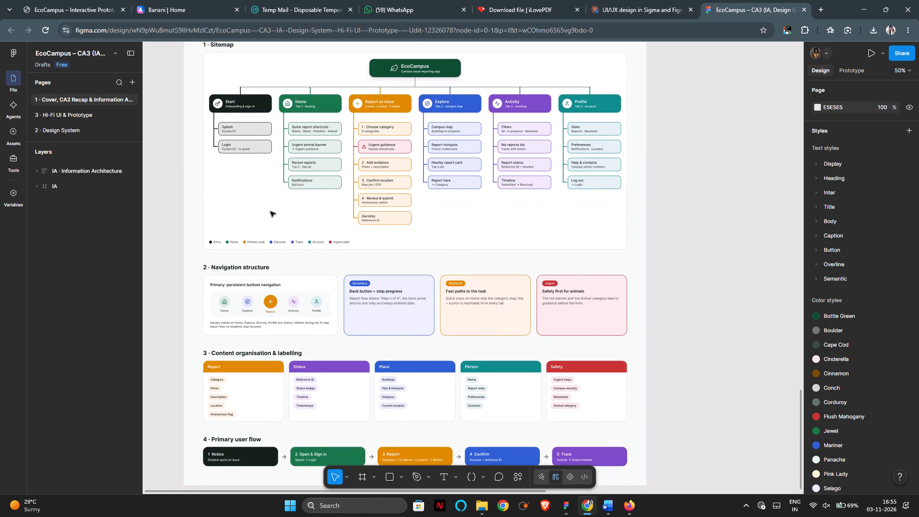
scroll(270, 212, right, 1)
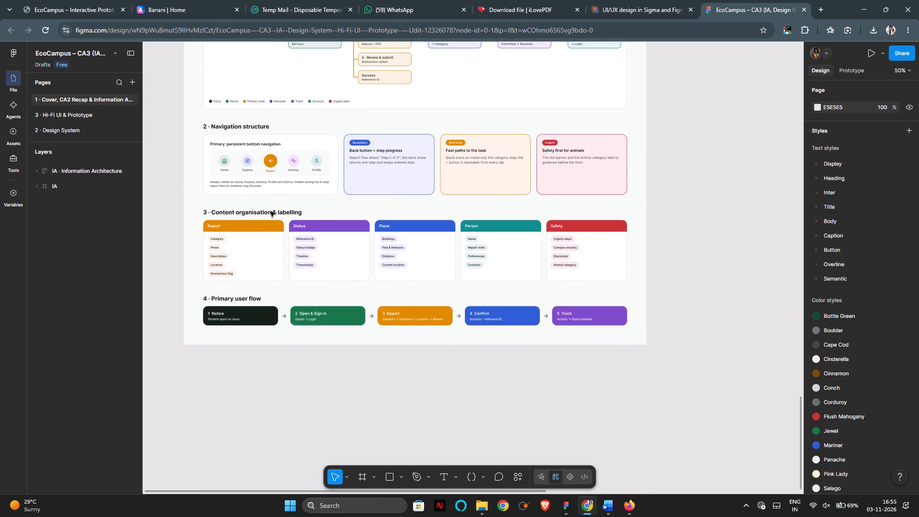
scroll(270, 212, right, 1)
scroll(270, 212, up, 1)
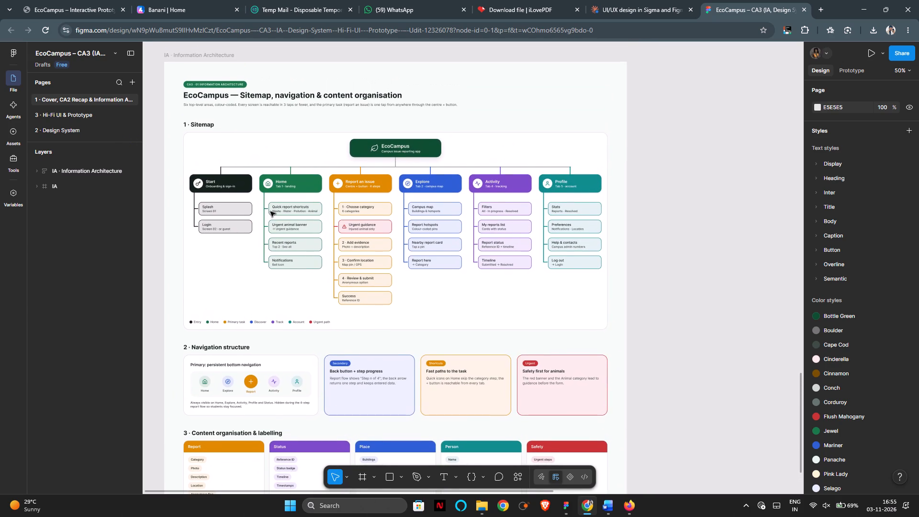
scroll(270, 212, up, 2)
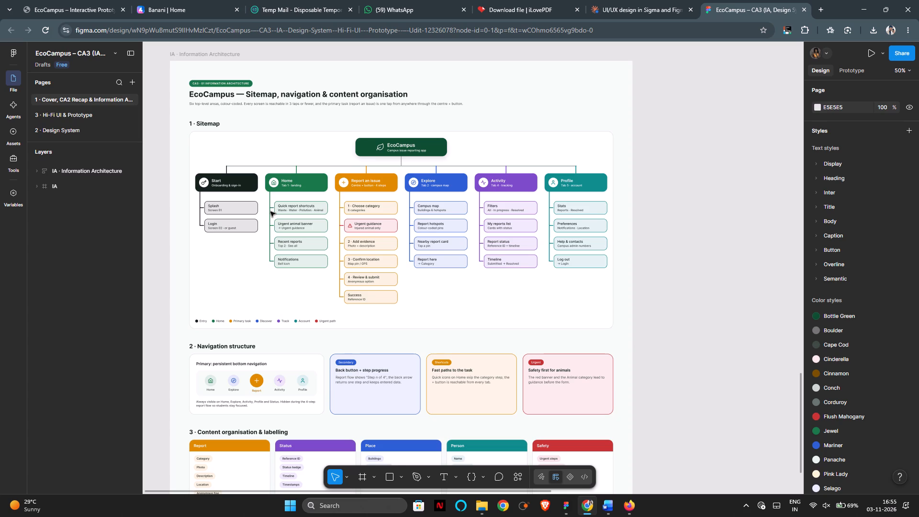
scroll(270, 212, up, 2)
scroll(270, 212, down, 1)
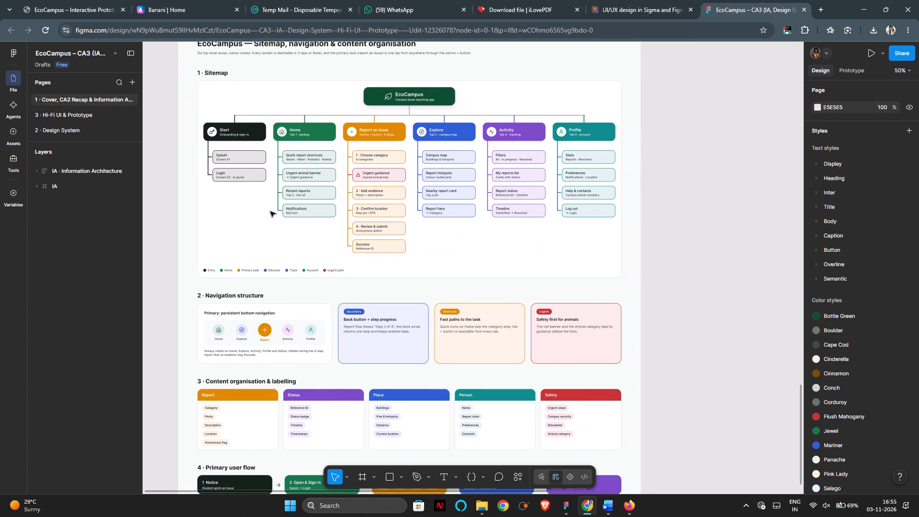
scroll(270, 212, down, 1)
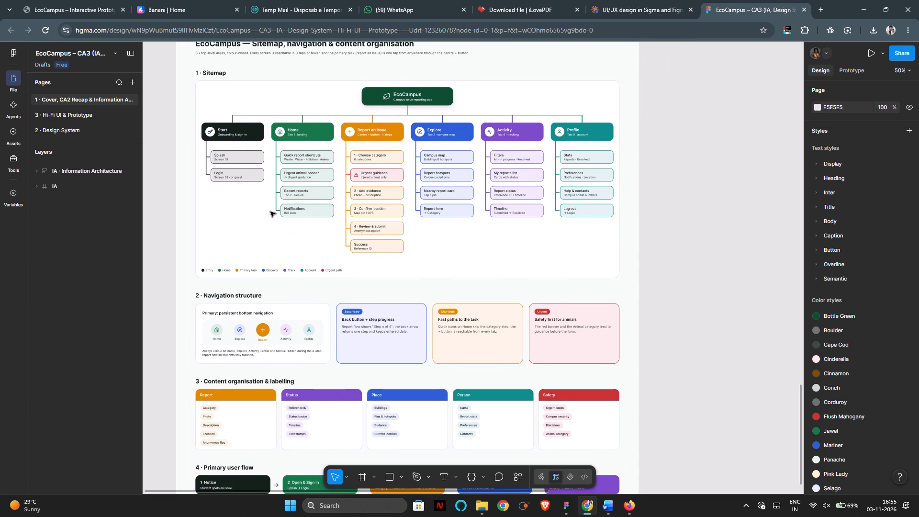
scroll(270, 212, up, 1)
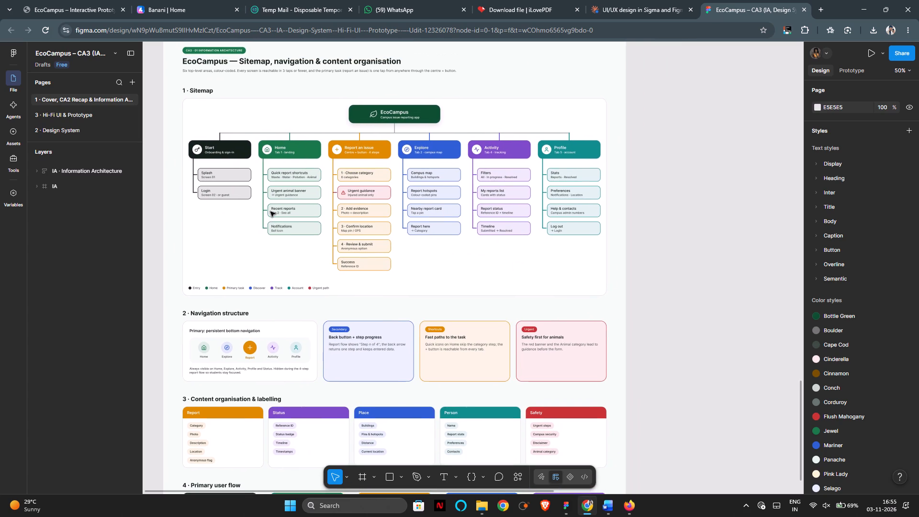
Delete the older IA flowchart frame above the IA · Information Architecture board.
scroll(270, 212, up, 6)
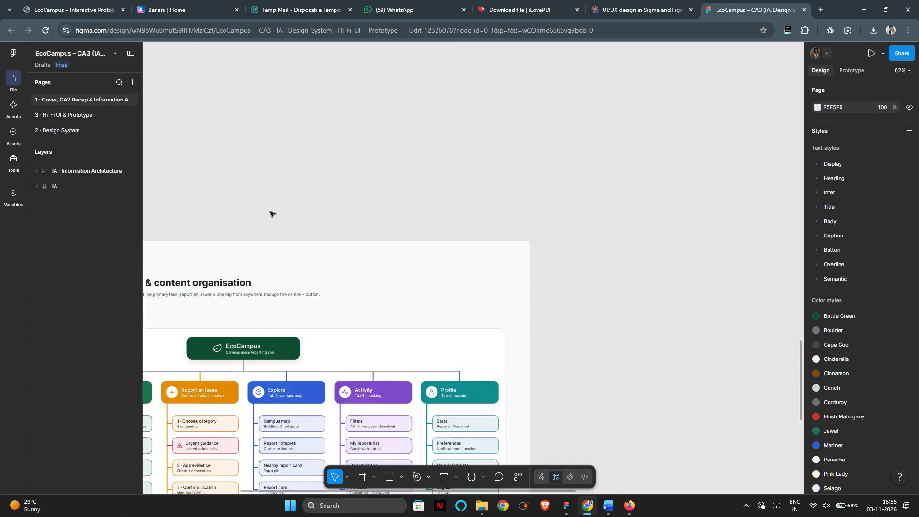
scroll(270, 212, up, 5)
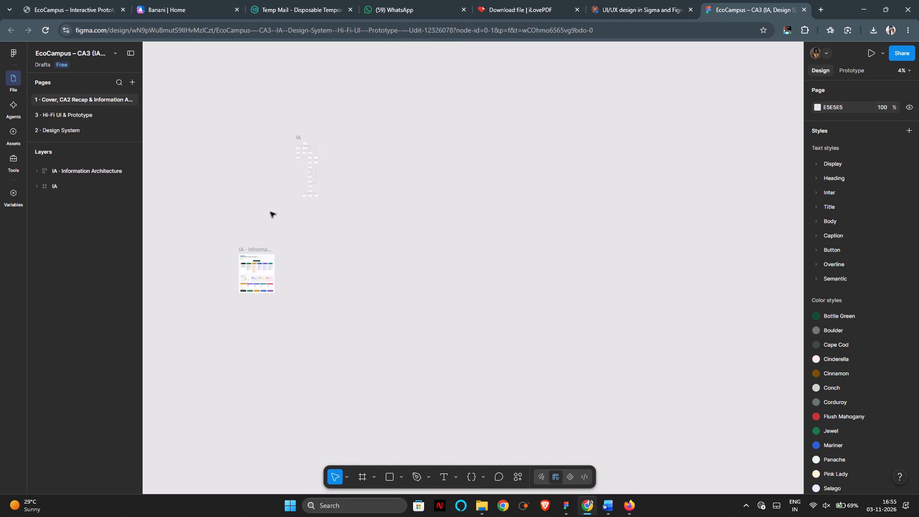
drag(281, 120, 352, 204)
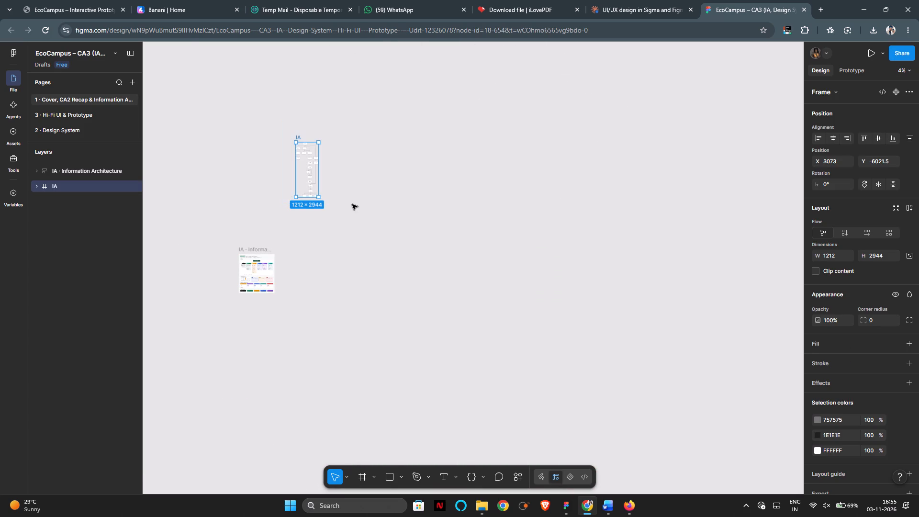
key(Delete)
Select the whole IA · Information Architecture frame and add an export setting in PDF format.
scroll(352, 204, right, 3)
scroll(352, 204, down, 5)
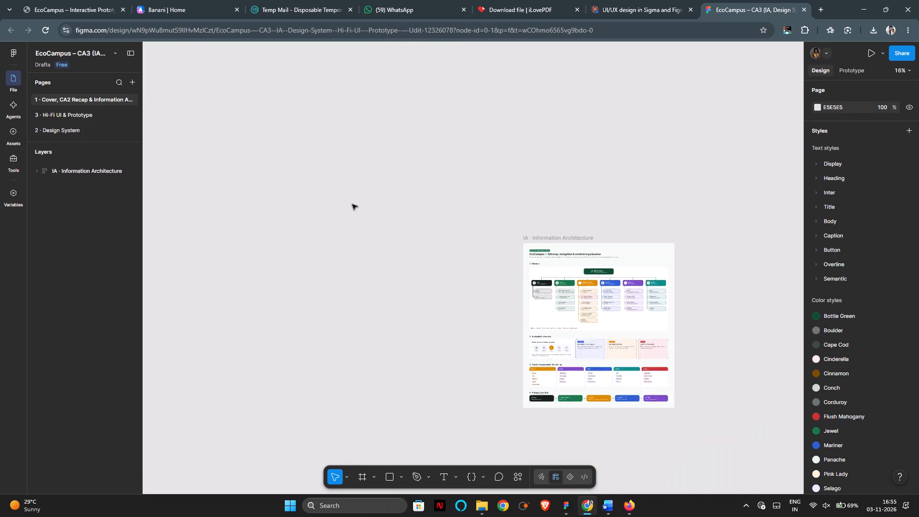
scroll(352, 204, left, 3)
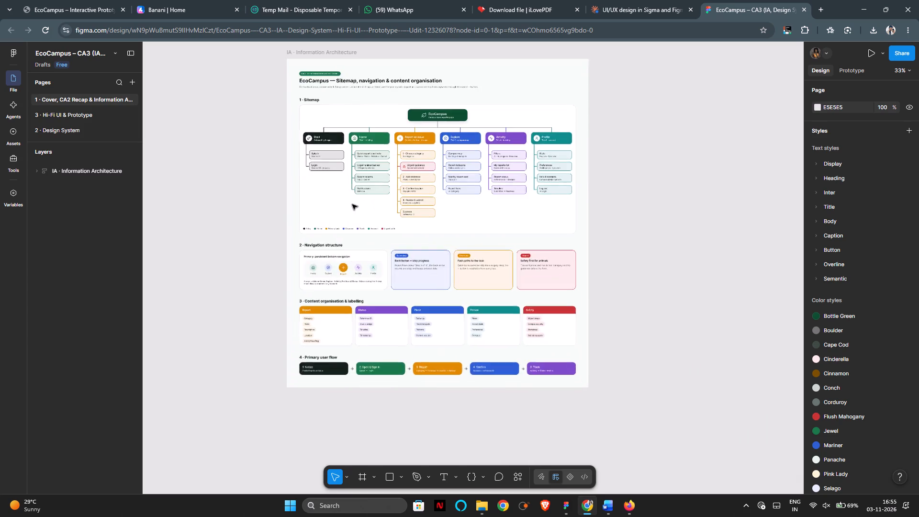
scroll(352, 204, up, 2)
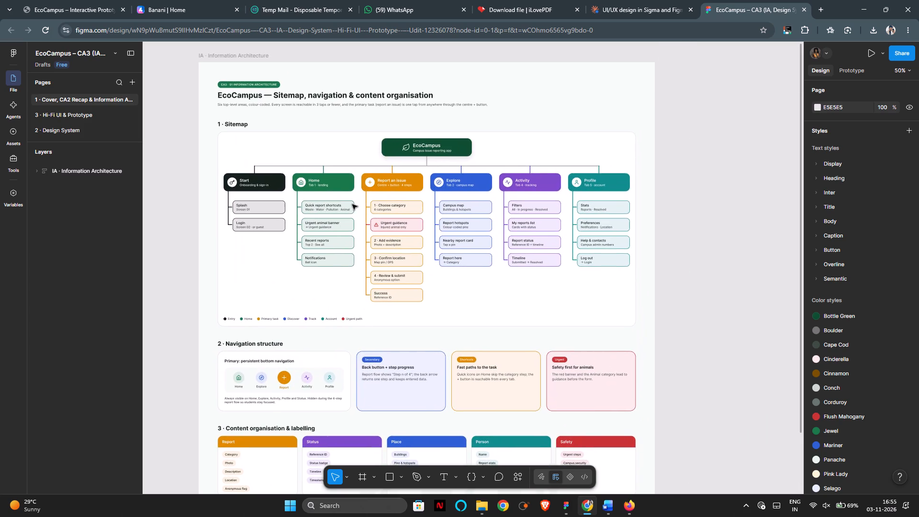
drag(250, 110, 475, 305)
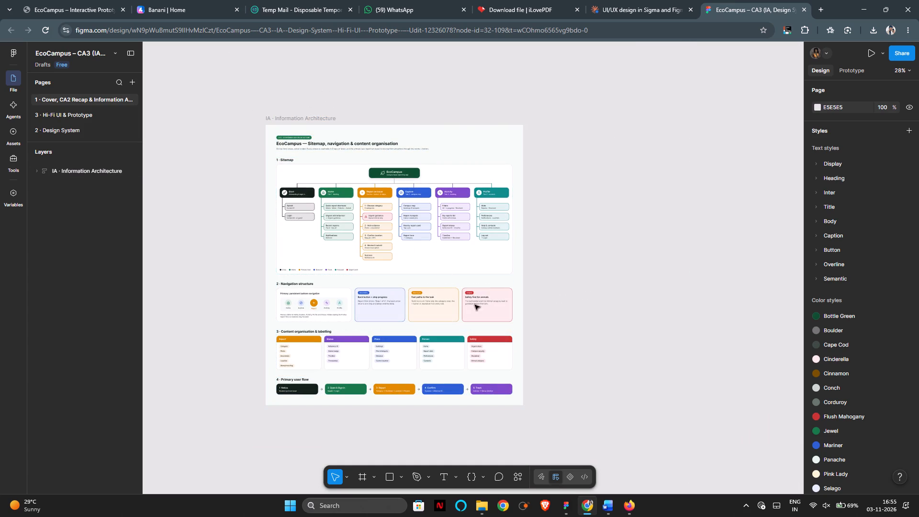
drag(475, 305, 545, 446)
scroll(851, 480, down, 4)
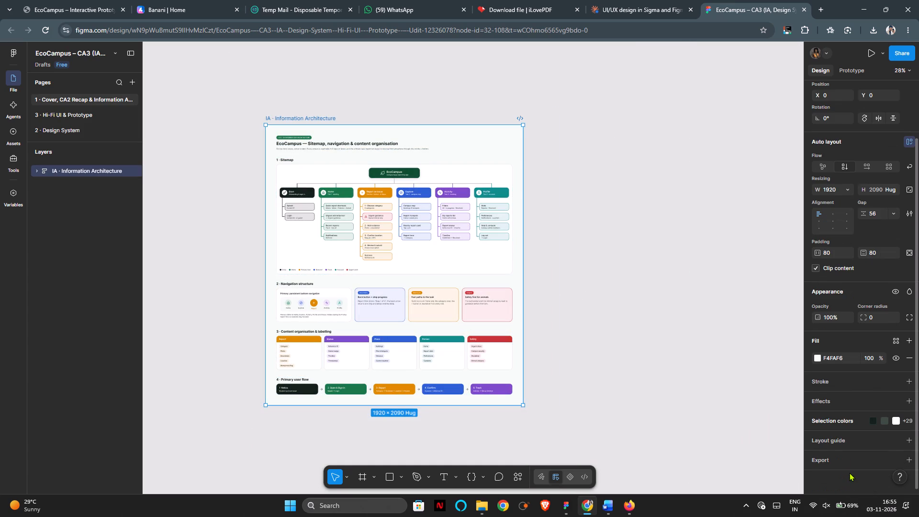
click(849, 461)
scroll(828, 463, down, 2)
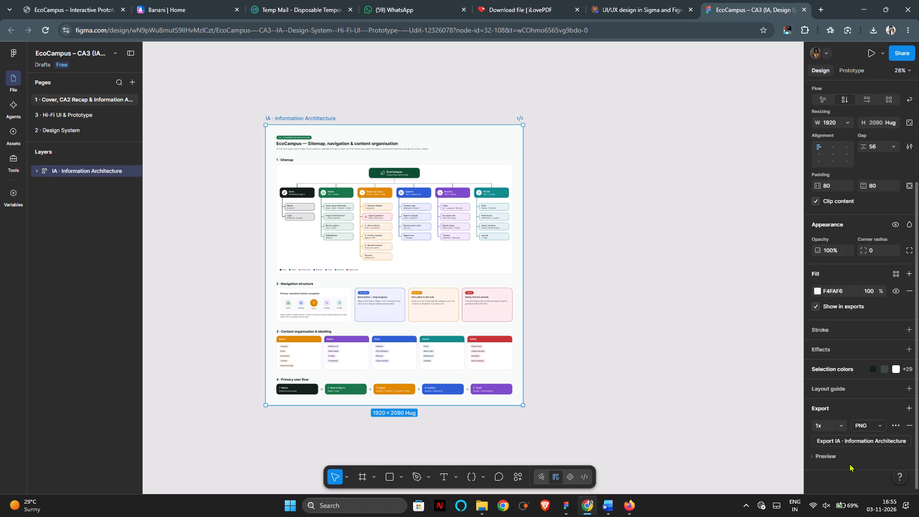
click(864, 427)
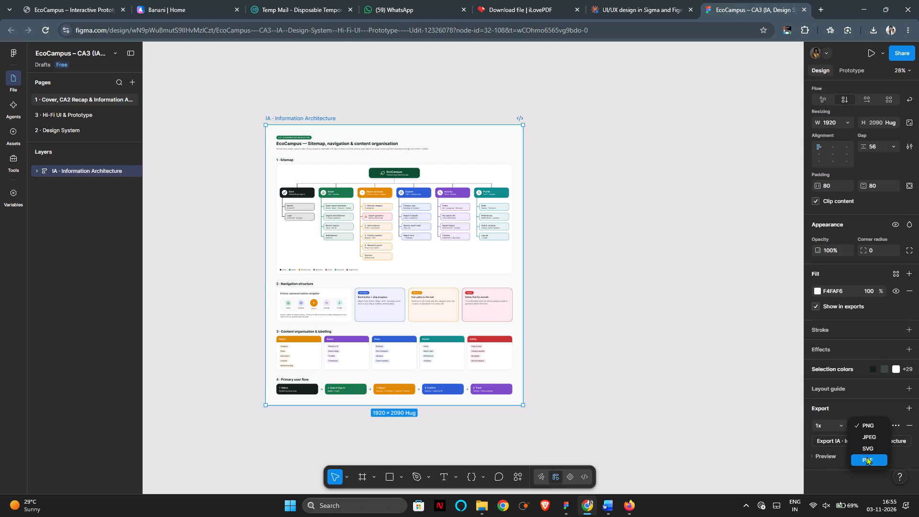
click(866, 457)
Set the PDF export quality to High and export the IA · Information Architecture frame.
scroll(866, 457, down, 1)
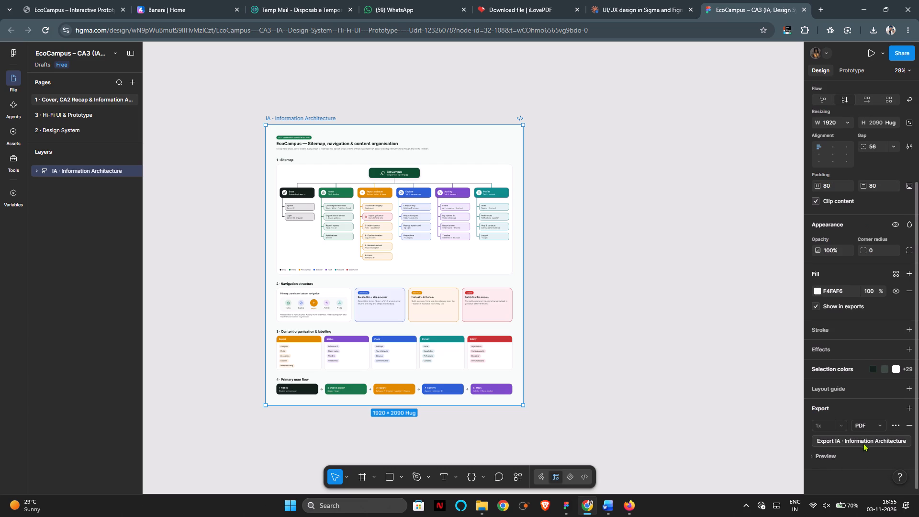
click(896, 427)
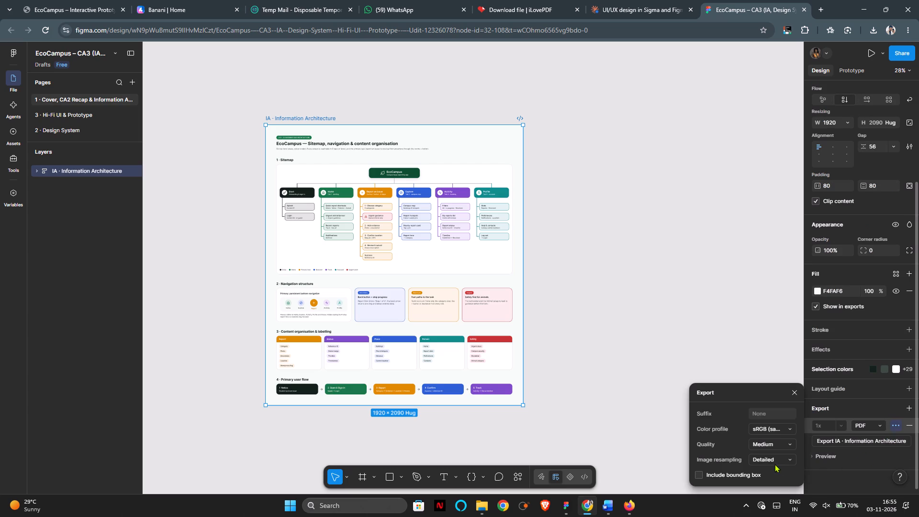
click(773, 445)
click(773, 437)
click(830, 445)
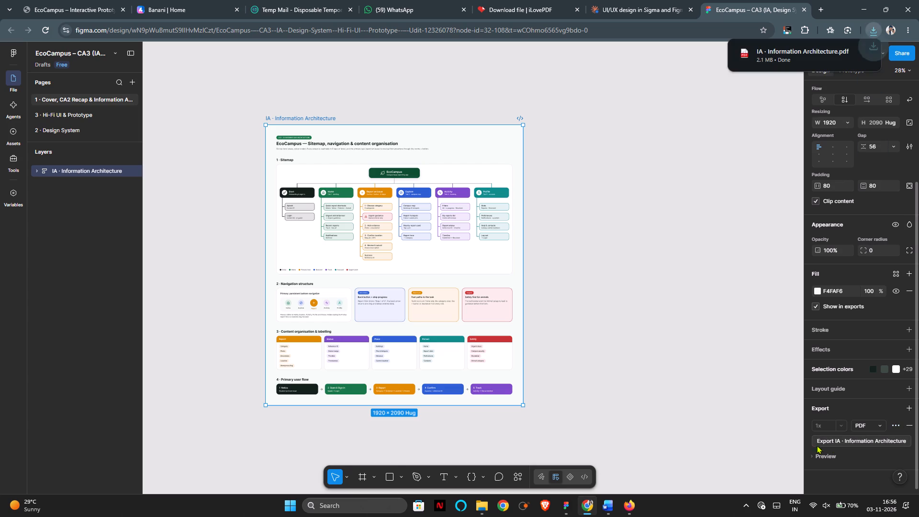
Move the exported IA · Information Architecture PDF from the Download folder into the IXD803 folder.
click(481, 507)
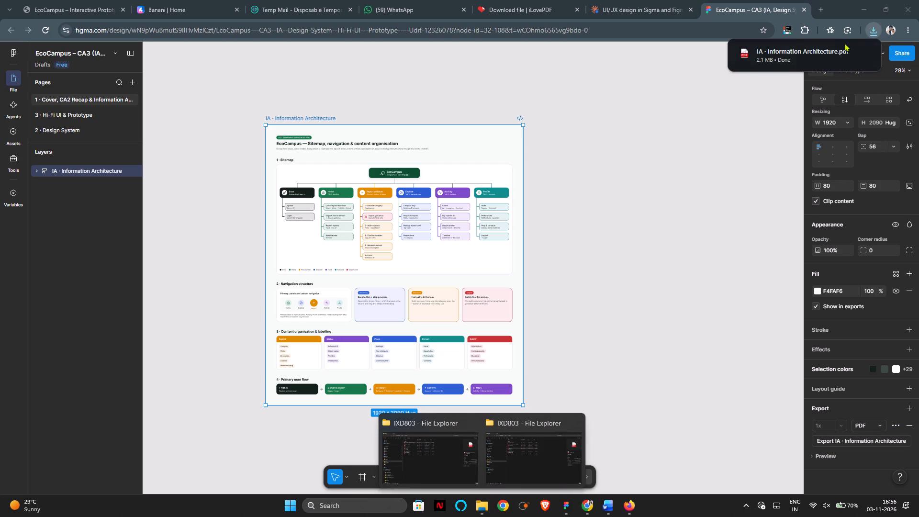
click(847, 54)
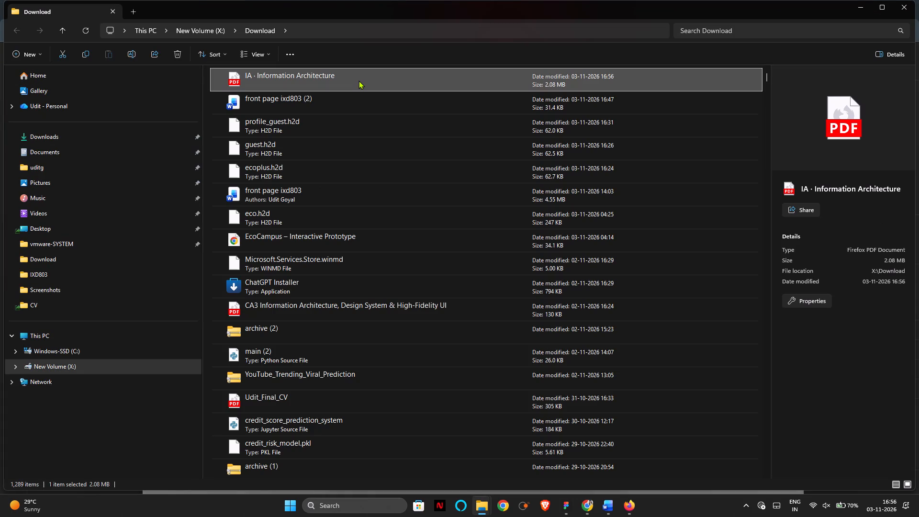
key(ctrl+x)
double_click(36, 268)
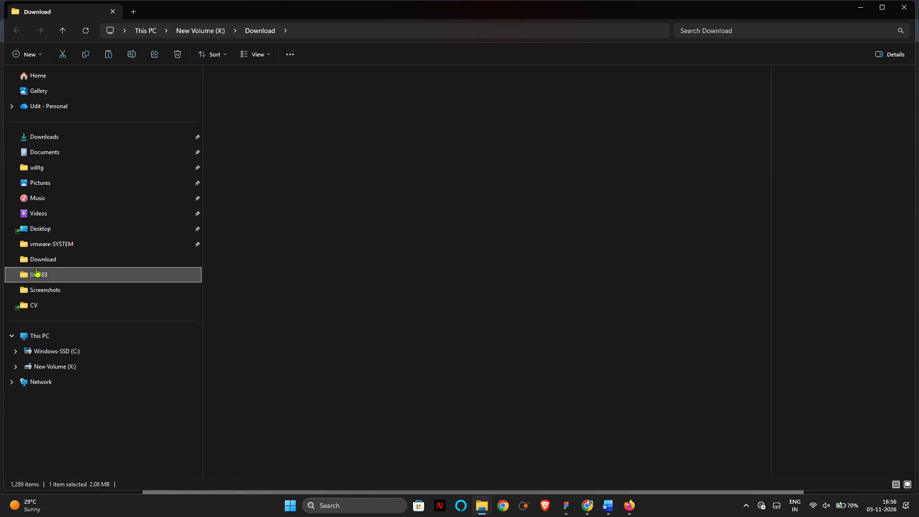
key(ctrl+v)
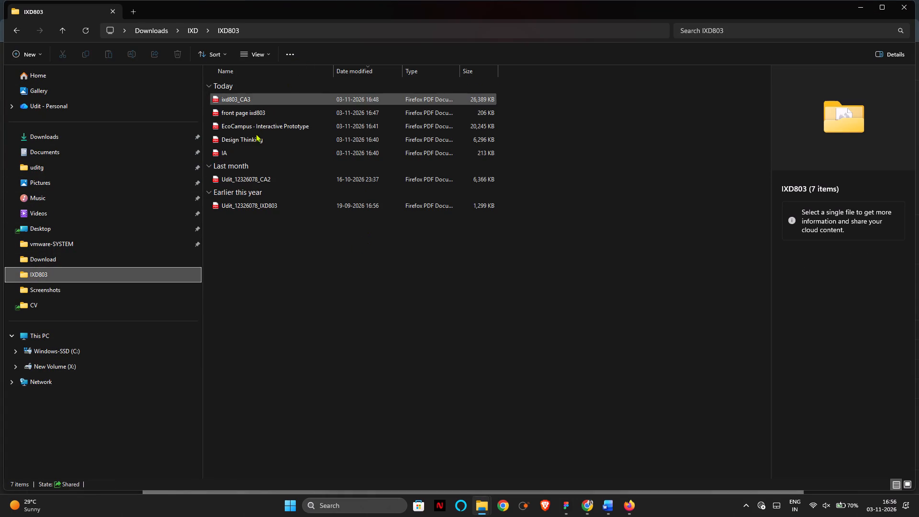
Permanently delete the older IA PDF from the IXD803 folder.
click(242, 151)
key(shift+Delete)
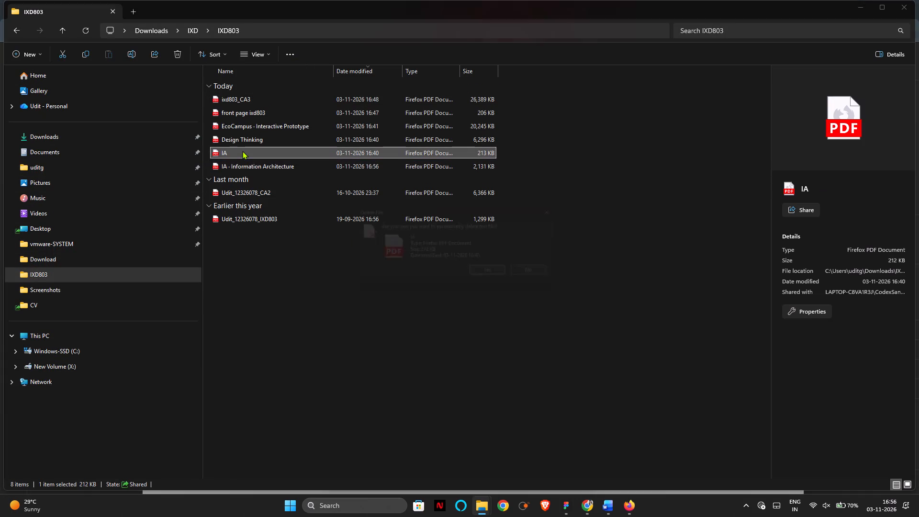
key(Return)
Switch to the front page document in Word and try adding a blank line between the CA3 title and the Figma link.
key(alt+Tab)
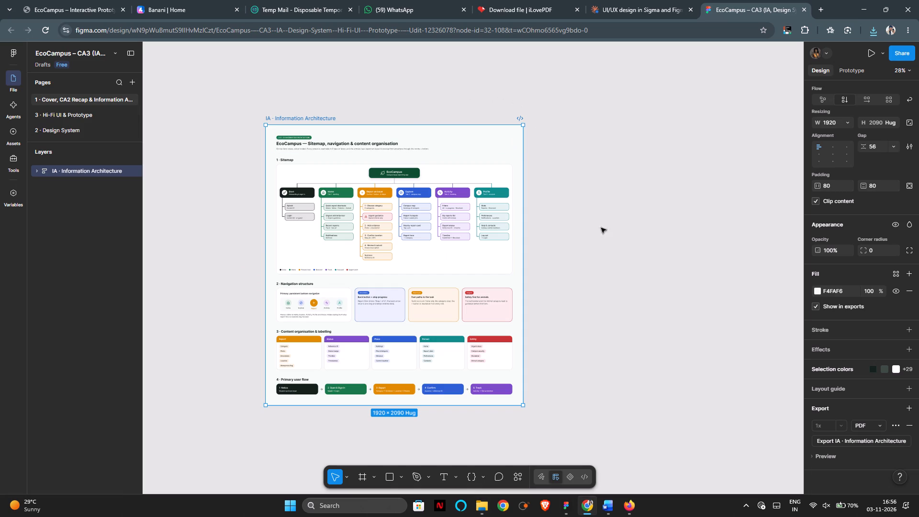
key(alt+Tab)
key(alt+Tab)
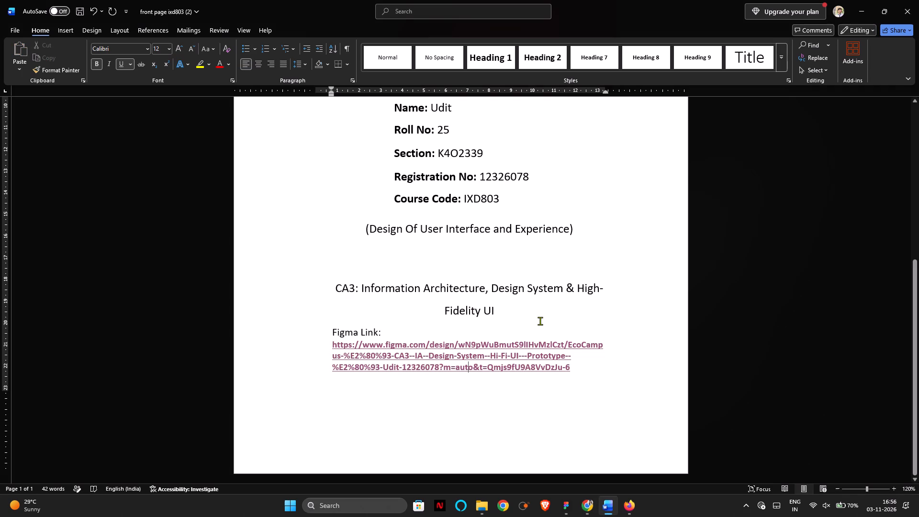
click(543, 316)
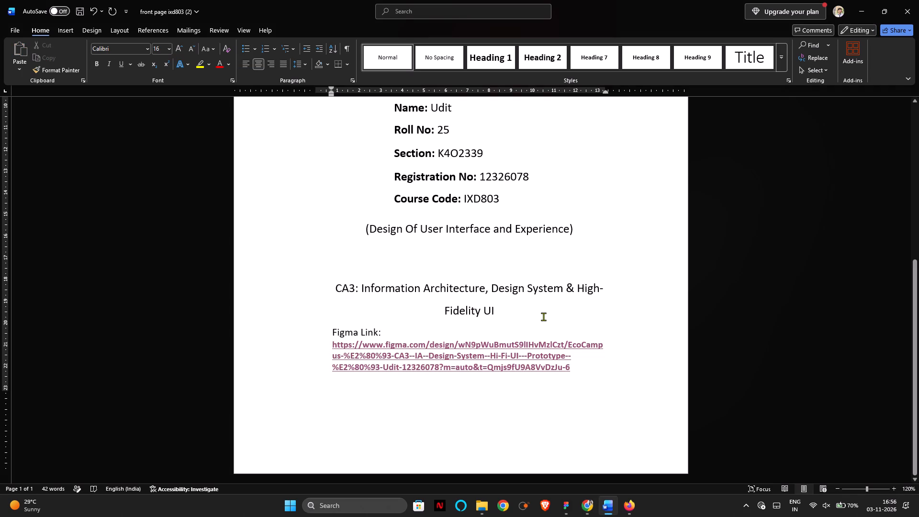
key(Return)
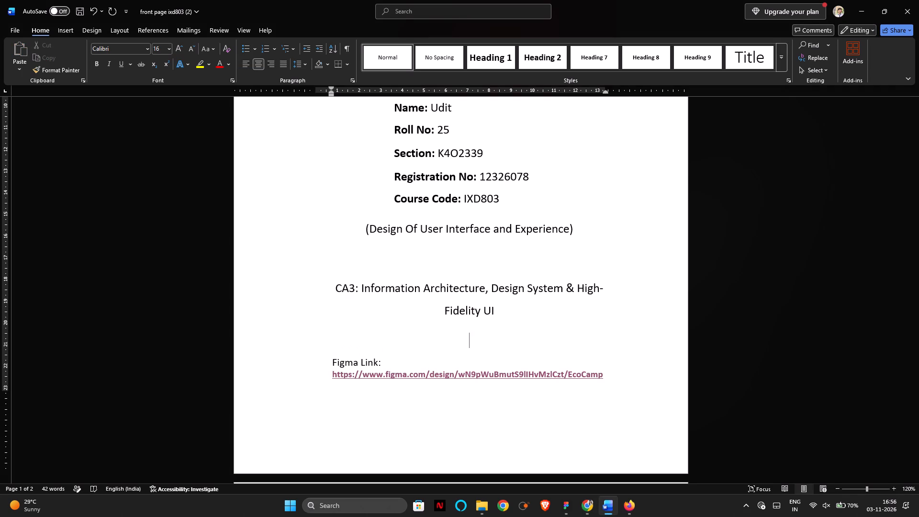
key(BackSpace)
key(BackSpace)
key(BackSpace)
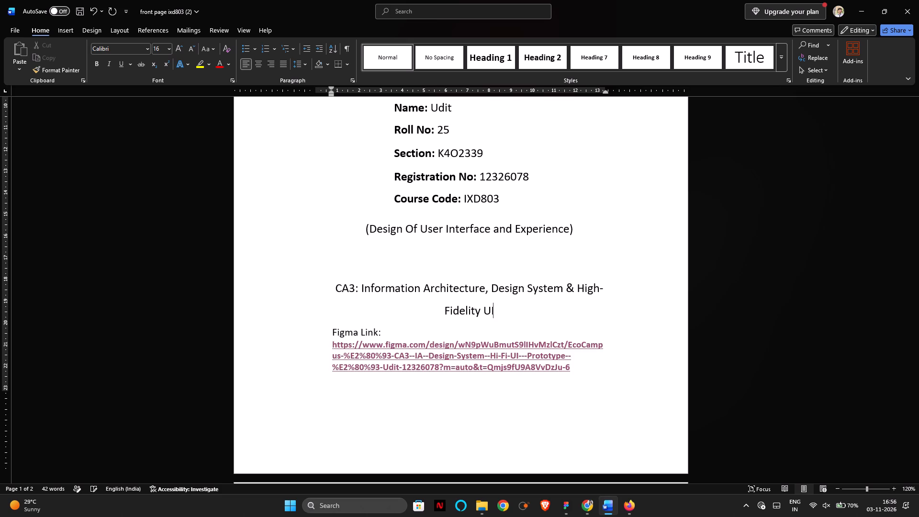
Set the font size of the empty line above the CA3 title to 12.
click(501, 269)
double_click(488, 256)
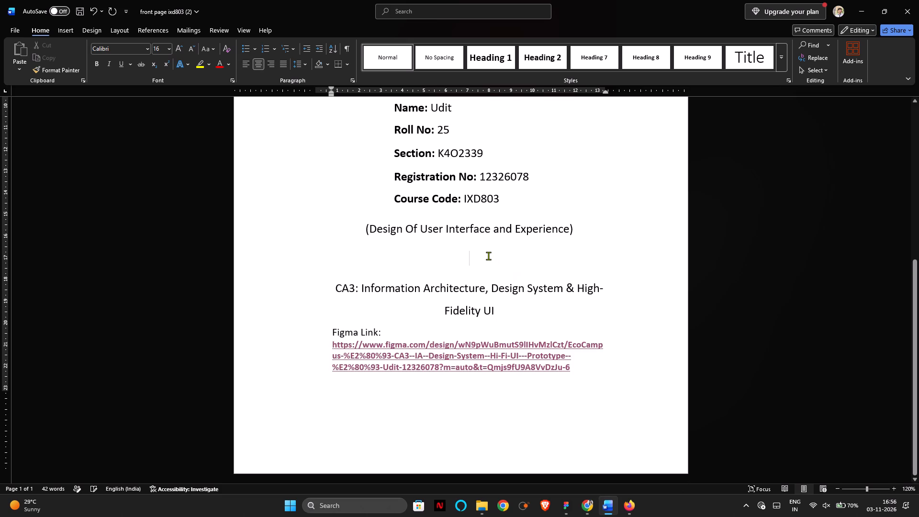
drag(488, 256, 426, 253)
triple_click(426, 253)
click(162, 50)
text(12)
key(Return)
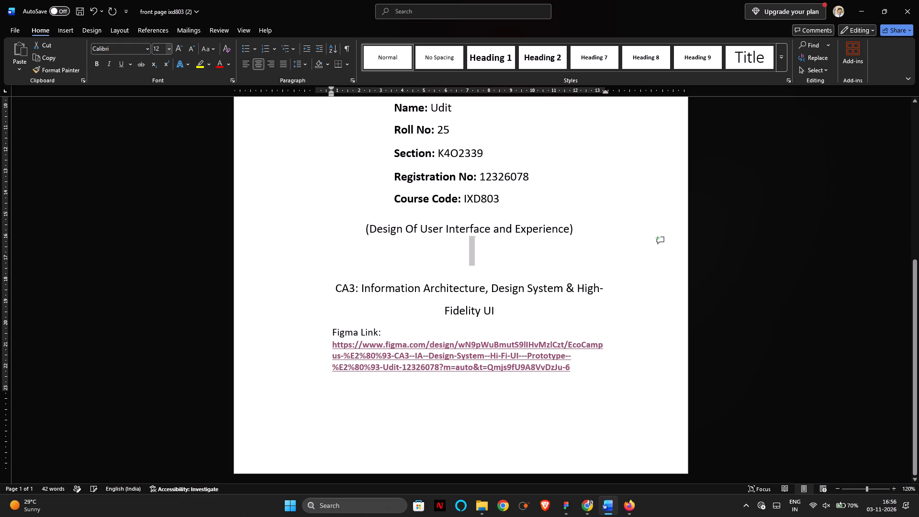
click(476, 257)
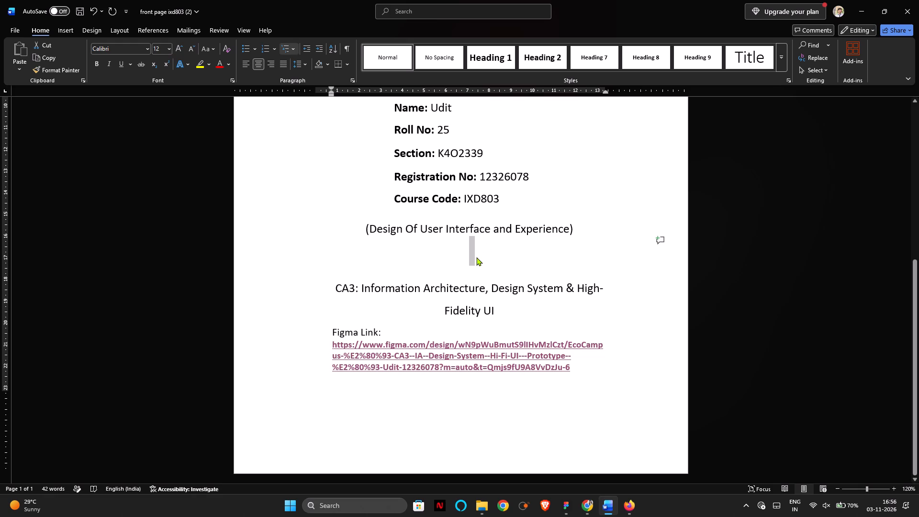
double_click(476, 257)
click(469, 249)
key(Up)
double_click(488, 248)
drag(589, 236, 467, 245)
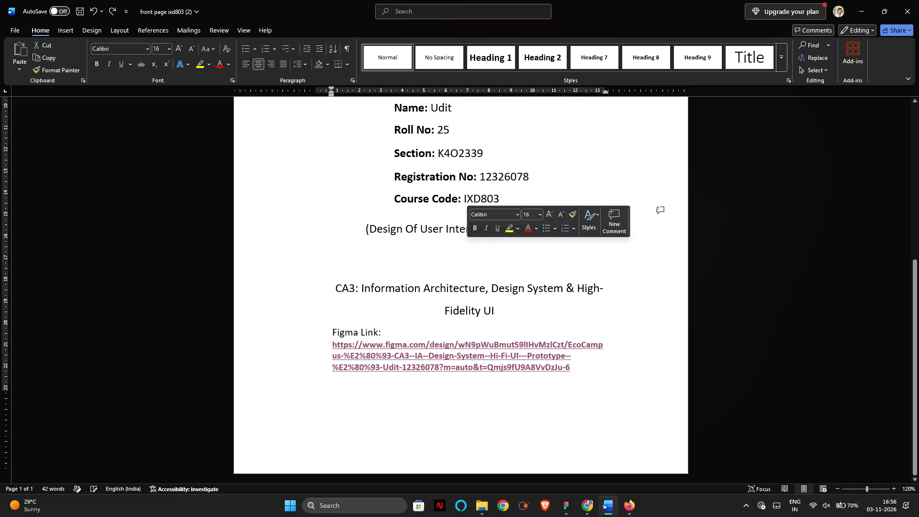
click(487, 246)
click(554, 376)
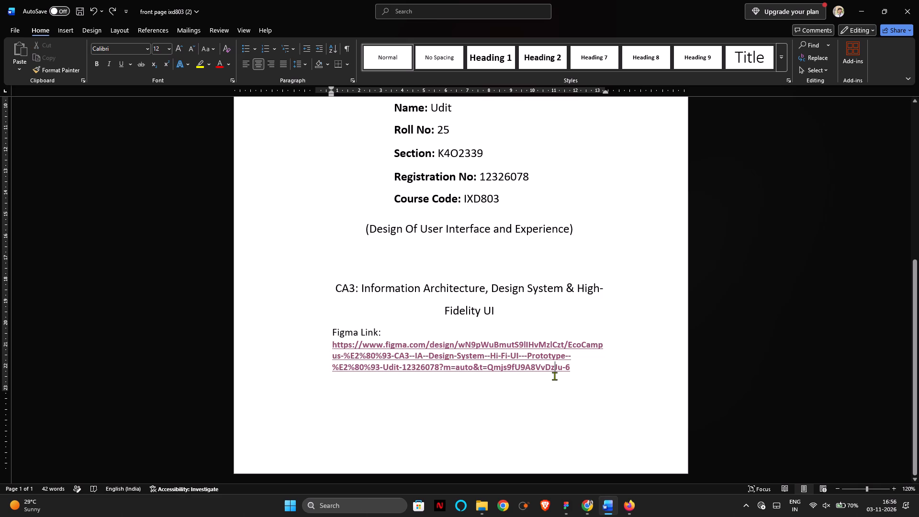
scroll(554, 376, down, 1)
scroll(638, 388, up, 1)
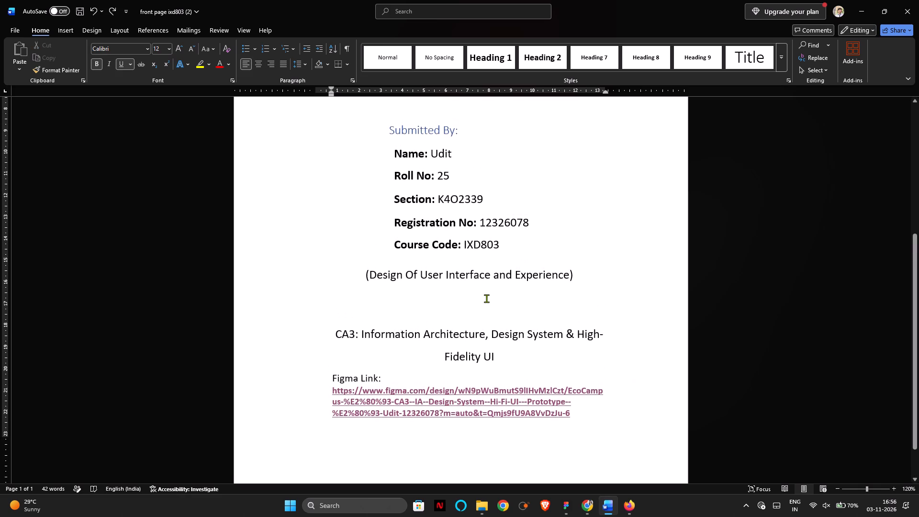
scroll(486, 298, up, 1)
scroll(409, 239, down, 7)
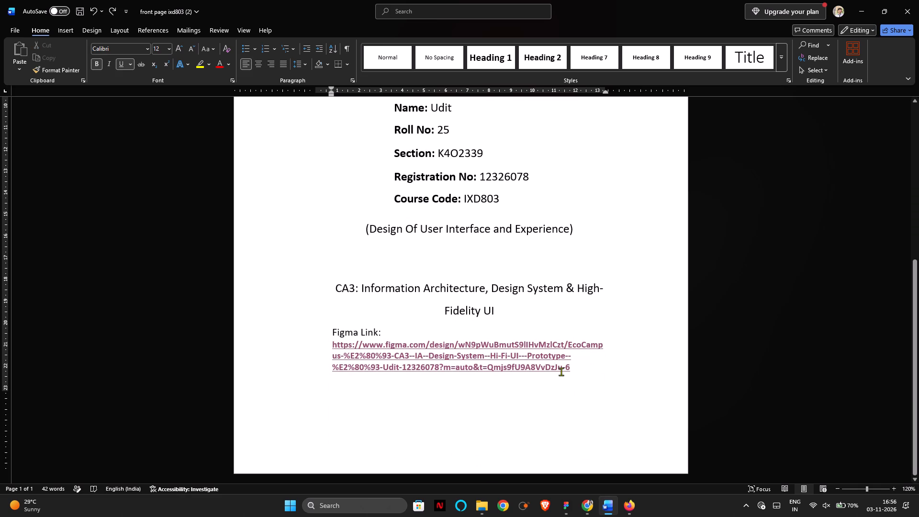
Save the front page document and publish it as PDF front page ixd803 in the IXD803 folder, replacing the existing file.
key(ctrl+s)
key(ctrl+s)
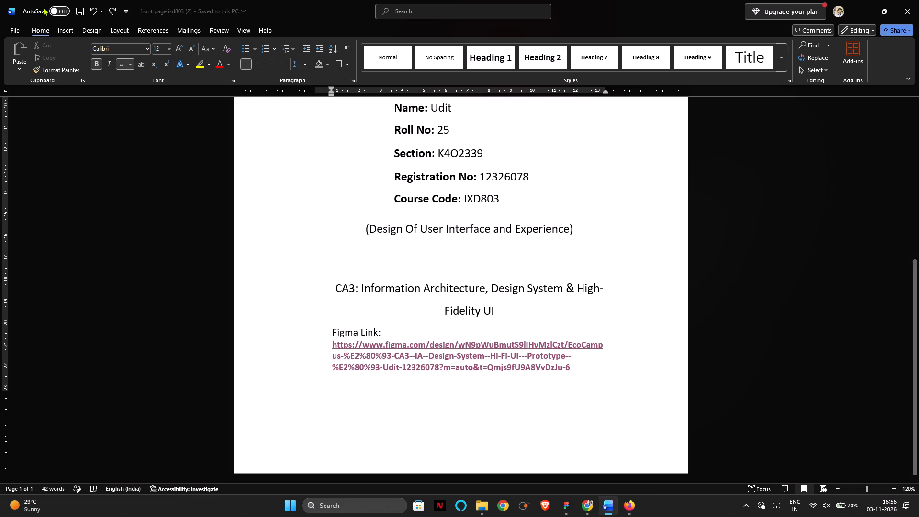
click(9, 25)
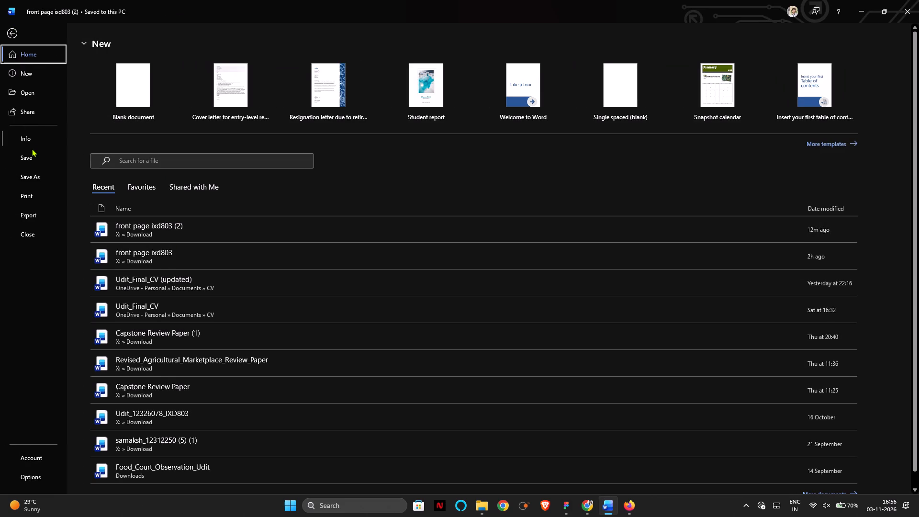
click(35, 215)
click(269, 141)
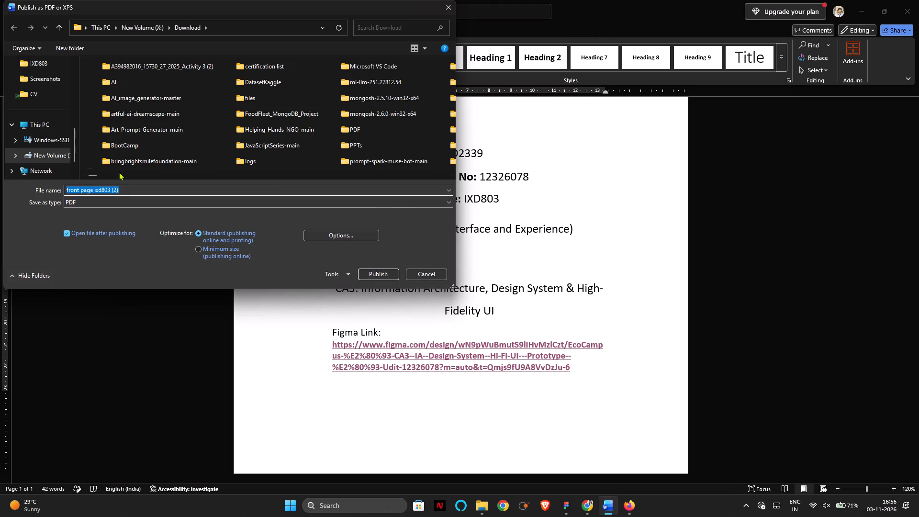
click(118, 187)
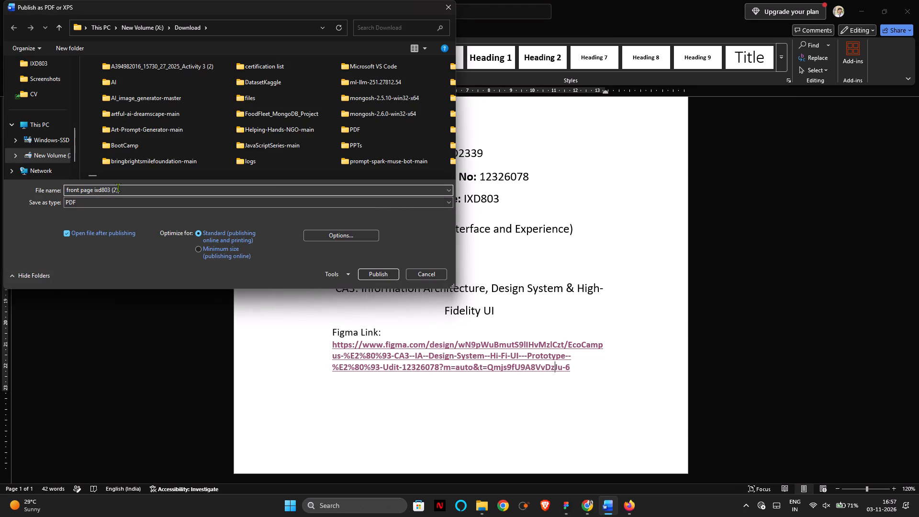
key(BackSpace)
key(BackSpace)
key(BackSpace)
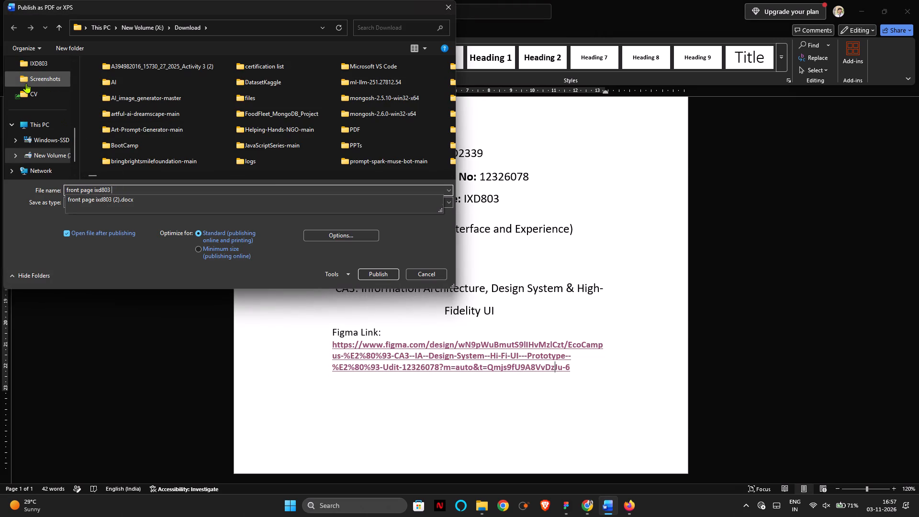
click(47, 64)
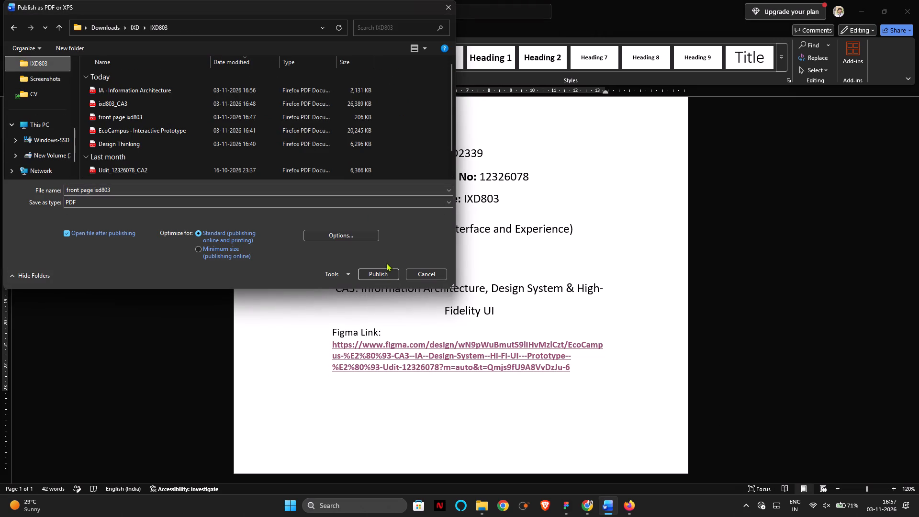
click(376, 274)
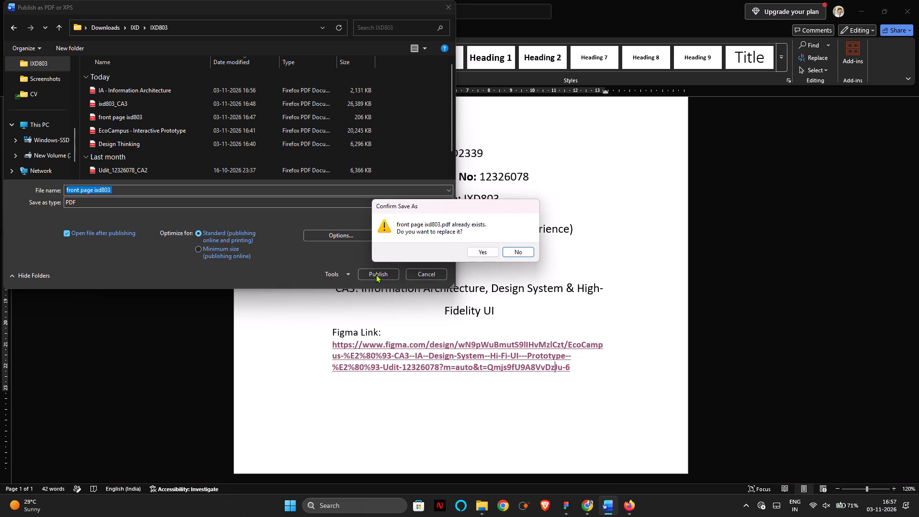
click(478, 252)
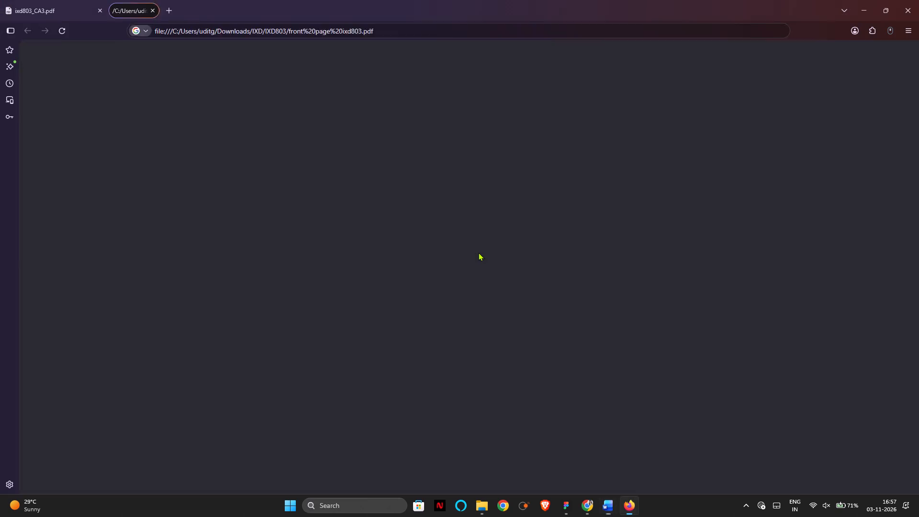
click(917, 0)
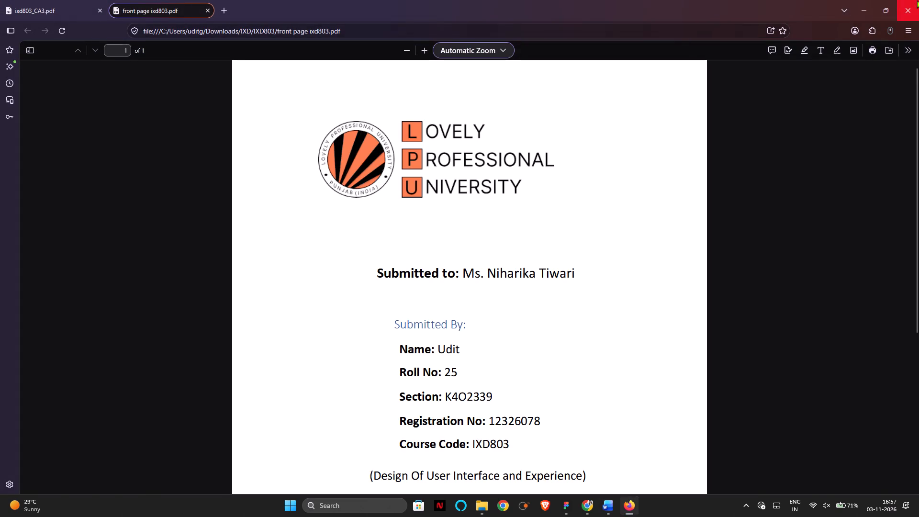
Switch to iLovePDF in Chrome and start a new PDF merge with front page ixd803 as the first file.
key(alt+Tab)
key(alt+Tab)
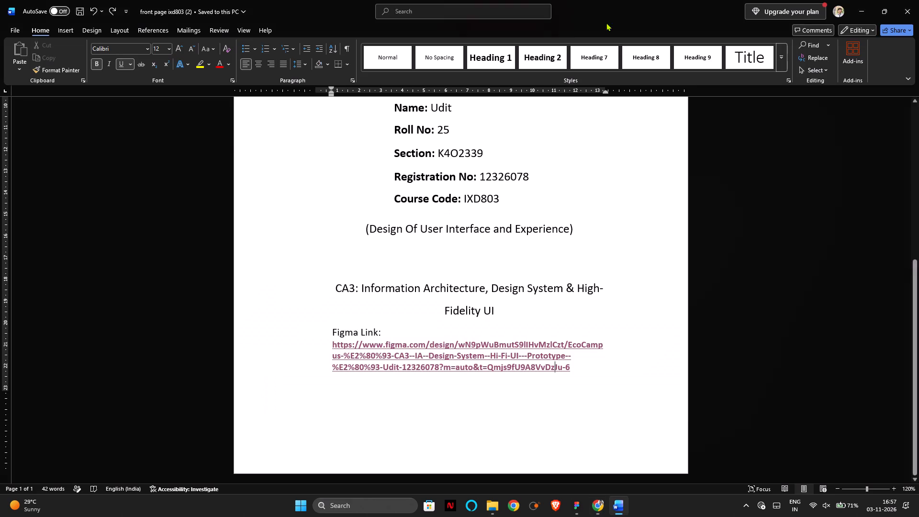
key(alt+Tab)
click(512, 0)
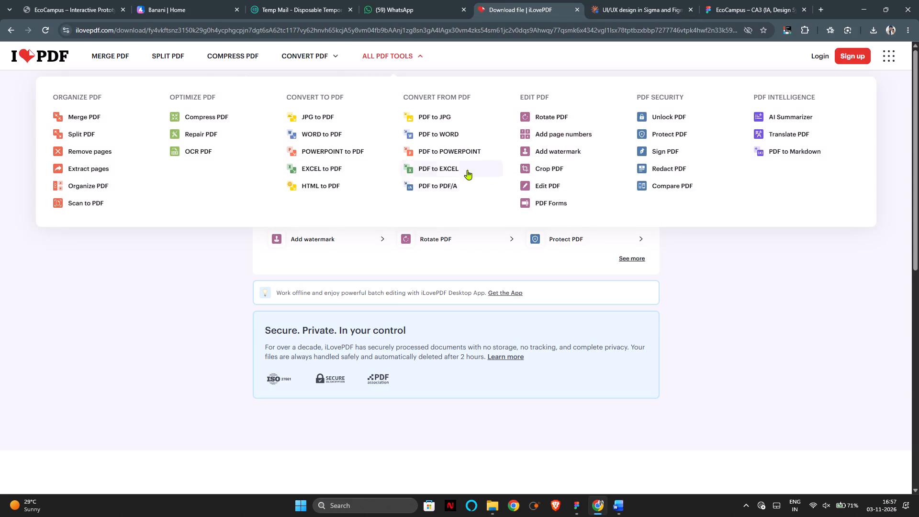
click(342, 127)
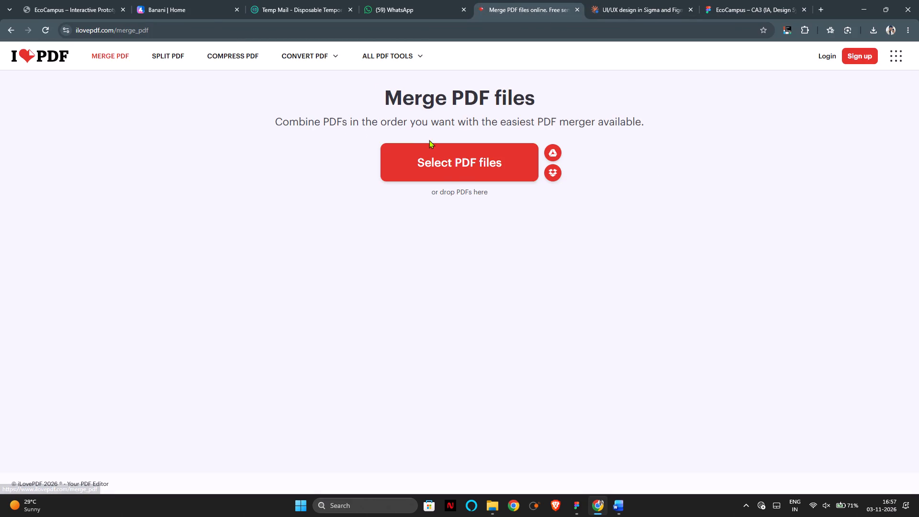
click(431, 154)
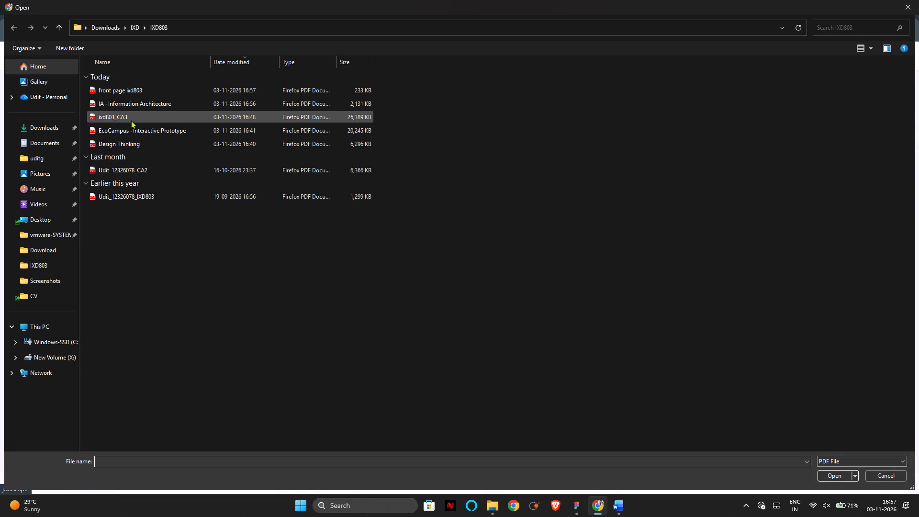
ctrl+click(160, 93)
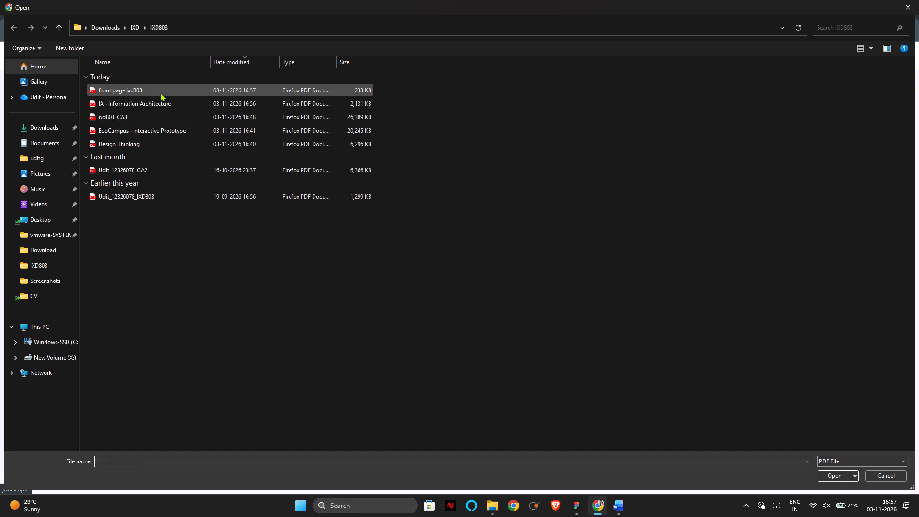
ctrl+click(152, 106)
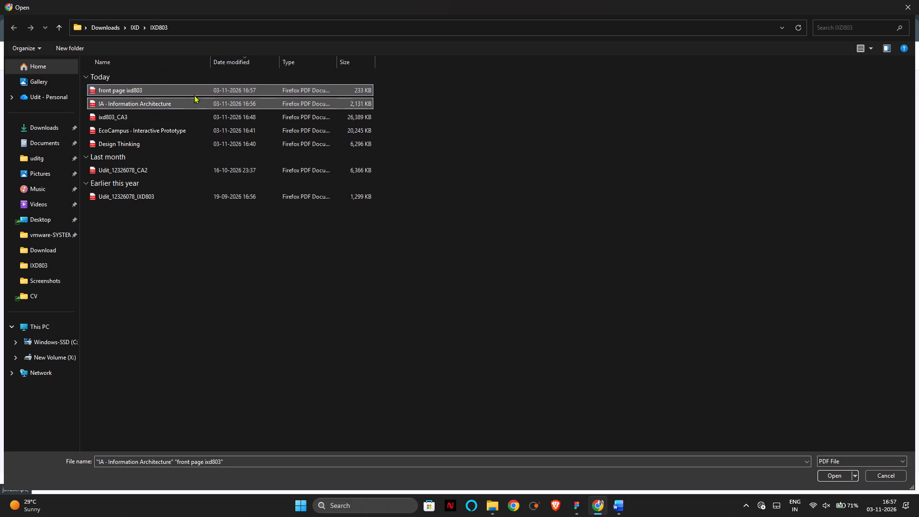
click(194, 102)
click(223, 84)
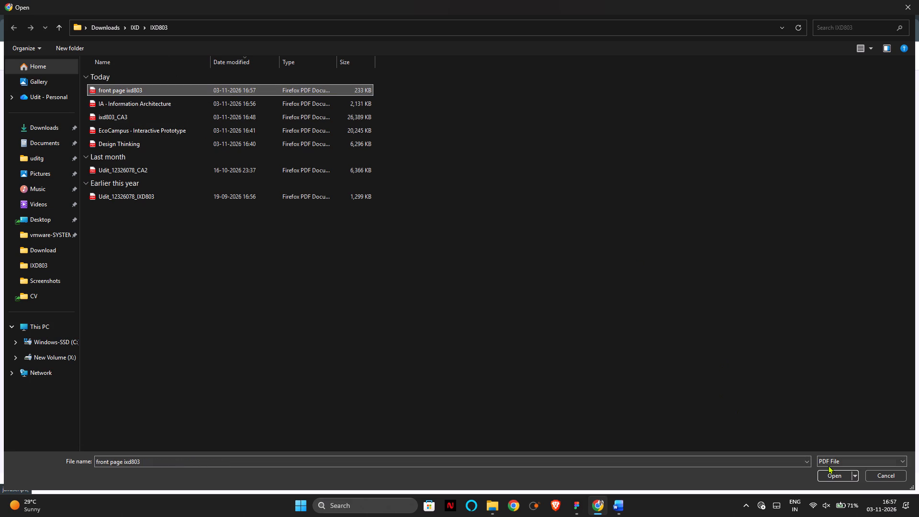
click(833, 479)
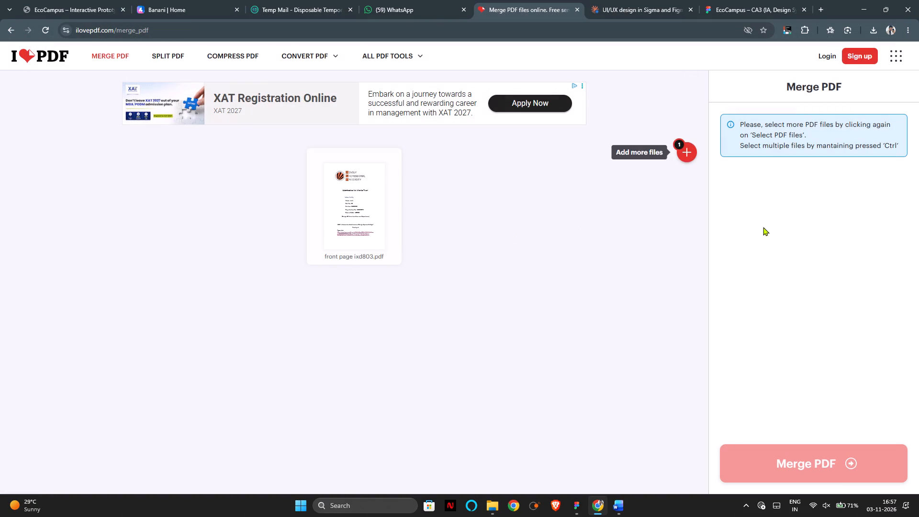
Add IA - Information Architecture, Design Thinking and EcoCampus - Interactive Prototype in that order, and merge the PDFs.
click(676, 147)
click(688, 154)
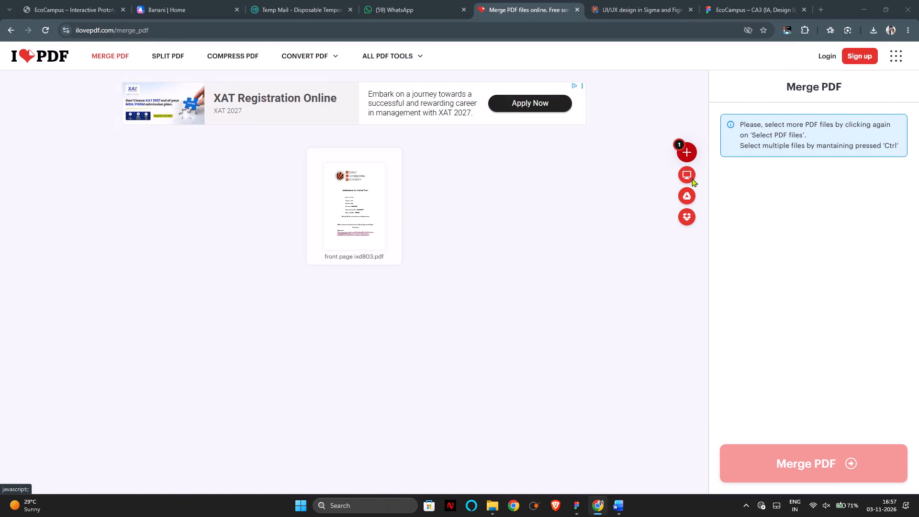
click(260, 107)
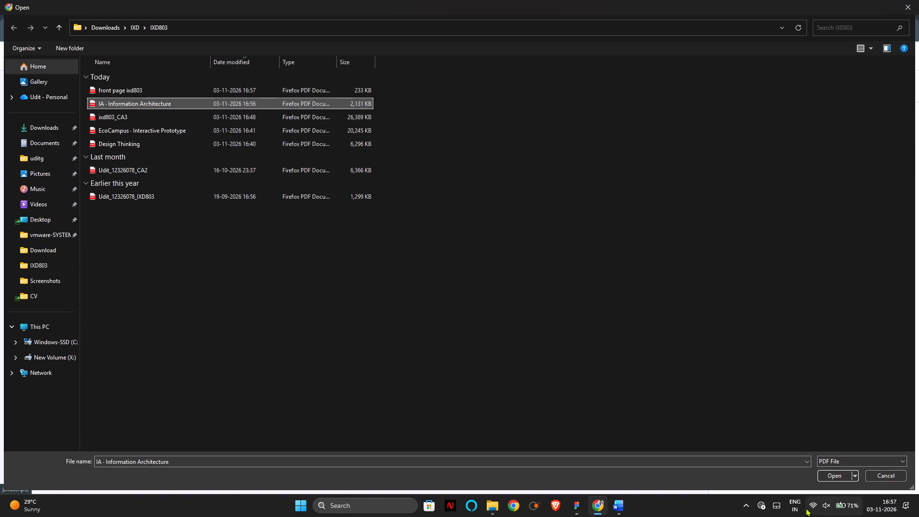
click(823, 474)
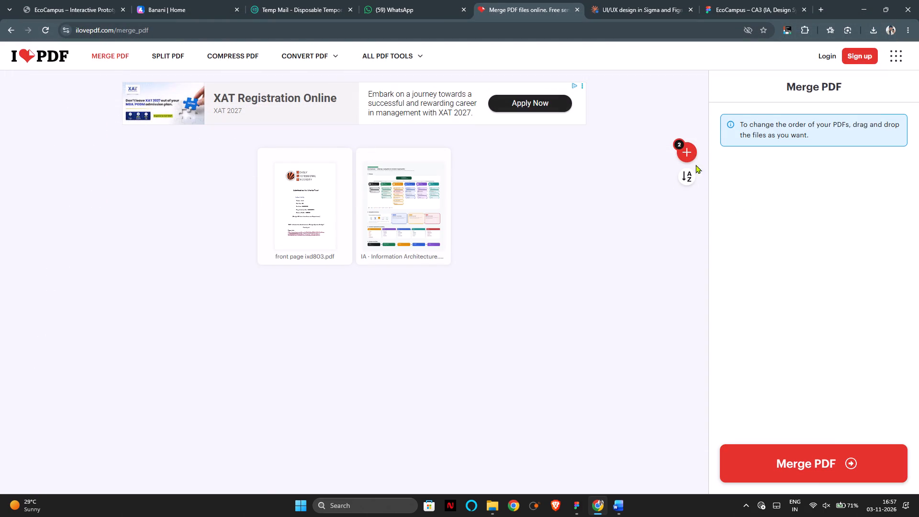
click(687, 157)
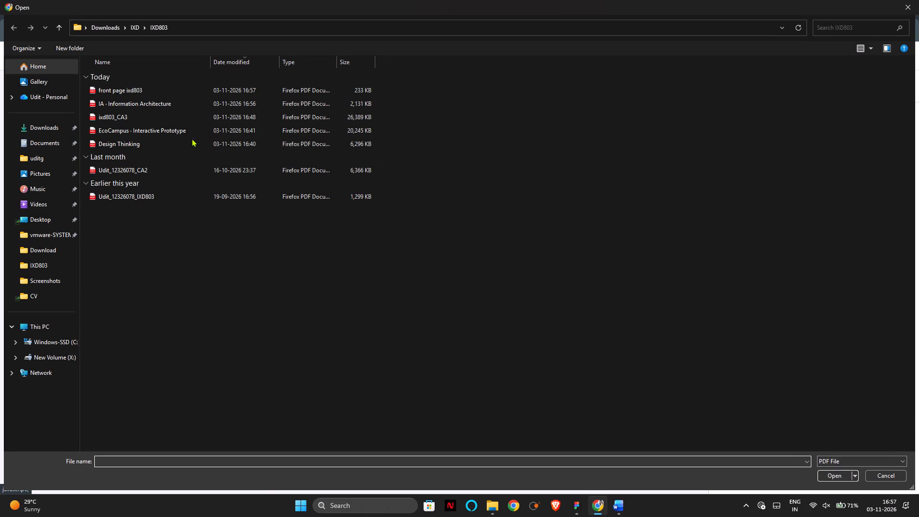
click(191, 146)
click(820, 470)
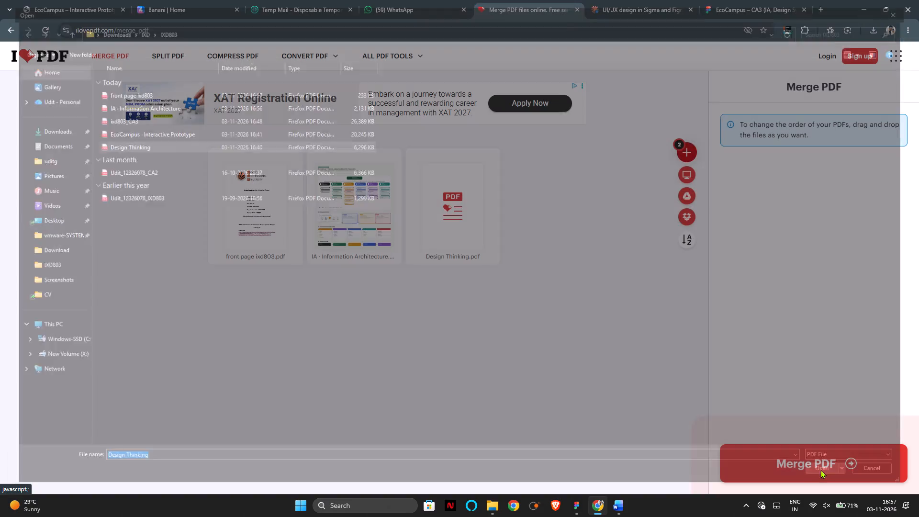
click(690, 150)
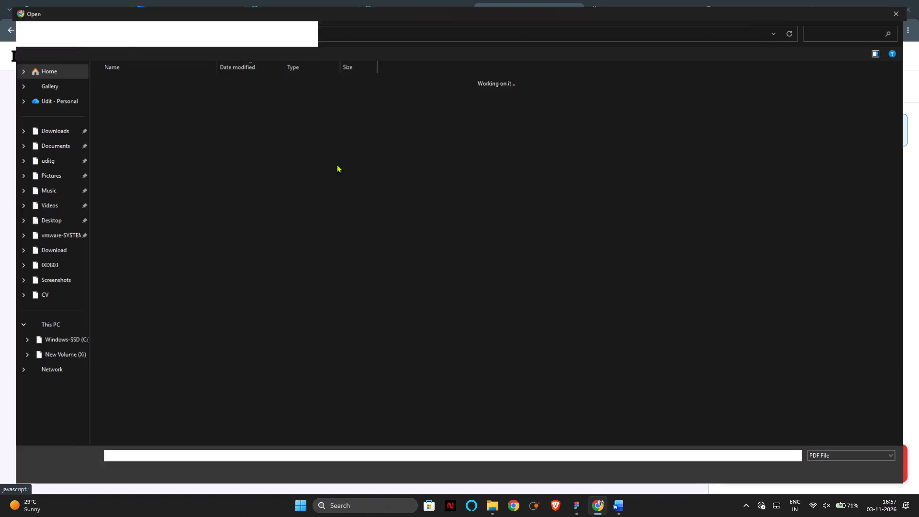
click(144, 129)
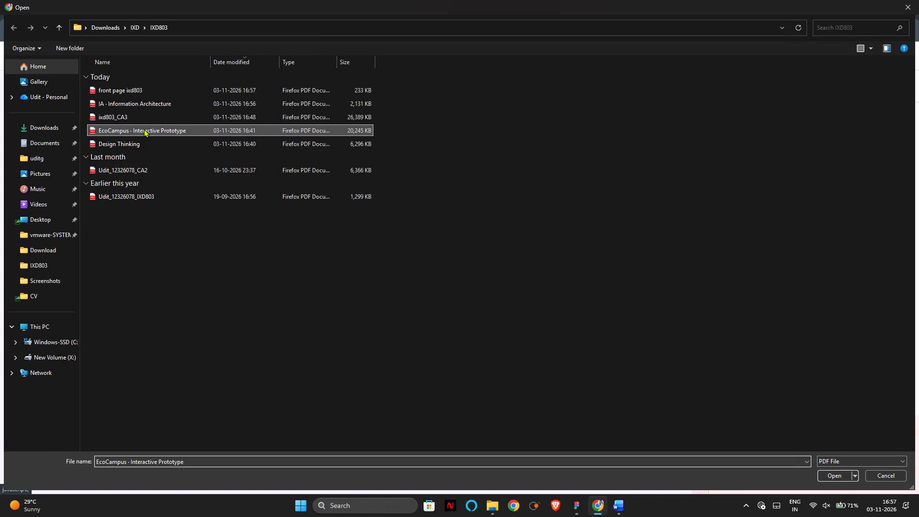
click(827, 472)
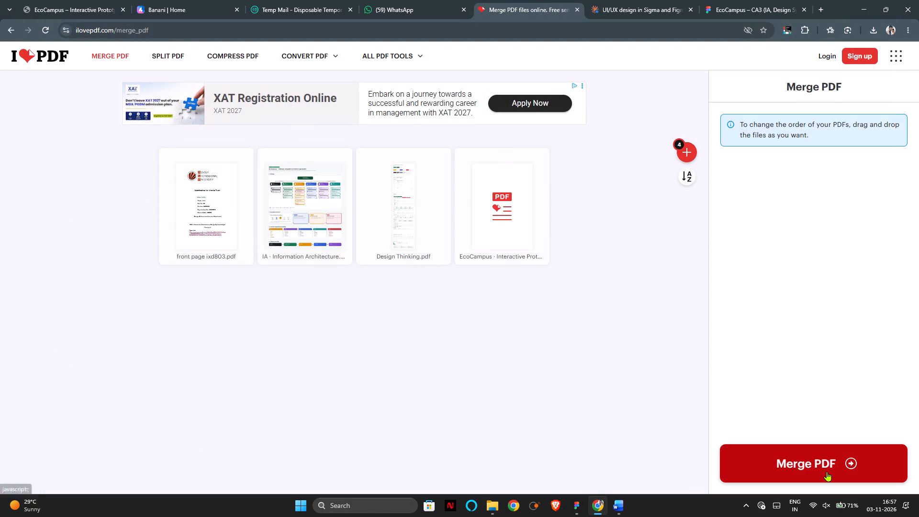
click(788, 459)
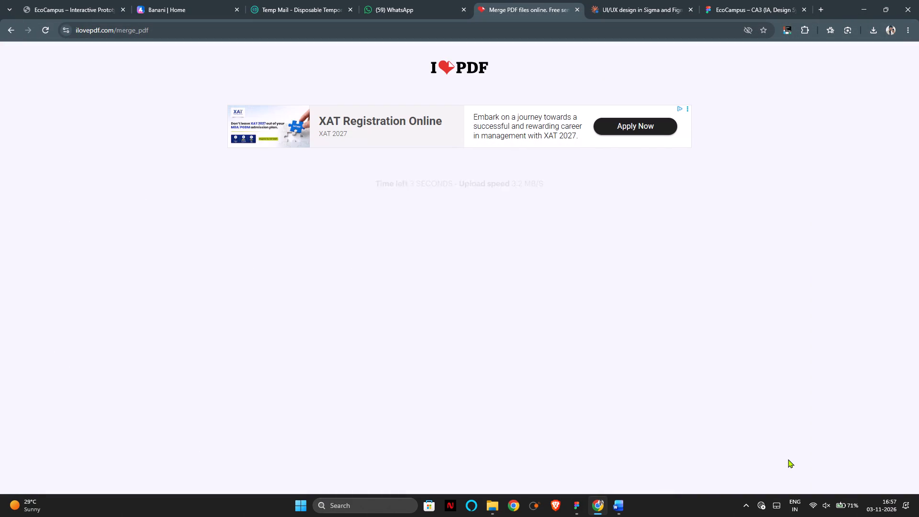
Switch to the IXD803 folder in File Explorer and permanently delete the old combined PDF ixd803_CA3.
key(alt+Tab)
key(alt+Tab)
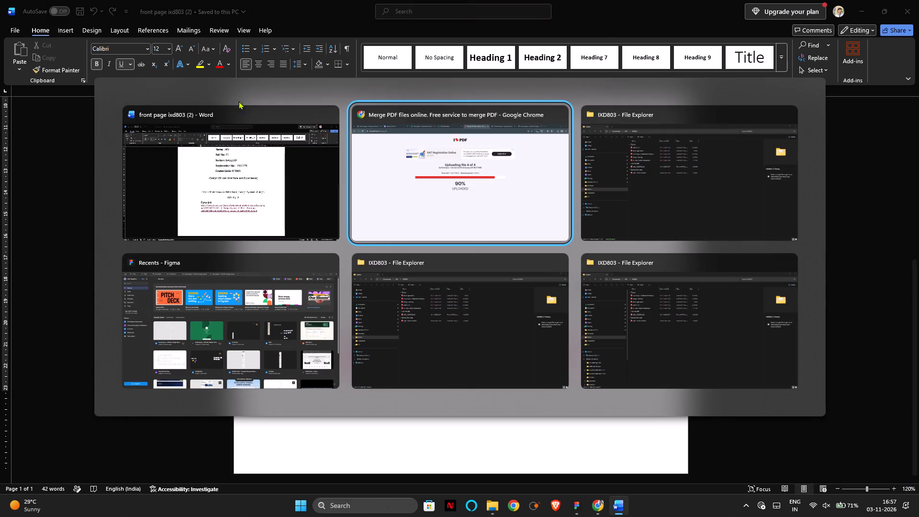
key(alt+Tab)
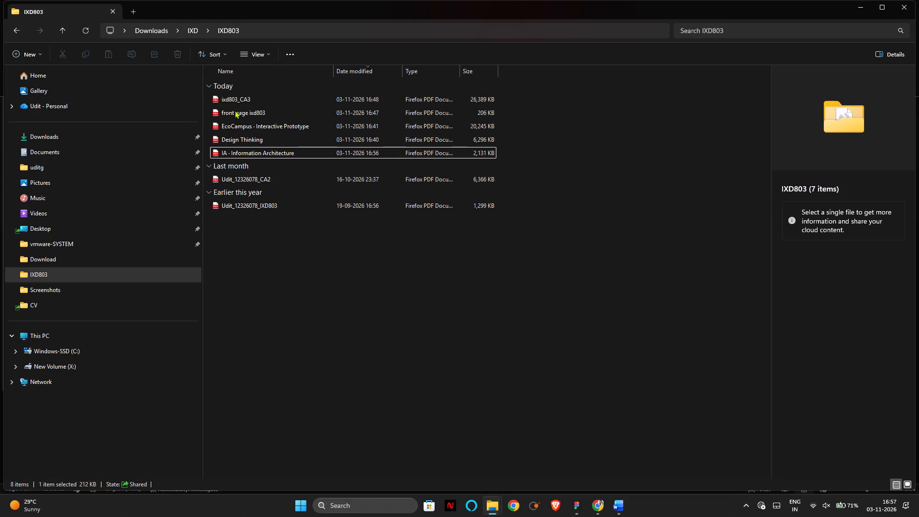
click(234, 100)
key(shift+Delete)
key(Return)
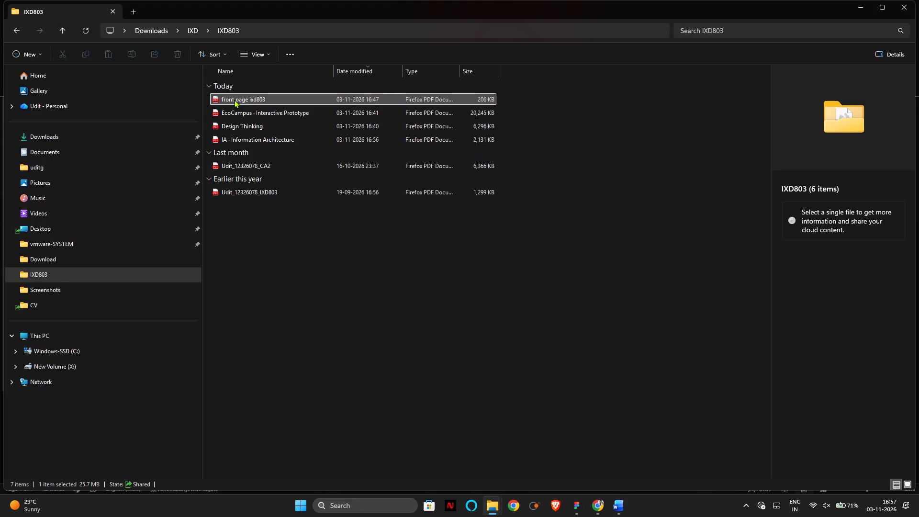
Return to Chrome, show the downloaded merged PDF in its folder and rename it to the student's first name, an underscore and registration number.
key(alt+Tab)
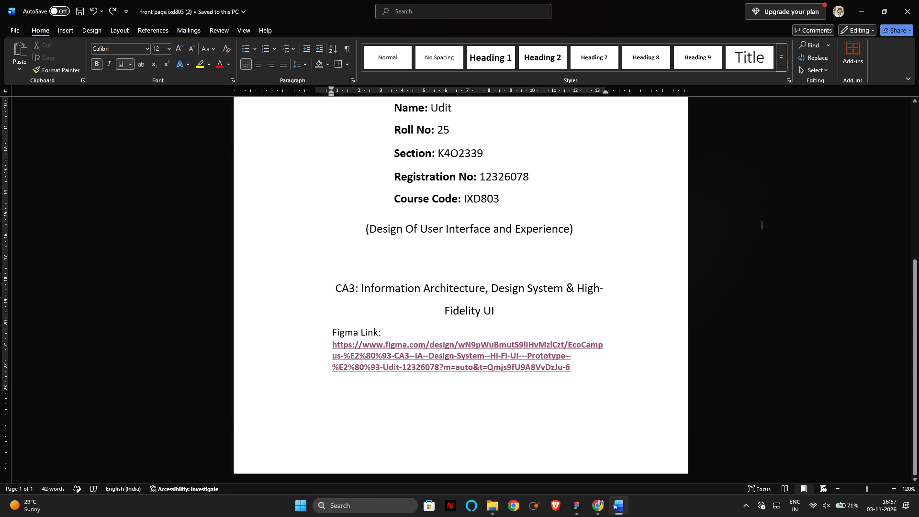
key(alt+Tab)
key(alt+Tab)
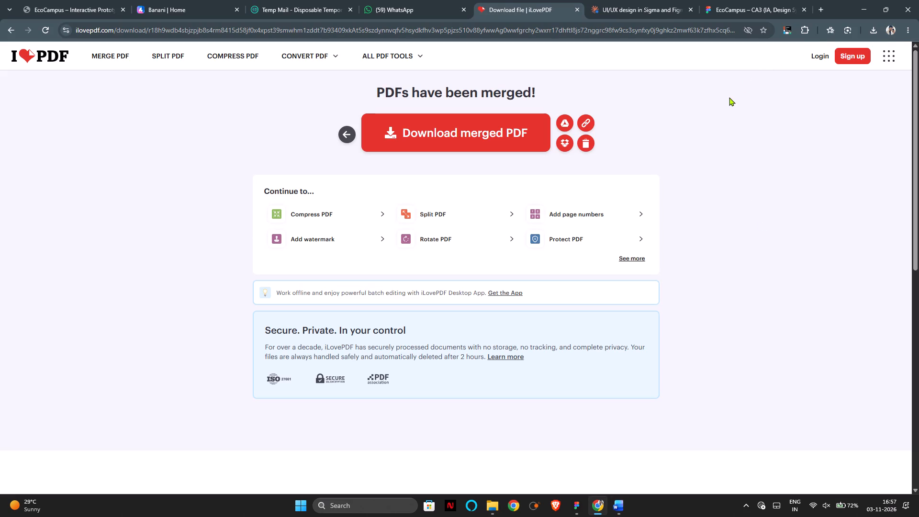
click(874, 26)
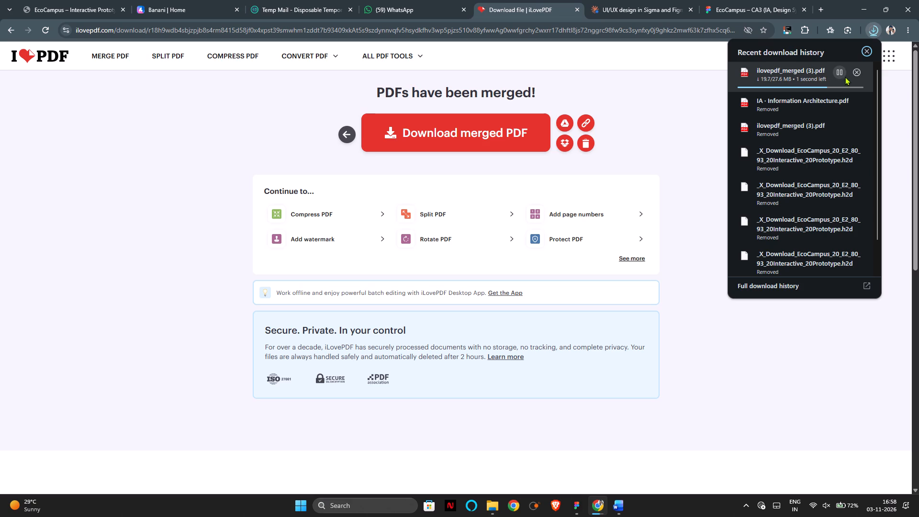
click(840, 76)
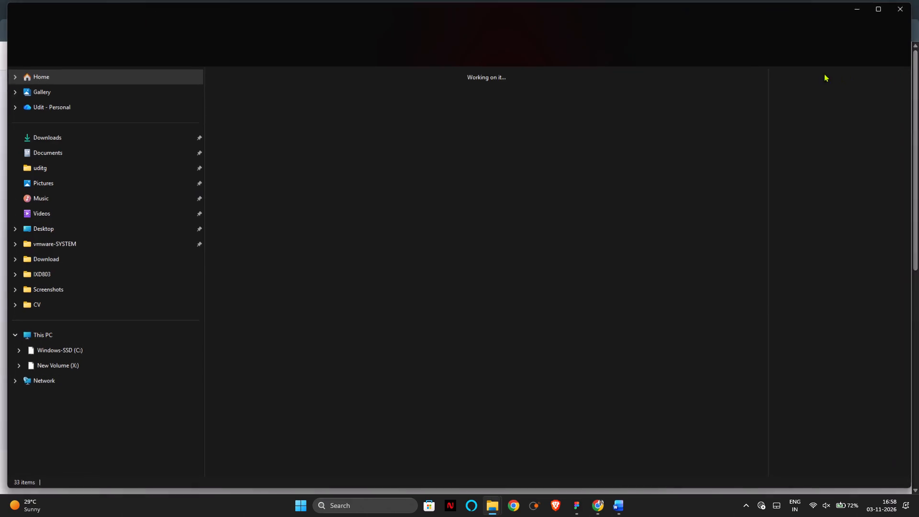
click(132, 53)
key(BackSpace)
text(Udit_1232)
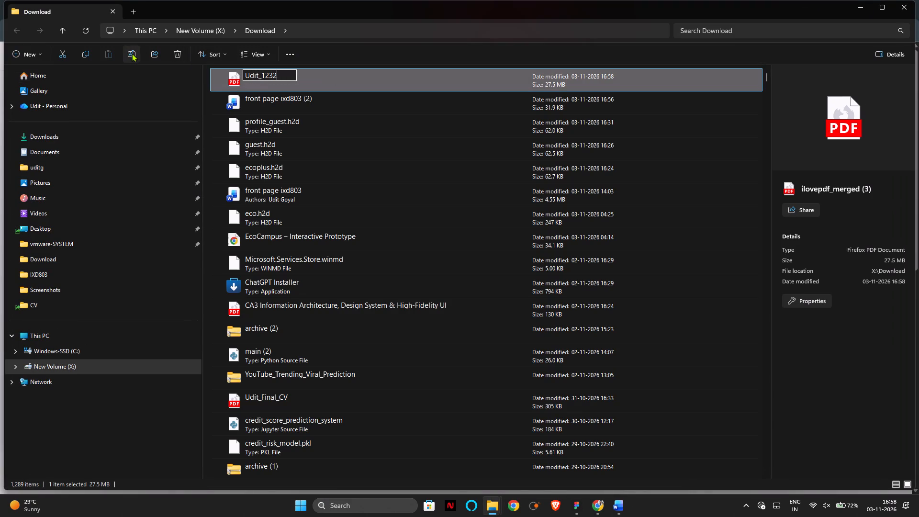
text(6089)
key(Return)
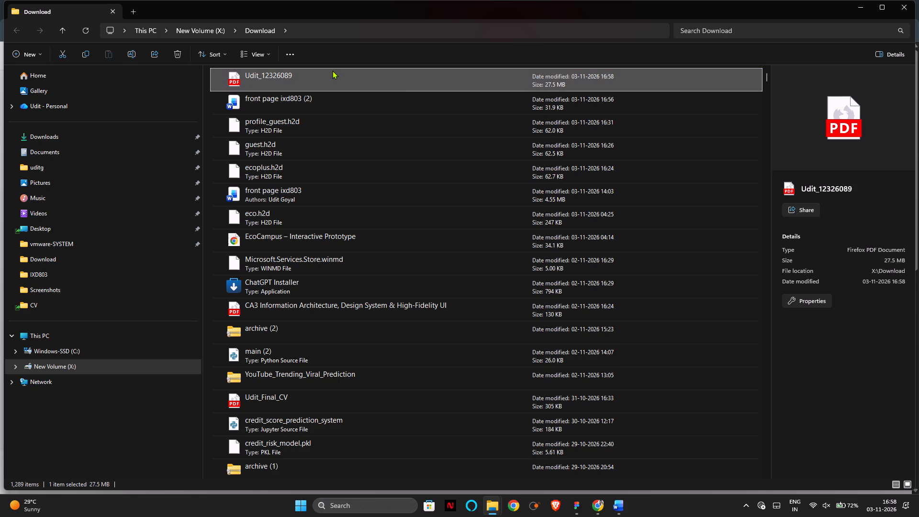
Move the renamed merged PDF from the Download folder to the IXD803 folder.
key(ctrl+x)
click(29, 278)
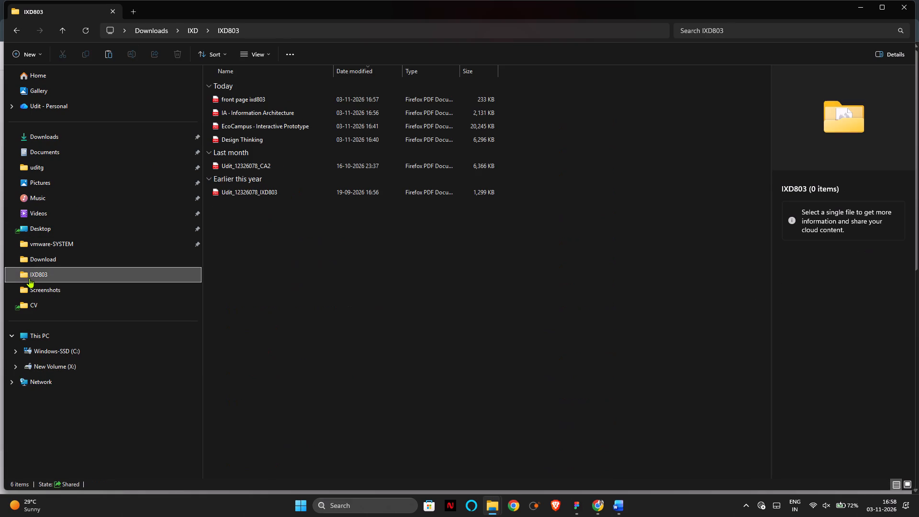
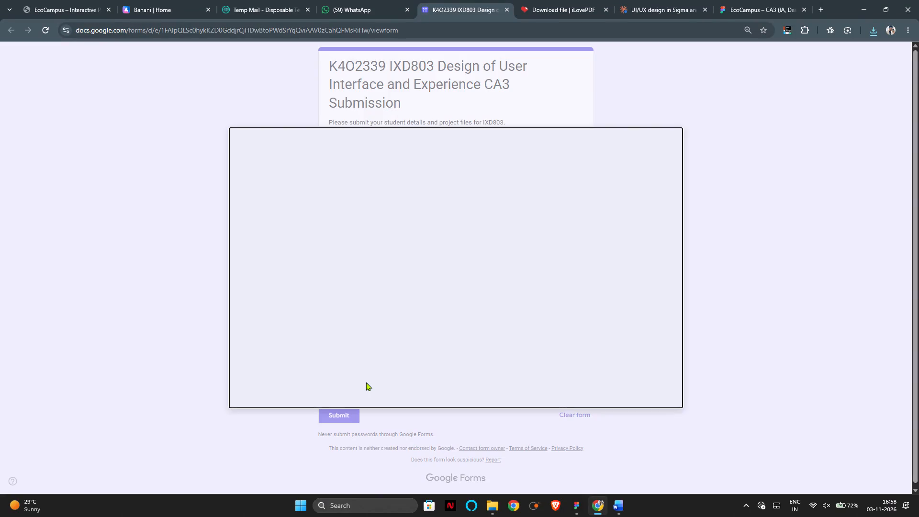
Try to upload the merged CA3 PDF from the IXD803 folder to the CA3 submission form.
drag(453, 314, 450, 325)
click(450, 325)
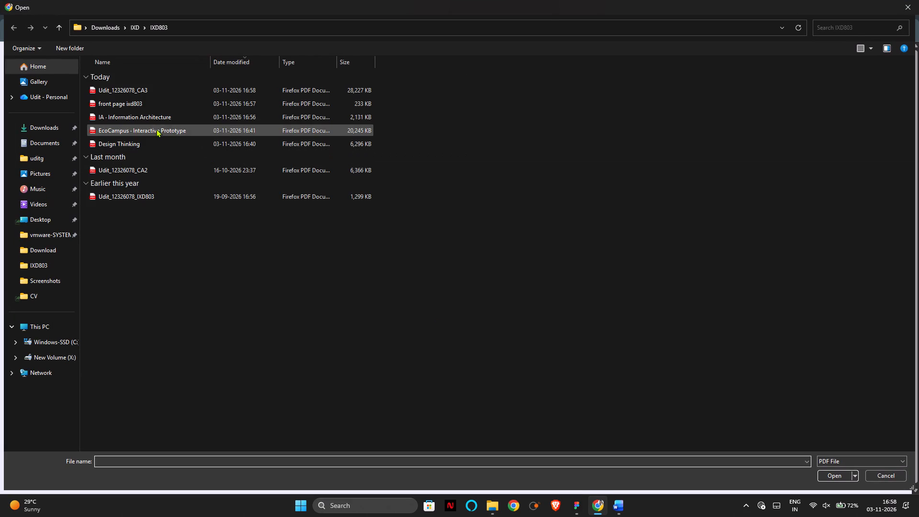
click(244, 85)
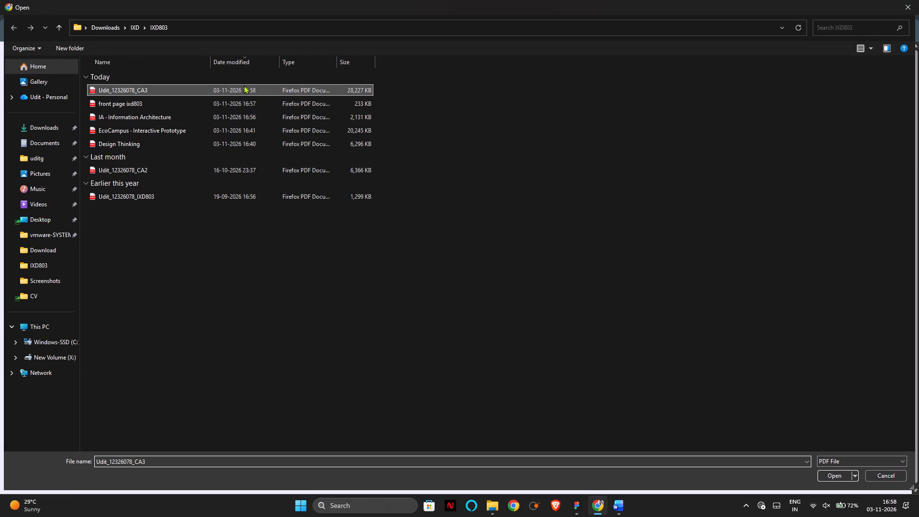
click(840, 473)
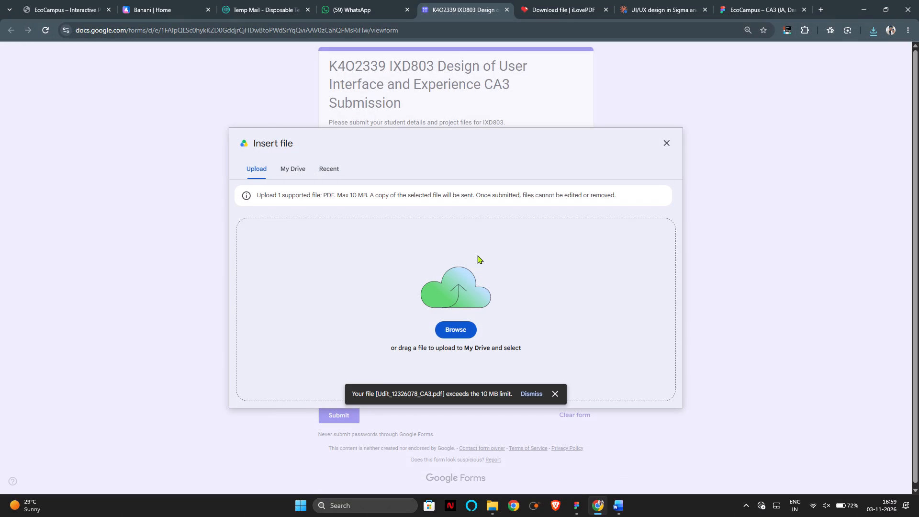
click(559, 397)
Search the web for "compress pdf" in a new tab and open iLovePDF's Compress PDF tool.
click(820, 0)
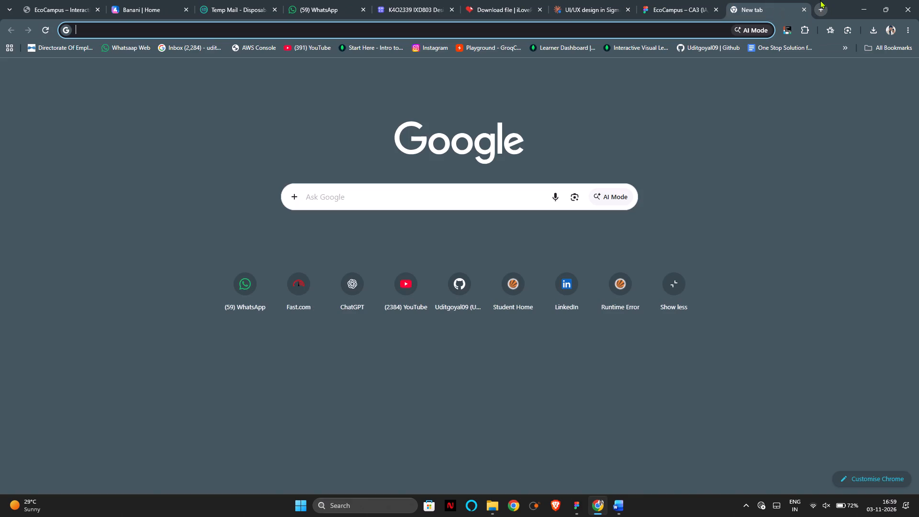
text(compress pdf)
key(Return)
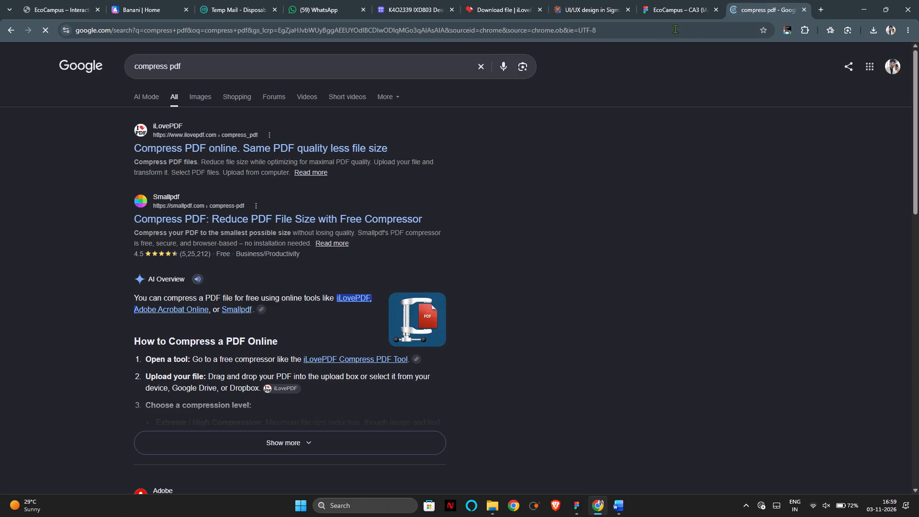
click(383, 144)
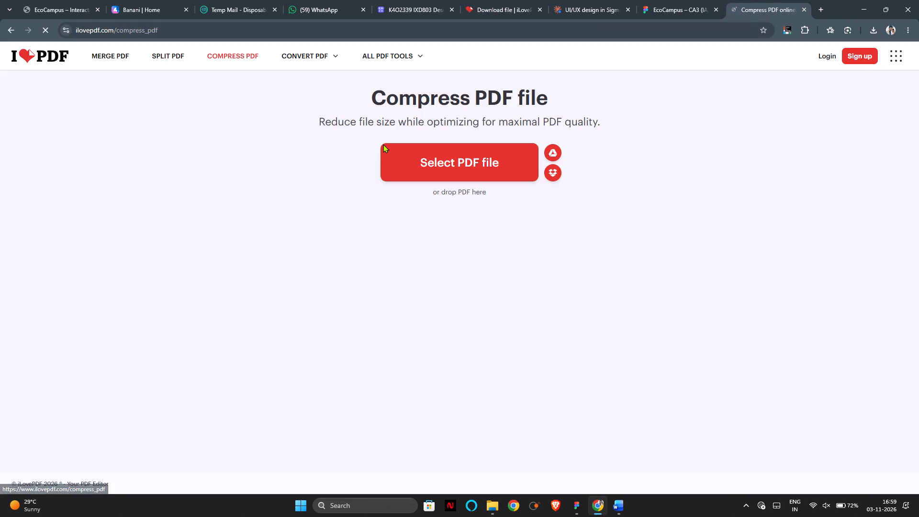
Load the merged CA3 PDF from the IXD803 folder and compress it with the Recommended compression level.
click(504, 177)
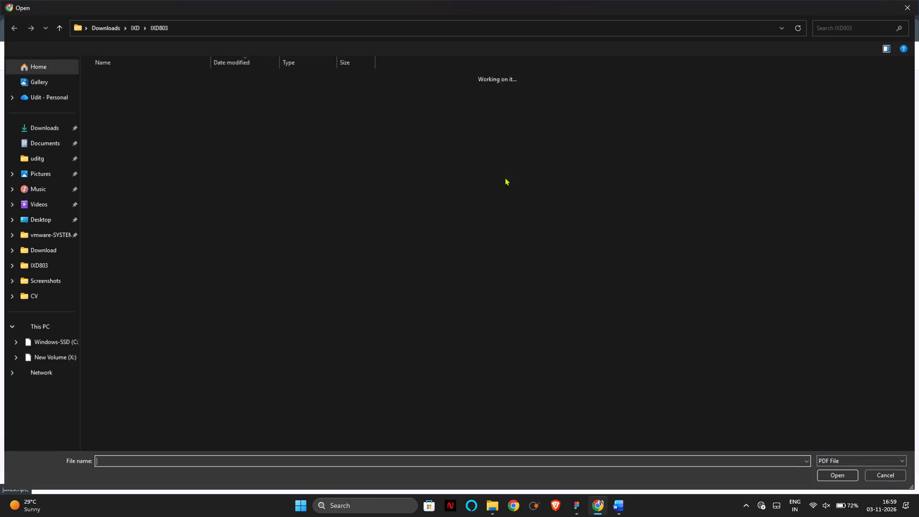
click(161, 96)
click(161, 89)
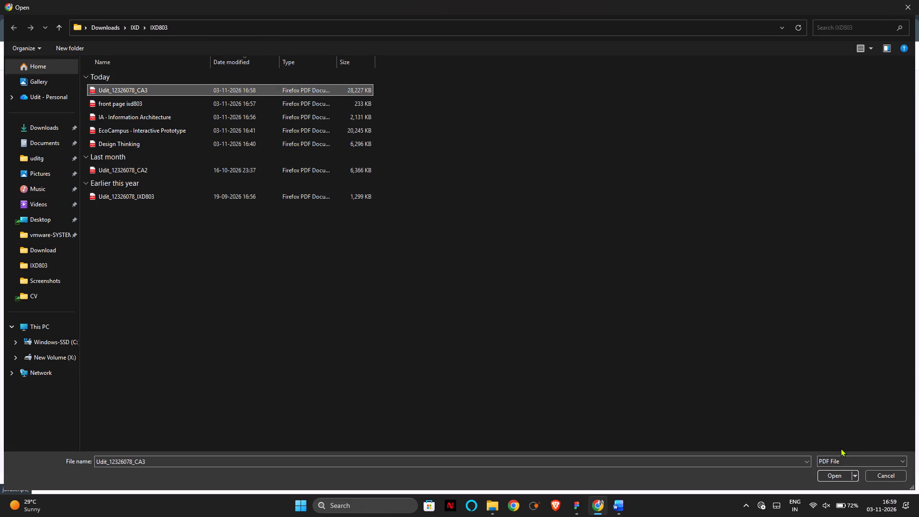
click(823, 479)
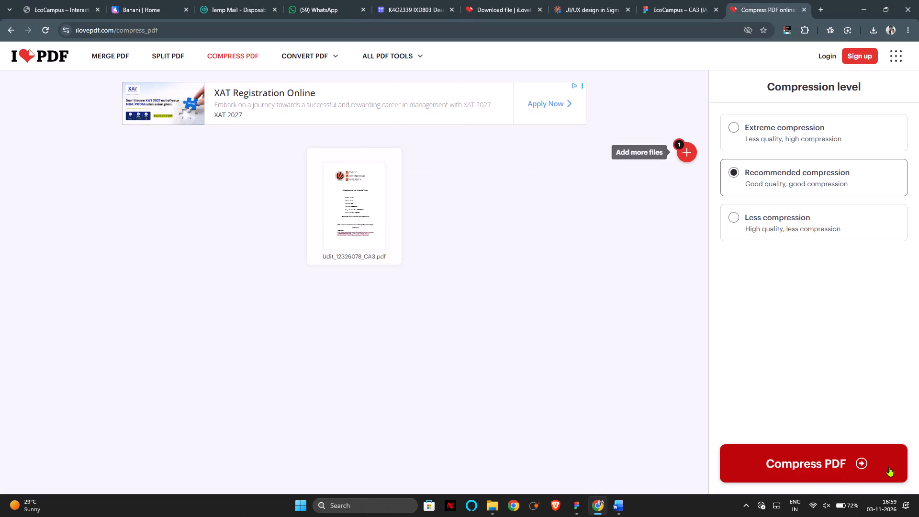
click(849, 456)
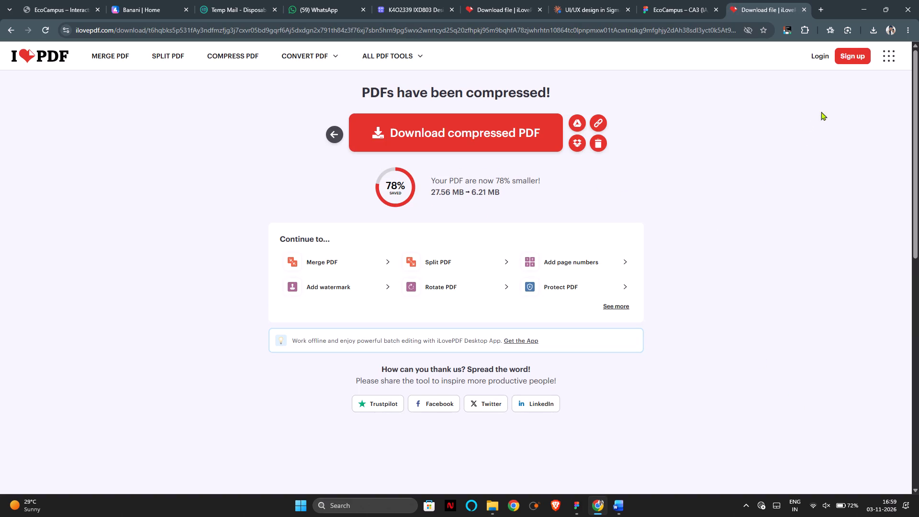
Show the downloaded compressed PDF in its folder and rename it, removing the "_compressed" suffix so the name ends in CA3.
click(874, 33)
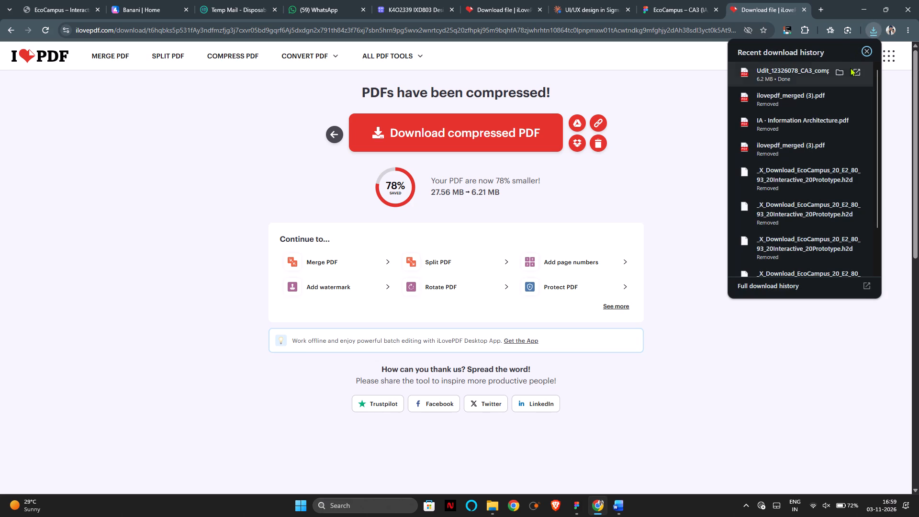
click(842, 70)
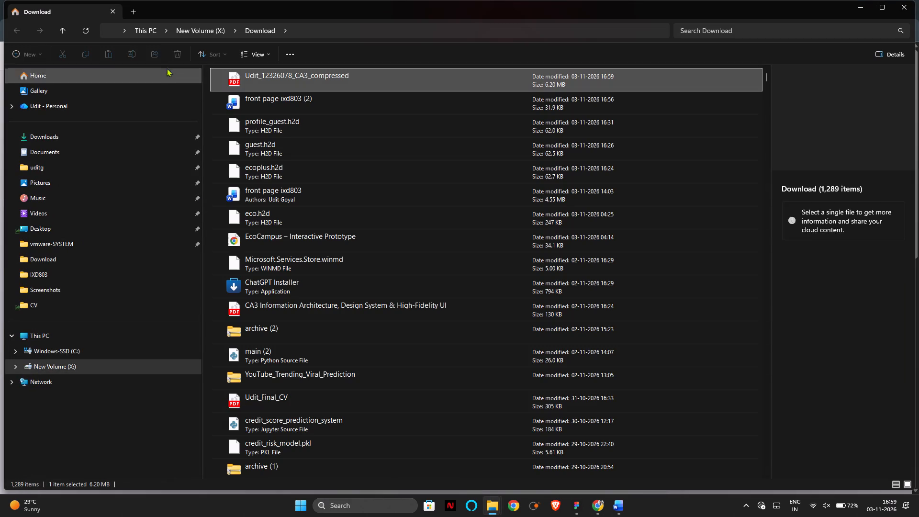
click(133, 51)
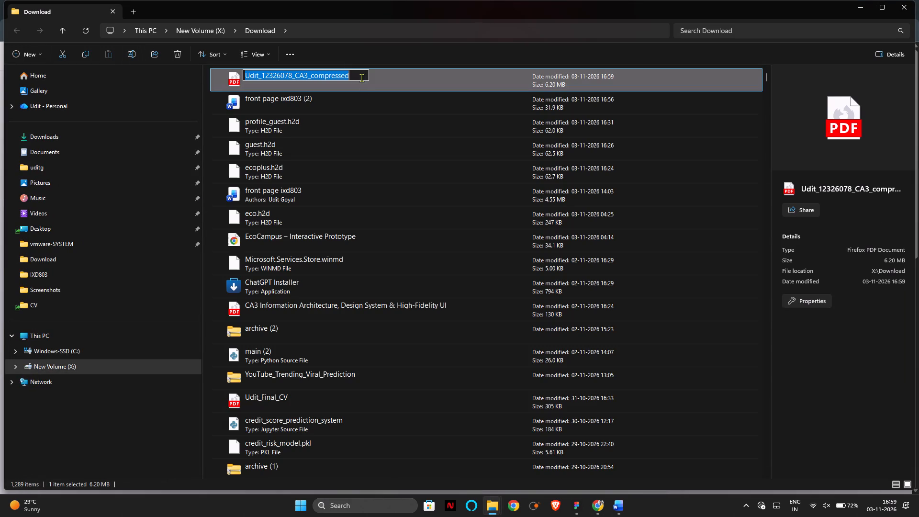
click(359, 73)
key(BackSpace)
key(BackSpace)
key(BackSpace)
key(BackSpace)
key(BackSpace)
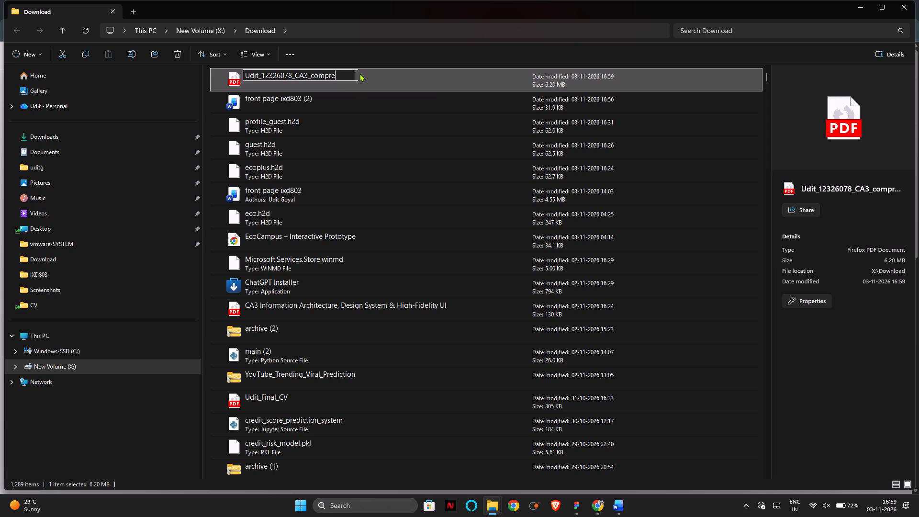
key(BackSpace)
key(BackSpace)
key(BackSpace)
key(BackSpace)
key(BackSpace)
key(BackSpace)
key(Return)
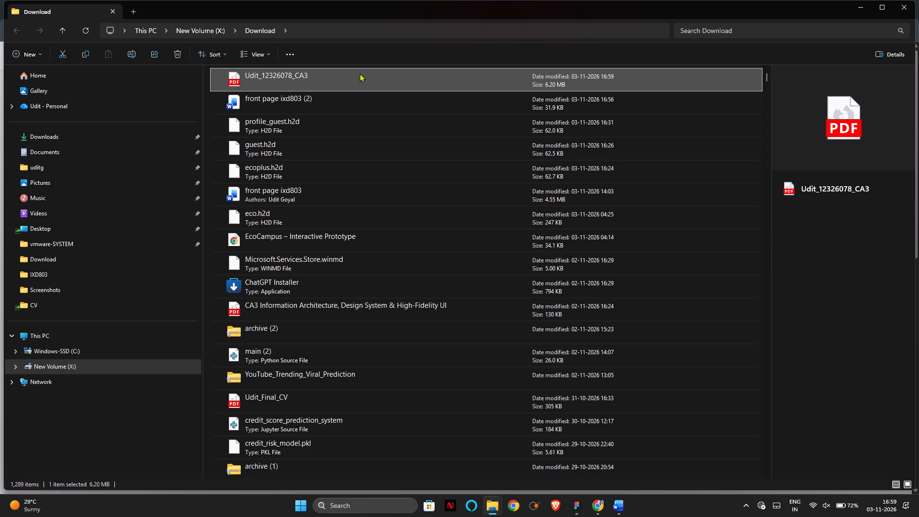
Return to the CA3 submission form in Chrome and browse New Volume (X:) for the compressed CA3 PDF to upload.
key(alt+Tab)
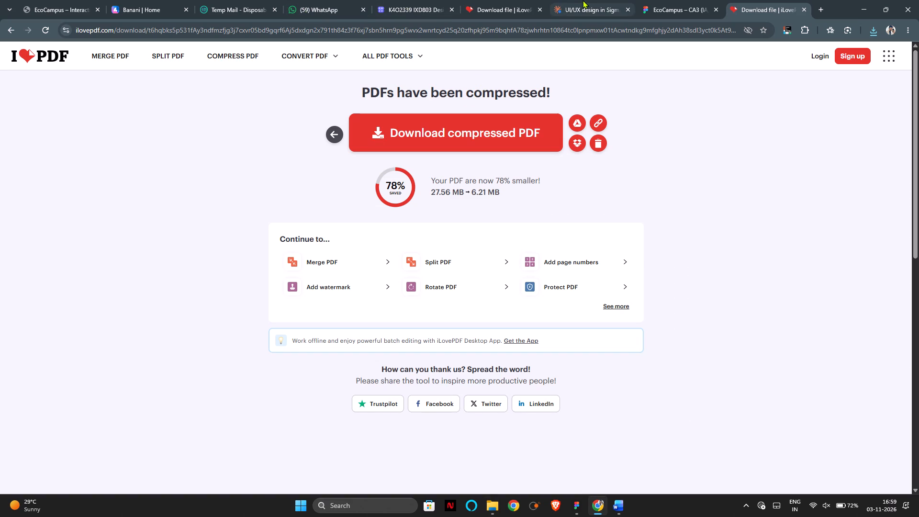
click(412, 2)
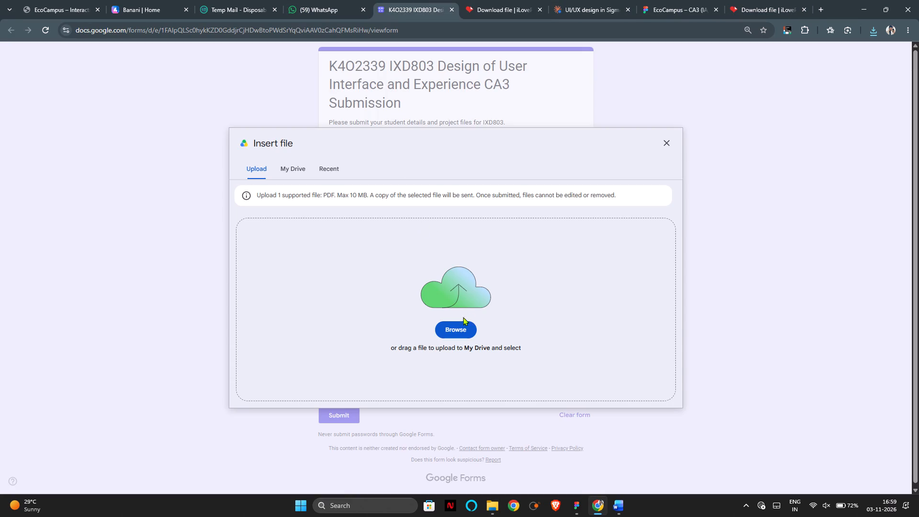
click(457, 325)
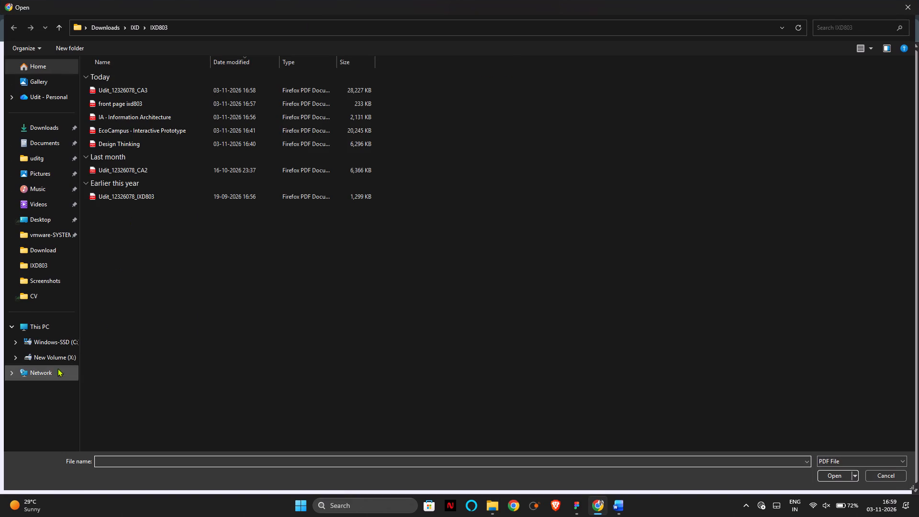
click(55, 357)
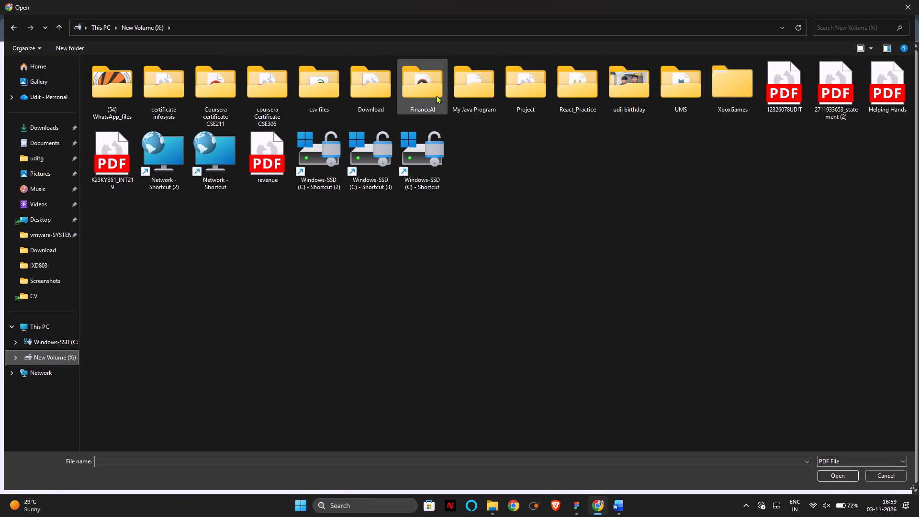
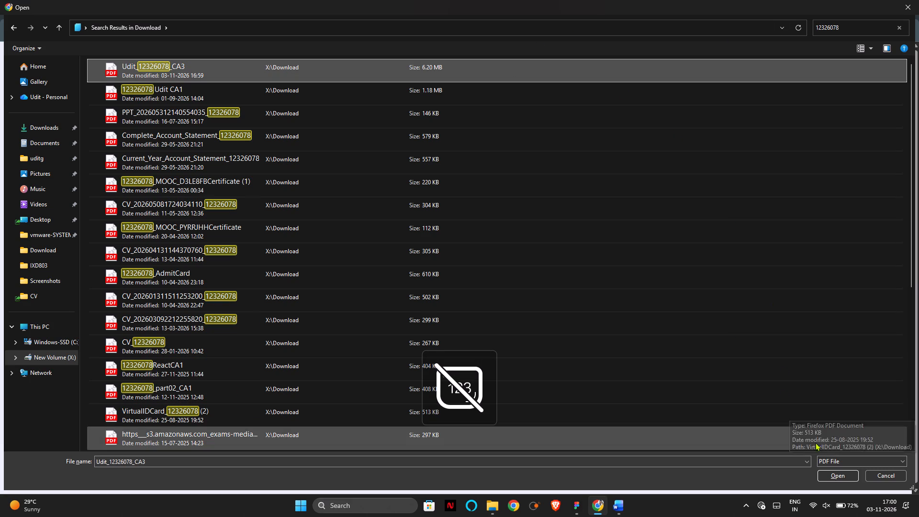
Attach the compressed CA3 PDF from the Download folder to the project file question and submit the IXD803 CA3 form.
click(835, 472)
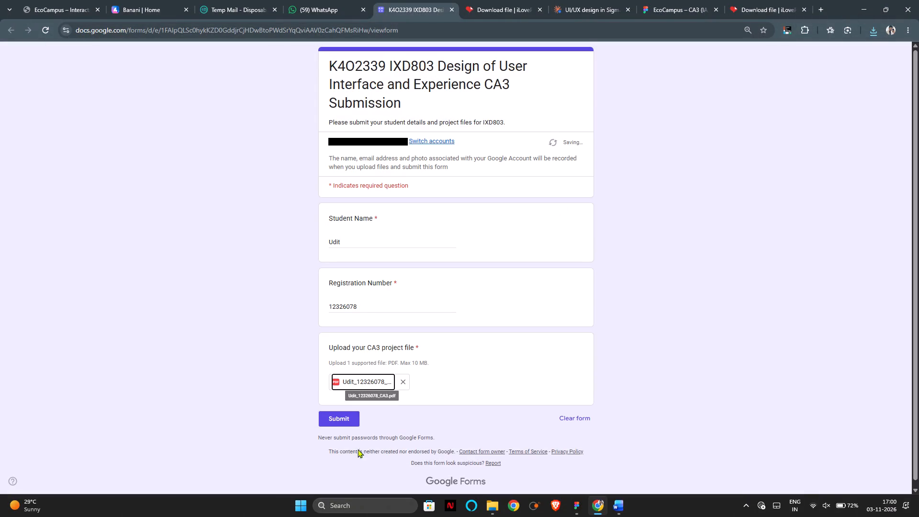
click(350, 416)
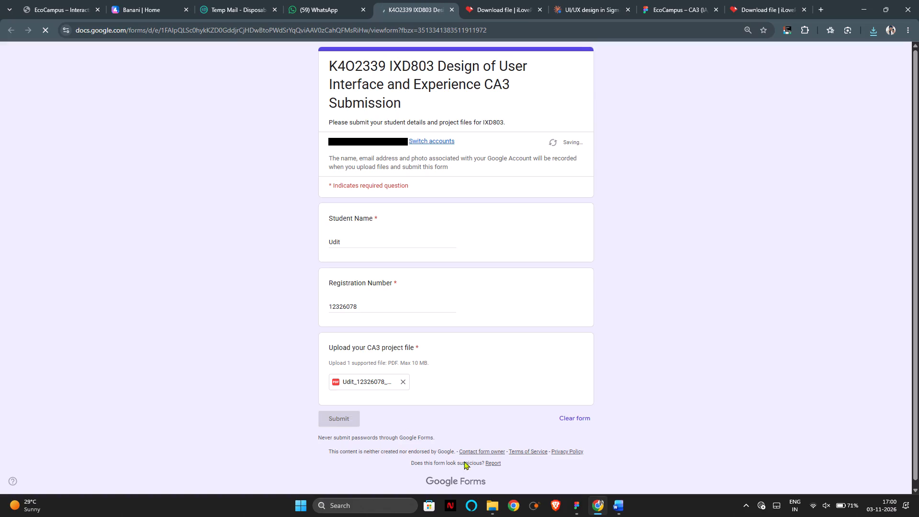
Open the merged CA3 PDF from the IXD803 folder in File Explorer and review its cover page details and Figma link.
click(486, 506)
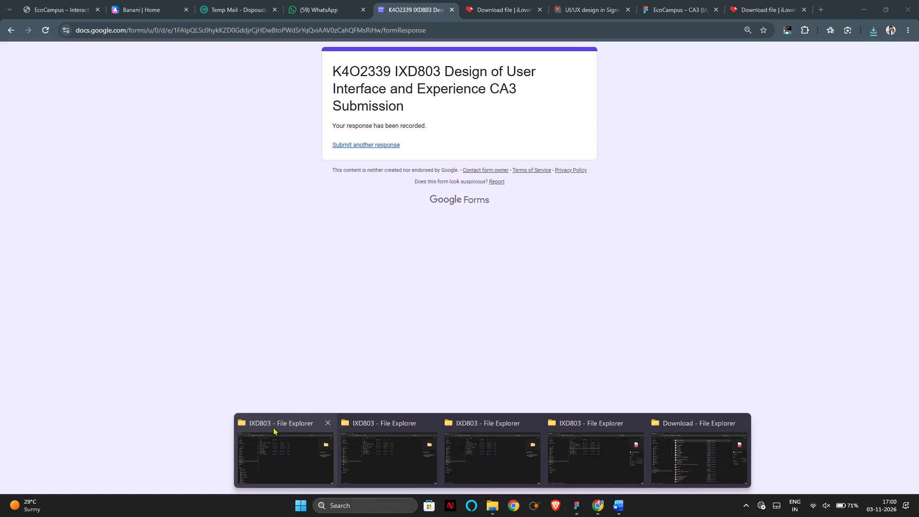
click(270, 436)
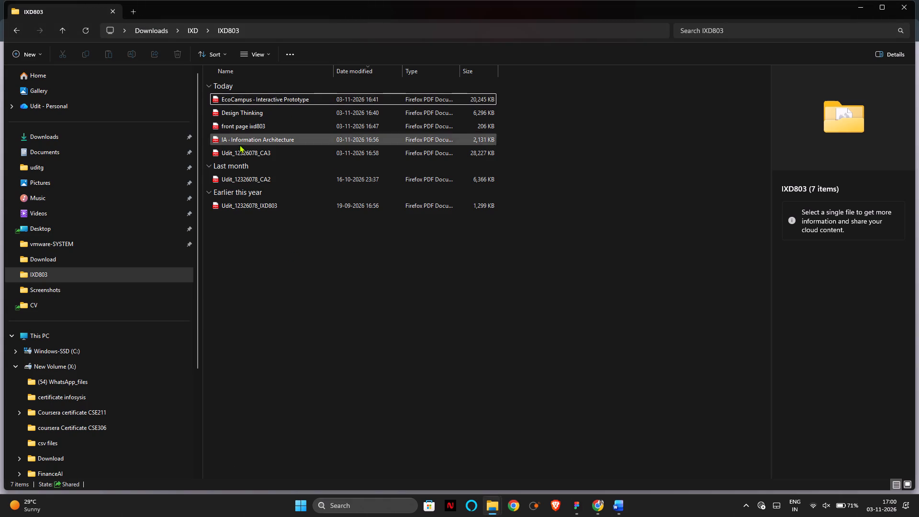
double_click(239, 153)
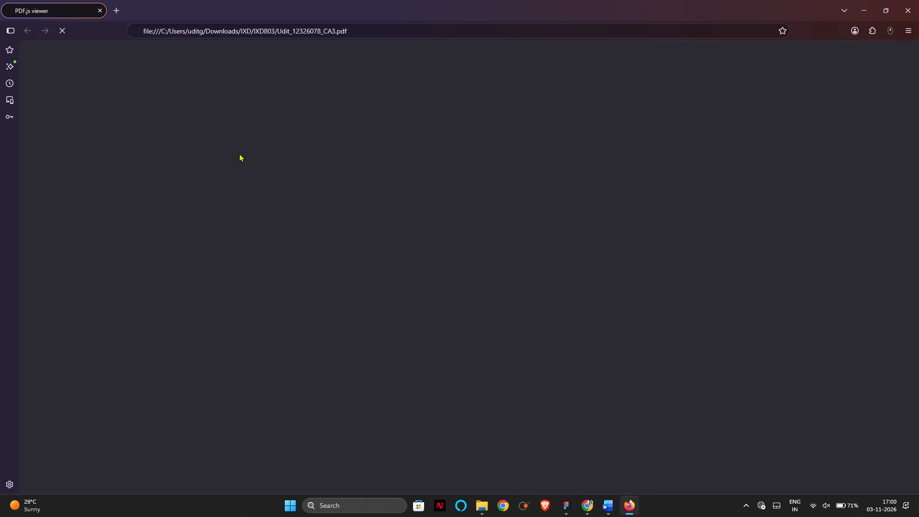
scroll(472, 232, down, 2)
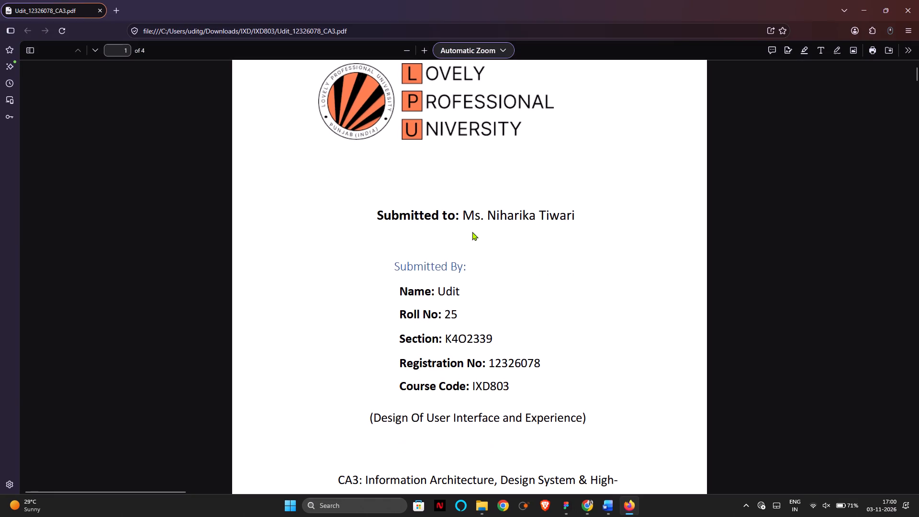
scroll(472, 232, down, 8)
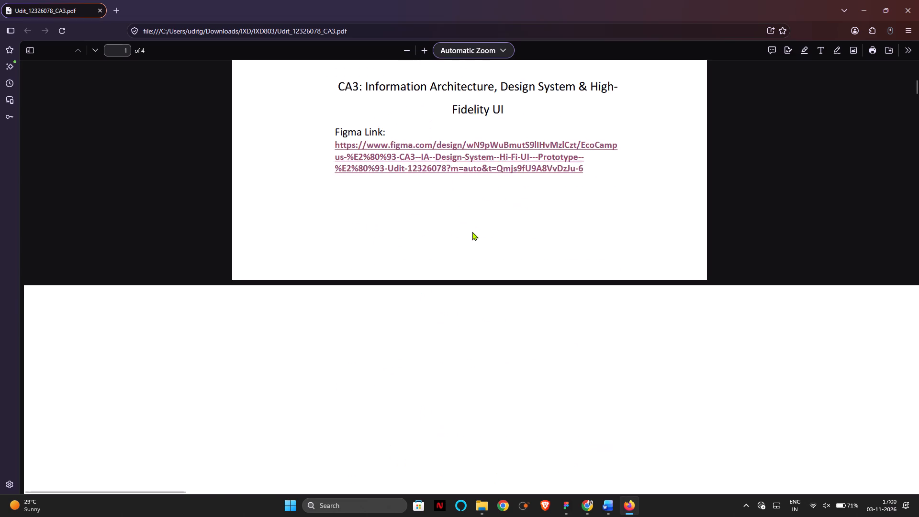
scroll(472, 232, up, 4)
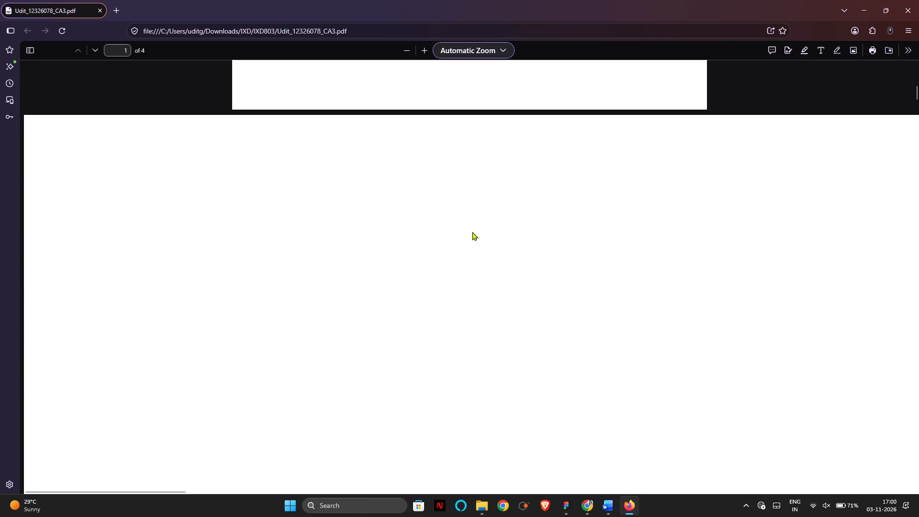
scroll(472, 232, up, 13)
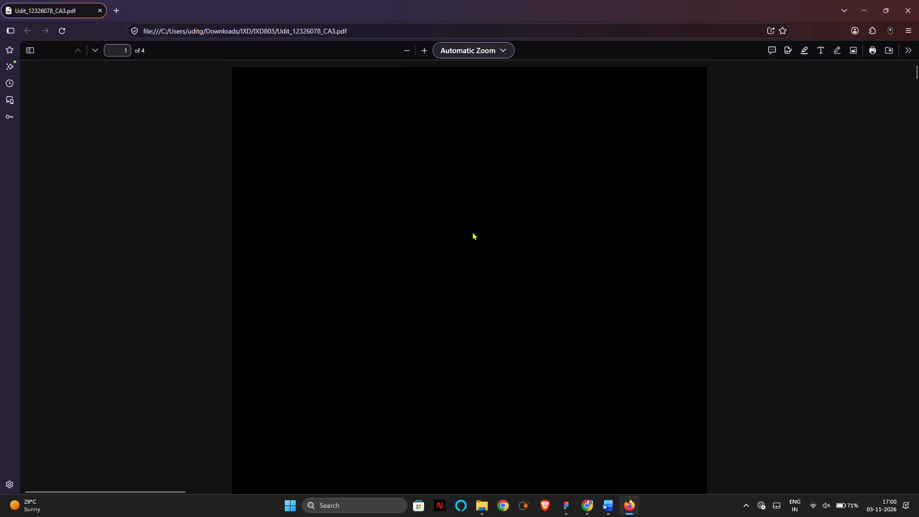
scroll(472, 232, down, 5)
click(918, 0)
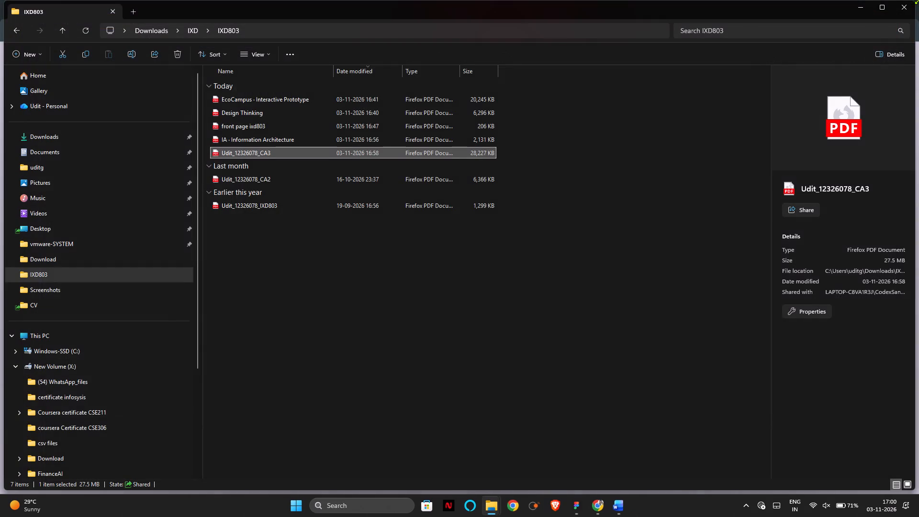
Close all open windows, including File Explorer, Chrome, Word and Figma, to clear the desktop.
triple_click(910, 4)
triple_click(910, 4)
double_click(910, 4)
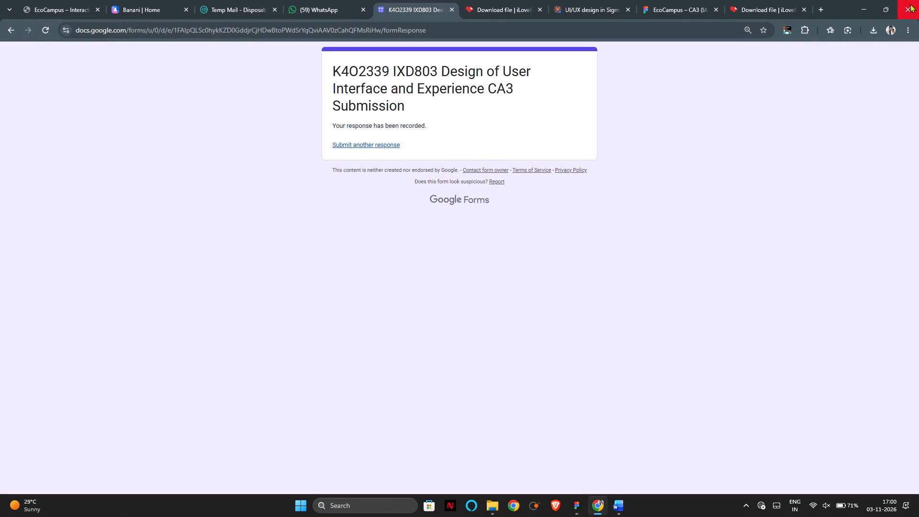
click(910, 4)
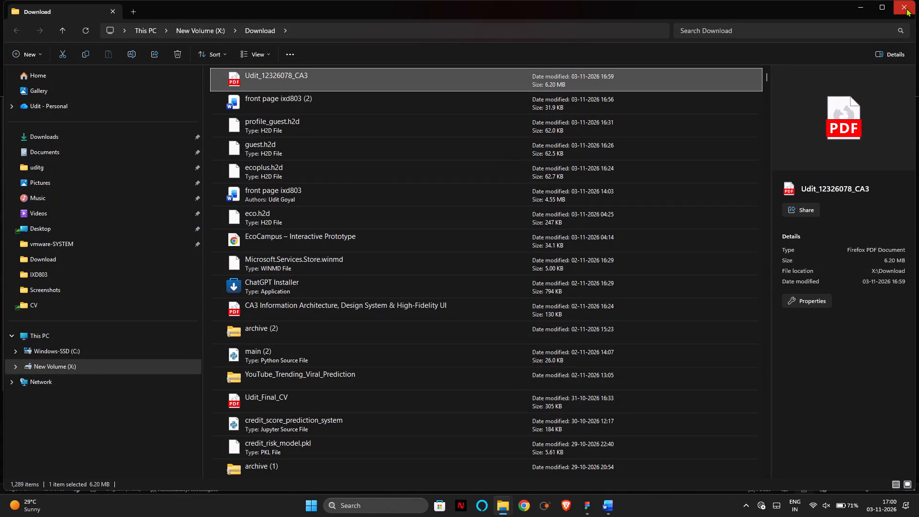
click(906, 8)
click(906, 8)
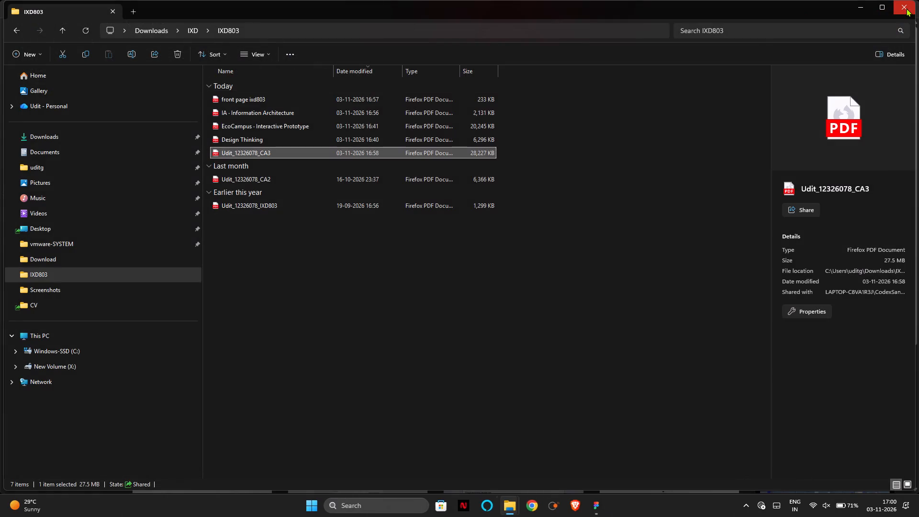
click(906, 8)
click(906, 8)
triple_click(906, 8)
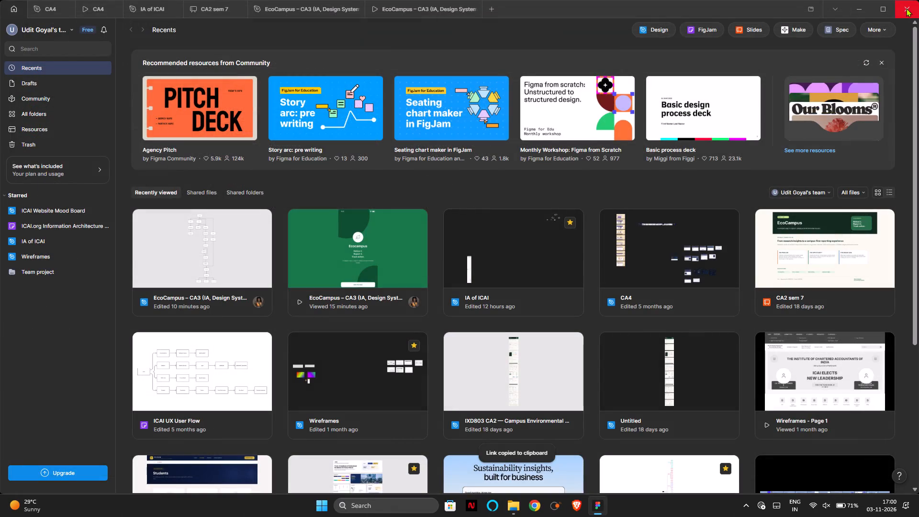
double_click(906, 8)
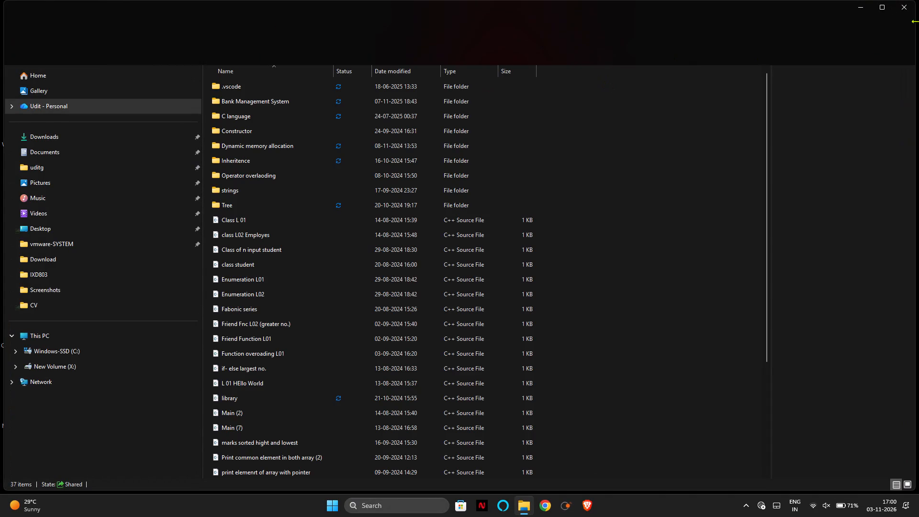
click(903, 11)
Shut down the computer from the desktop.
key(alt+F4)
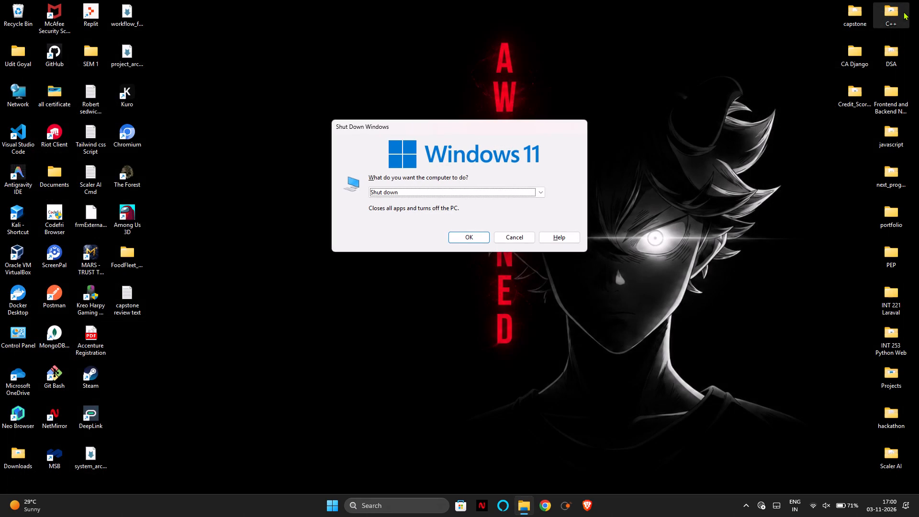
key(Return)
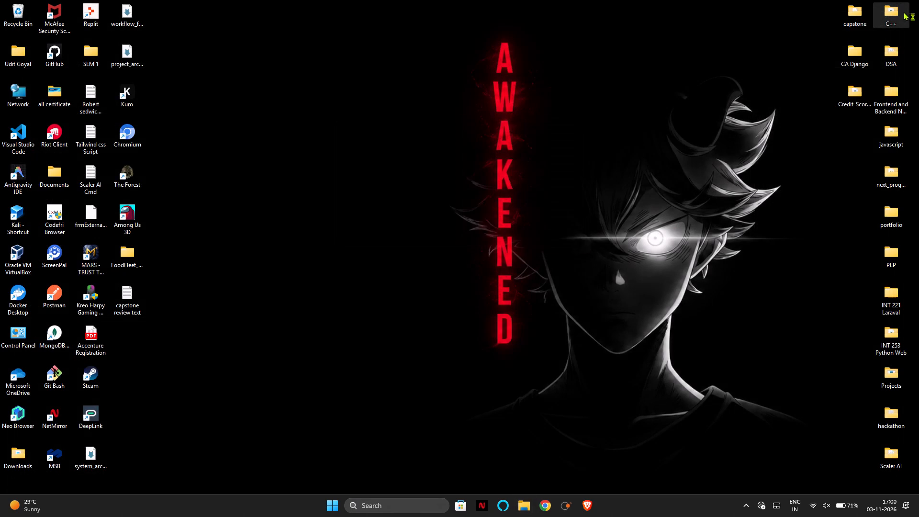